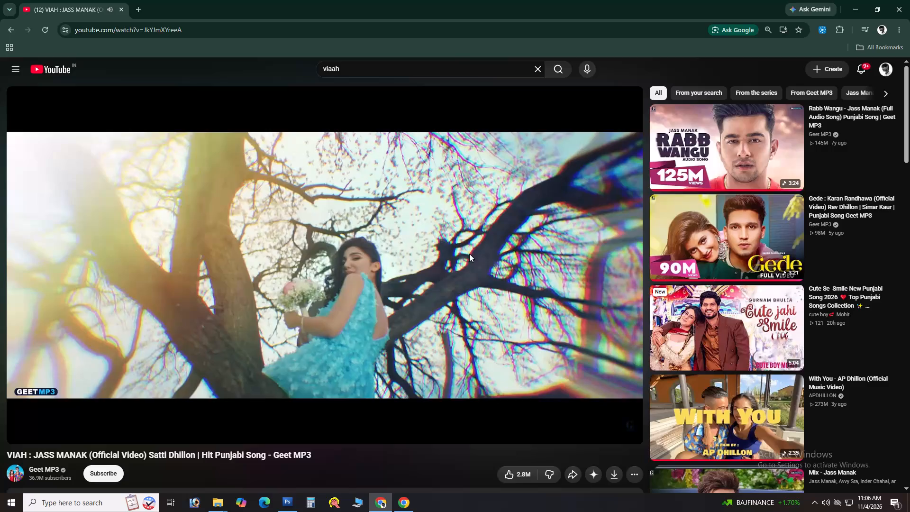
Switch to the This PC window and look through the Album Seet (F:), RP-No.Softwar (G:) and D: drives for album sheet folders.
key(alt+Tab)
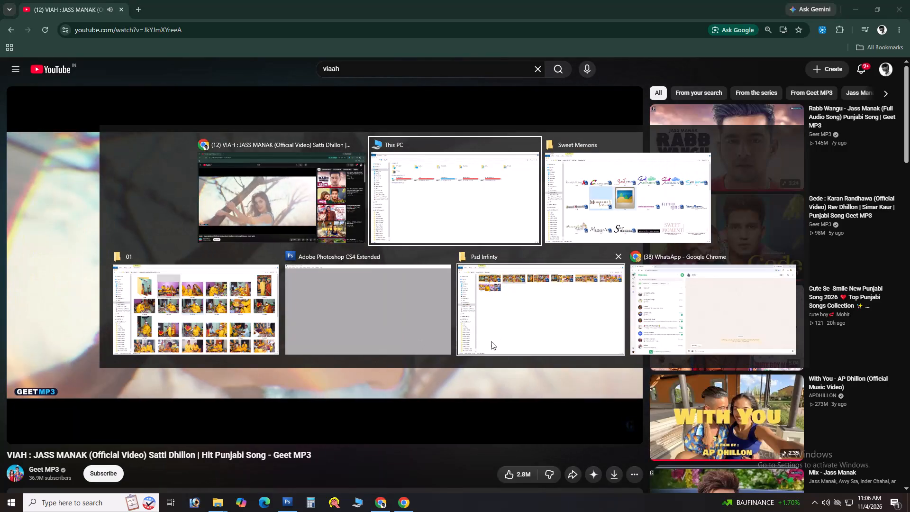
alt+click(488, 218)
double_click(548, 142)
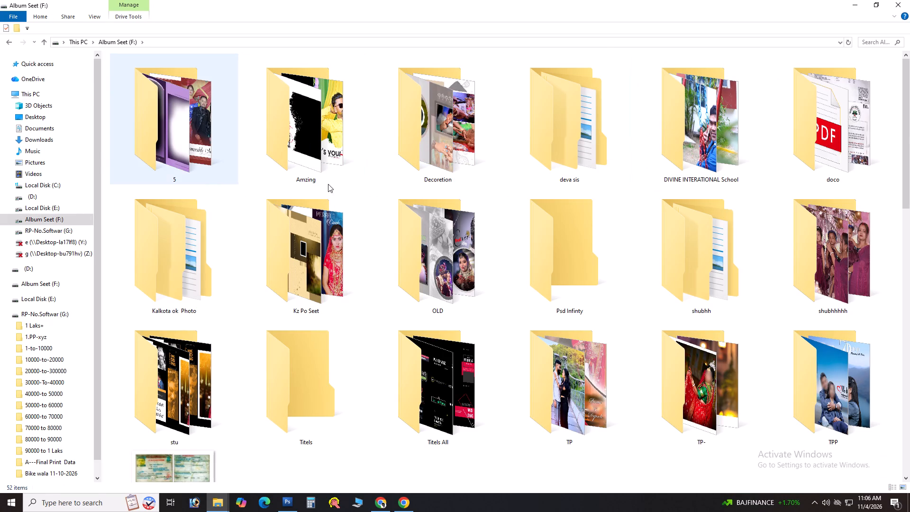
scroll(387, 201, down, 1)
scroll(400, 202, up, 5)
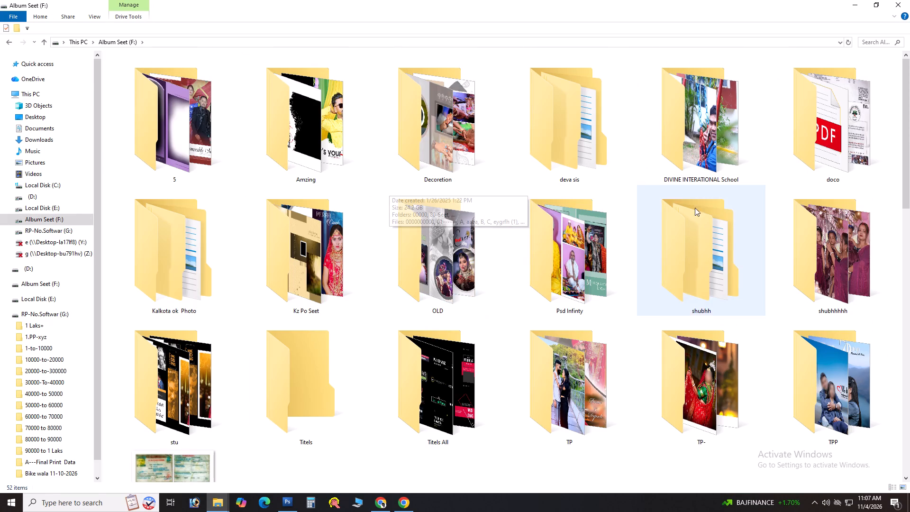
key(BackSpace)
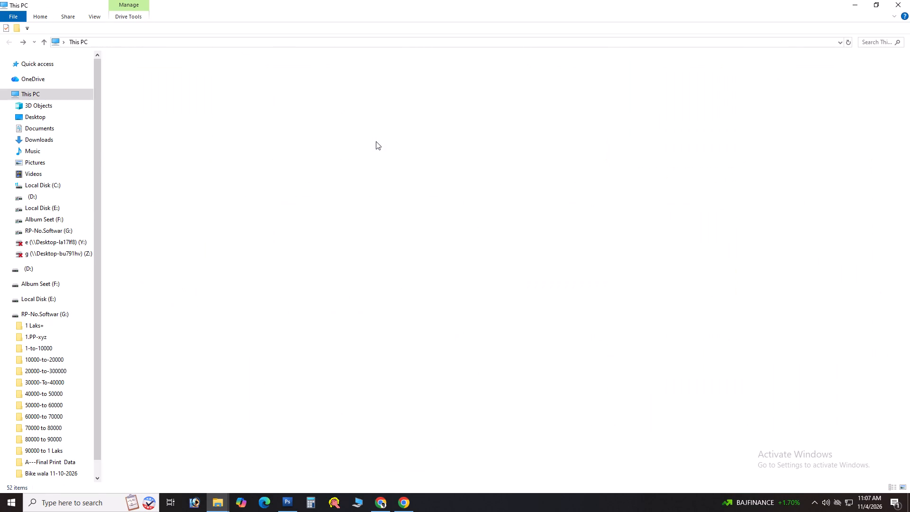
key(Right)
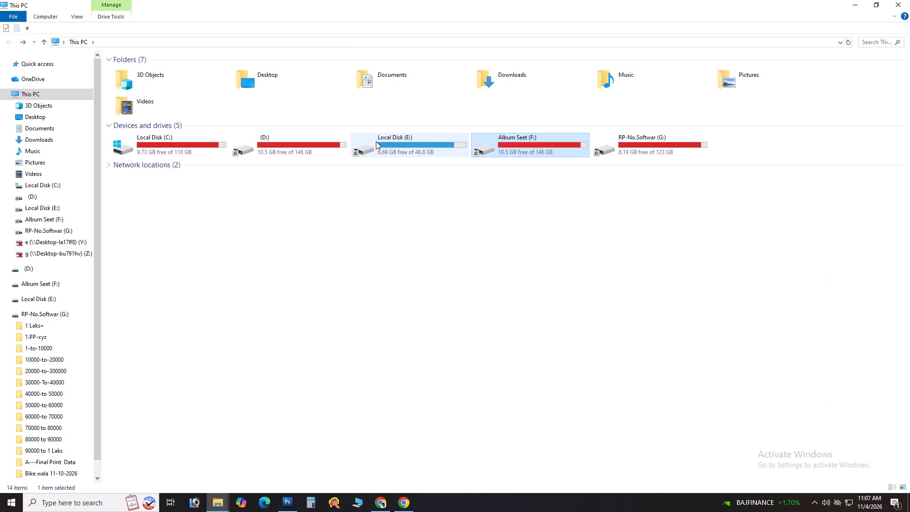
key(Right)
key(Return)
key(BackSpace)
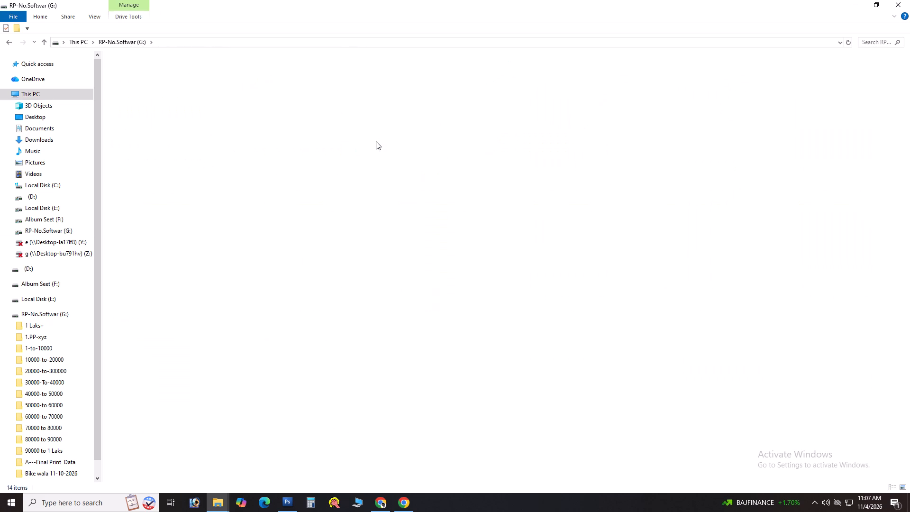
key(Left)
key(Left)
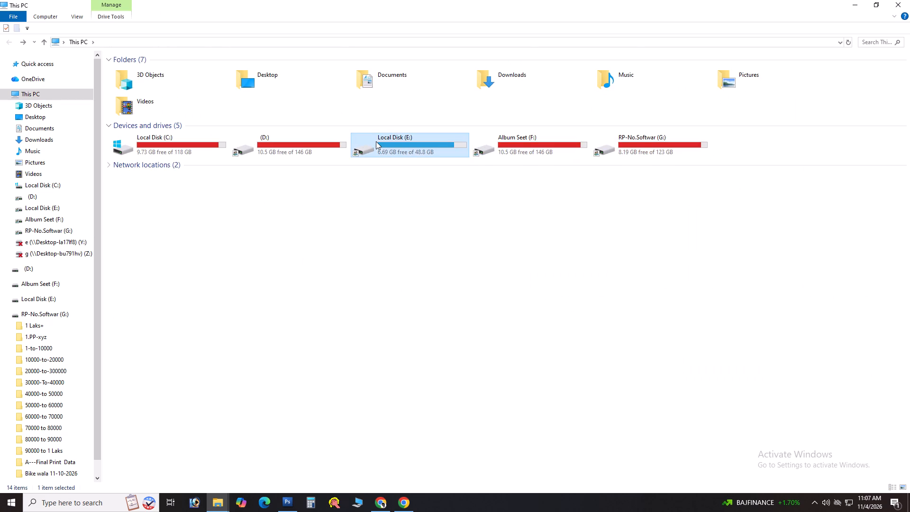
key(Left)
key(Return)
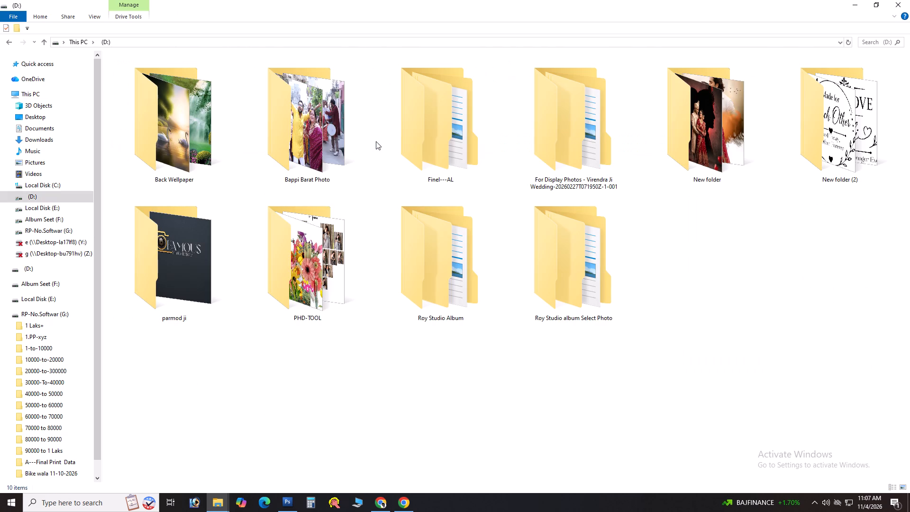
key(BackSpace)
Open the Dm Sheet folder on Local Disk (E:) and show its subfolders as extra-large icons.
key(Right)
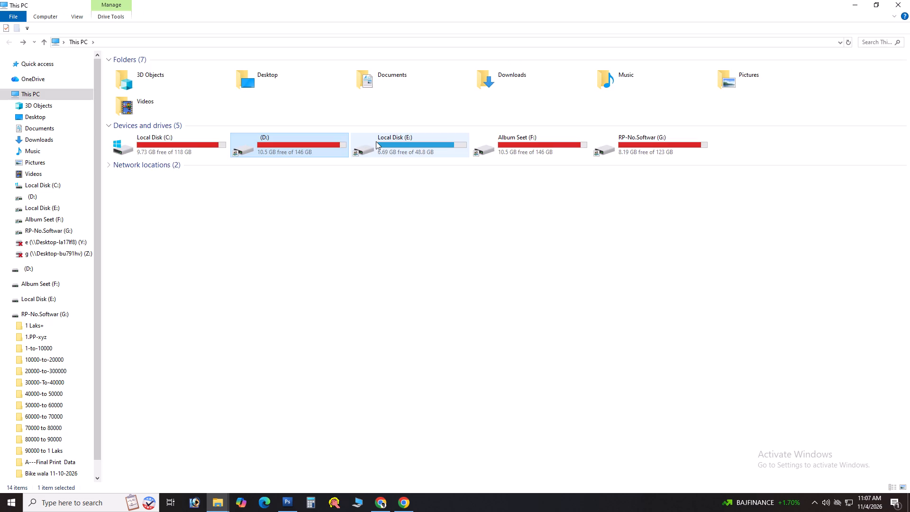
key(Right)
key(Return)
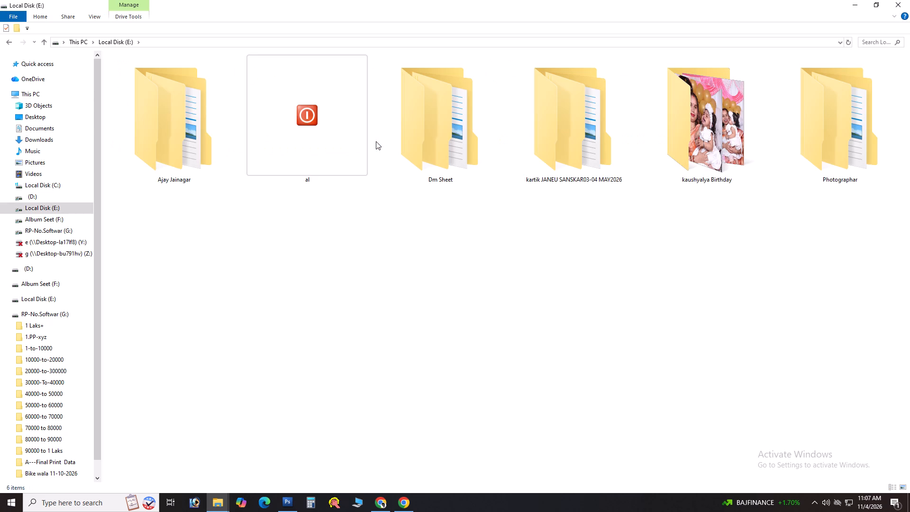
click(581, 246)
key(BackSpace)
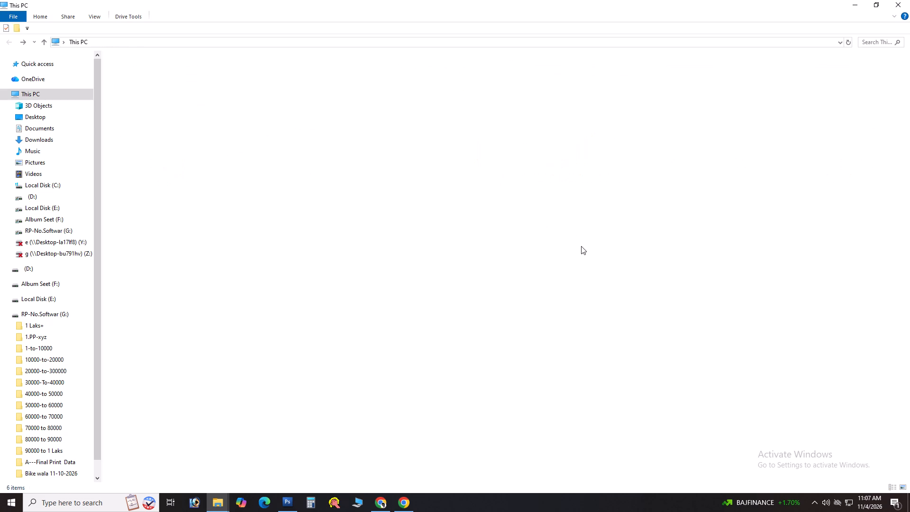
key(Return)
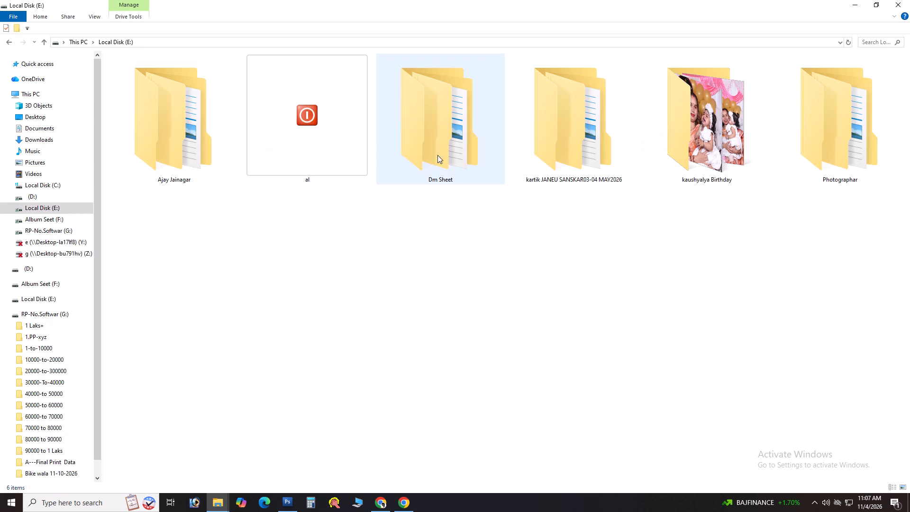
click(431, 137)
key(Return)
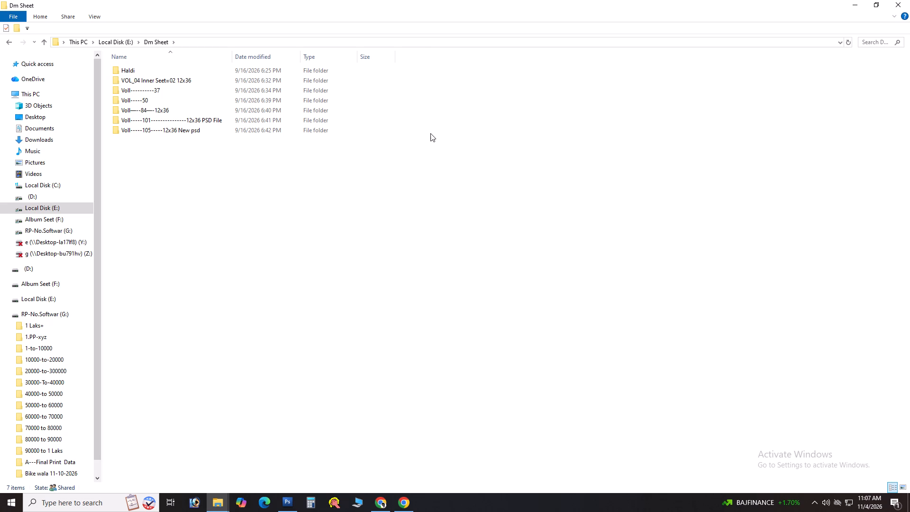
ctrl+scroll(264, 195, up, 20)
ctrl+scroll(264, 195, up, 12)
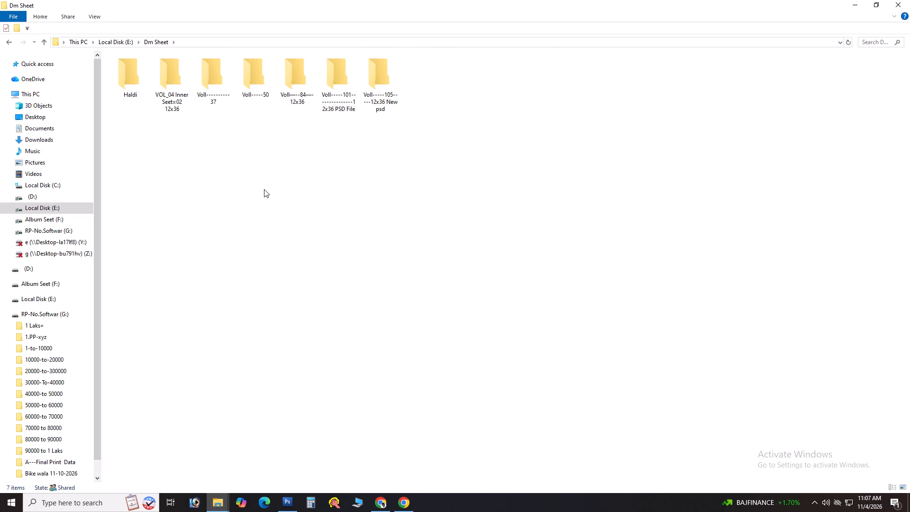
ctrl+scroll(264, 189, up, 20)
ctrl+scroll(264, 189, up, 20)
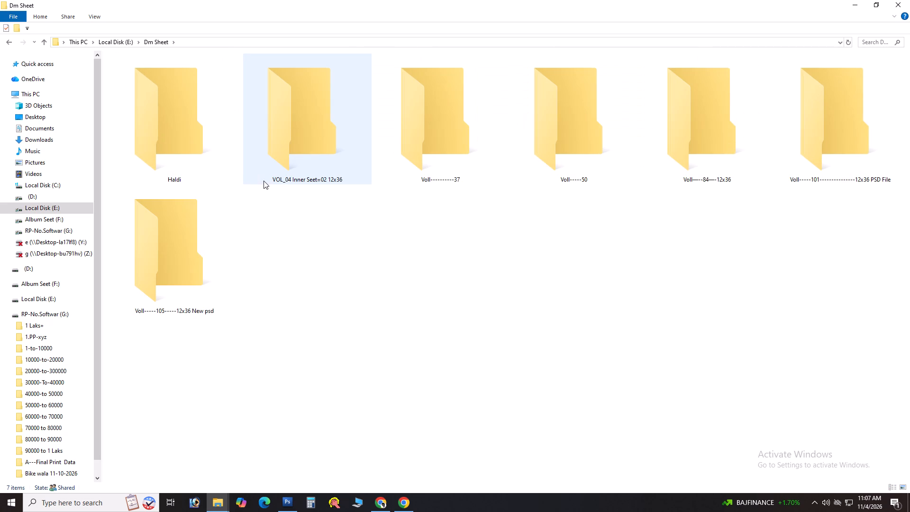
click(383, 231)
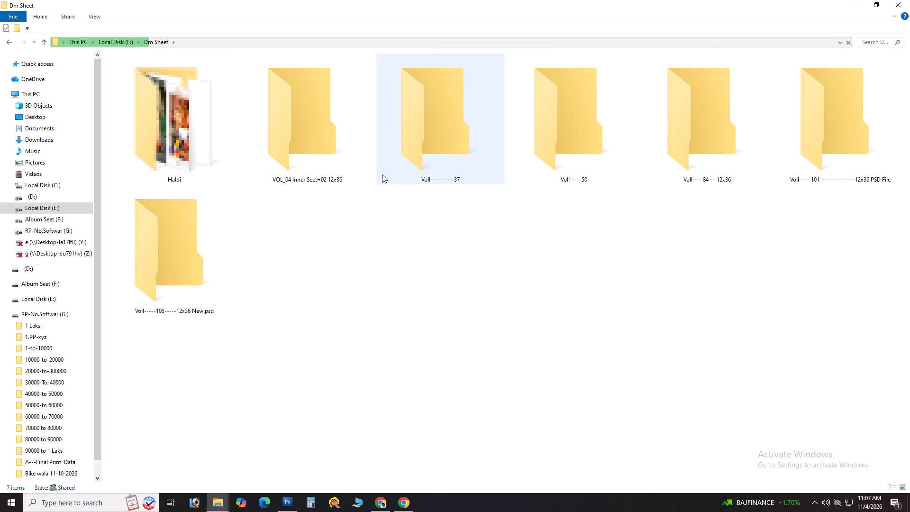
click(403, 276)
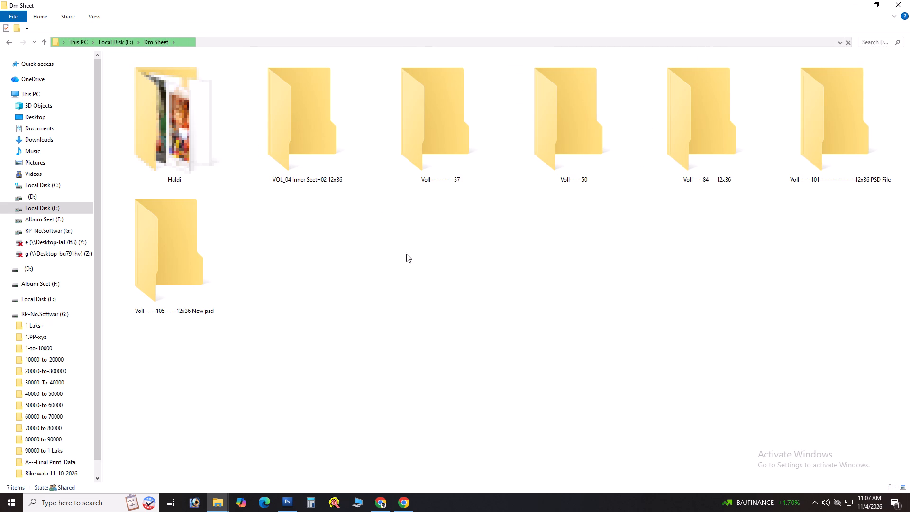
Examine the album sheets in the Voll----------37 folder as extra-large thumbnails.
click(439, 160)
key(Return)
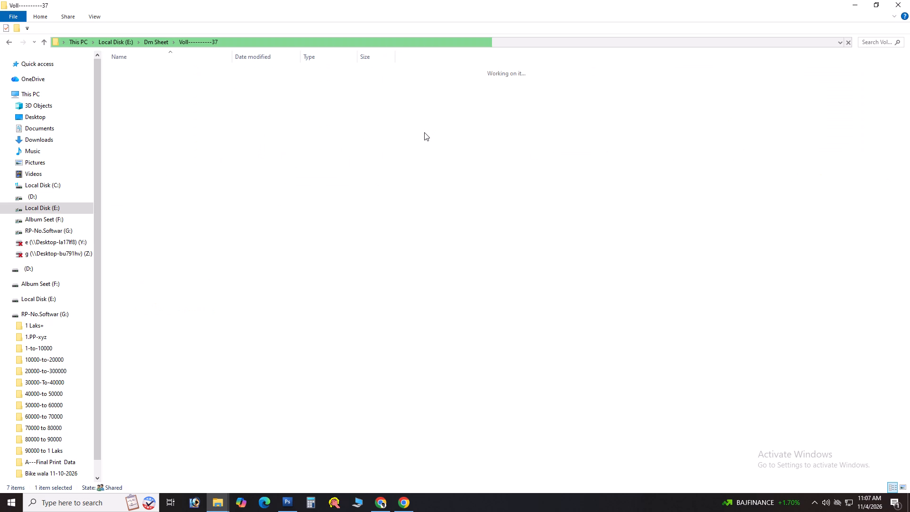
ctrl+scroll(391, 107, up, 20)
ctrl+scroll(391, 107, up, 4)
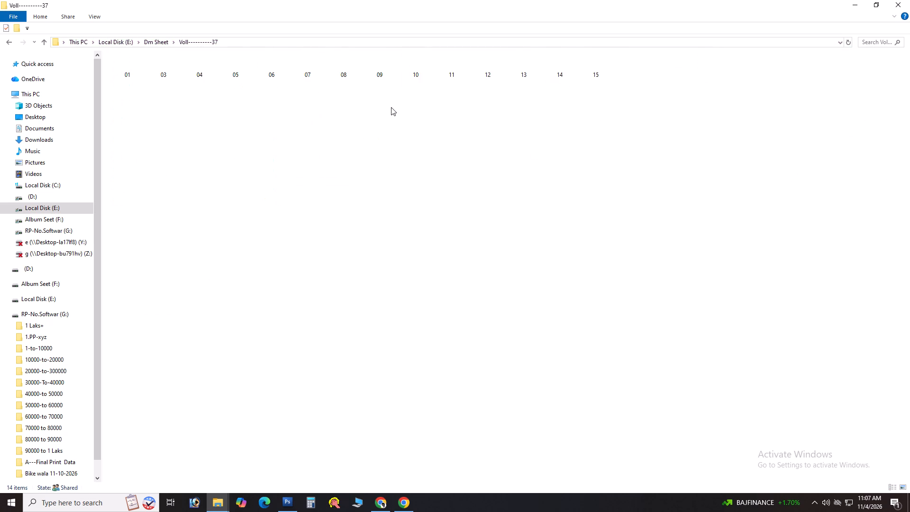
ctrl+scroll(391, 107, up, 20)
ctrl+scroll(391, 107, up, 20)
ctrl+scroll(391, 107, up, 9)
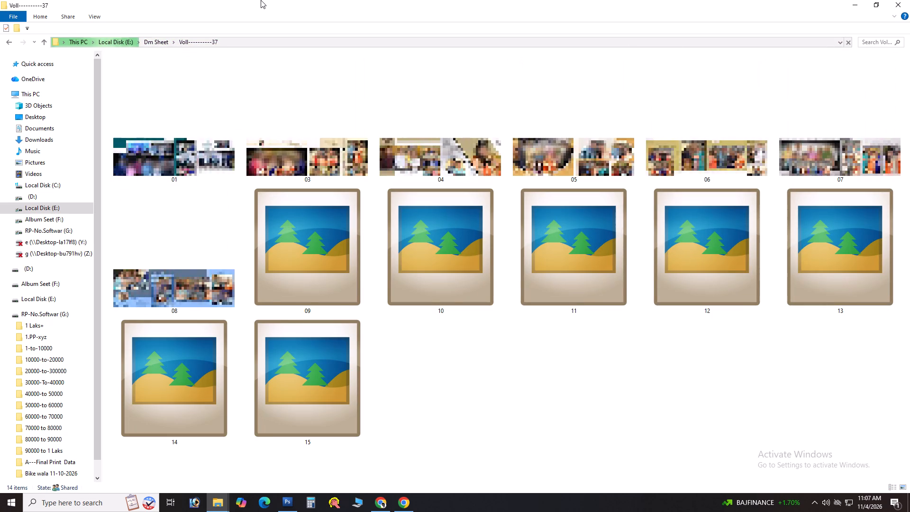
click(315, 142)
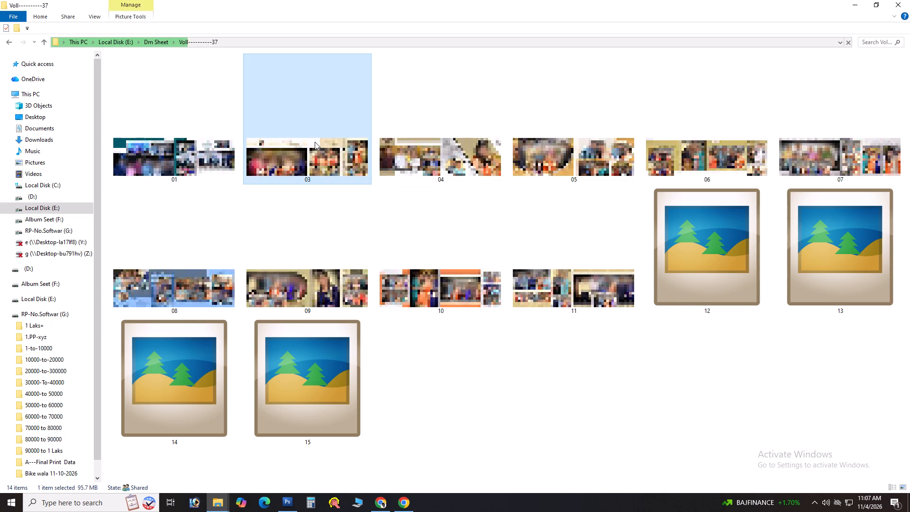
Return to Dm Sheet, open the Voll-----50 folder and show its PSD files as extra-large thumbnails.
key(BackSpace)
key(Right)
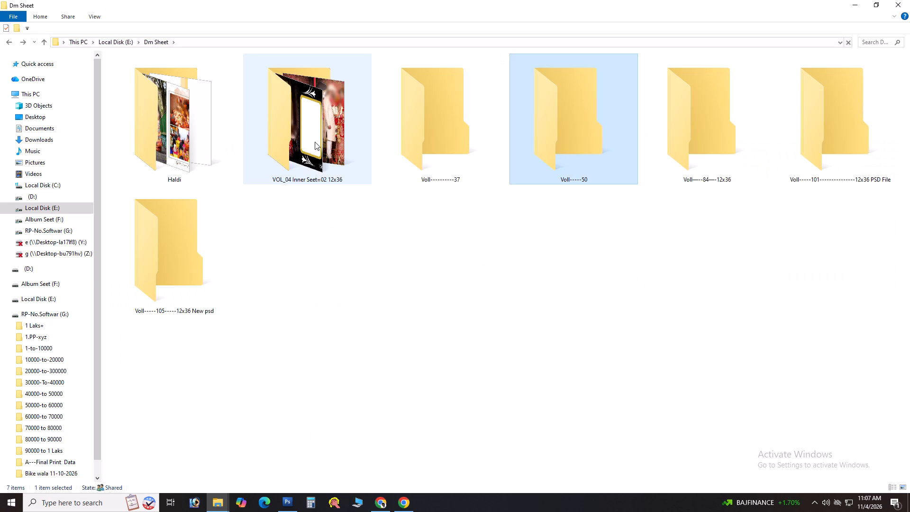
key(Return)
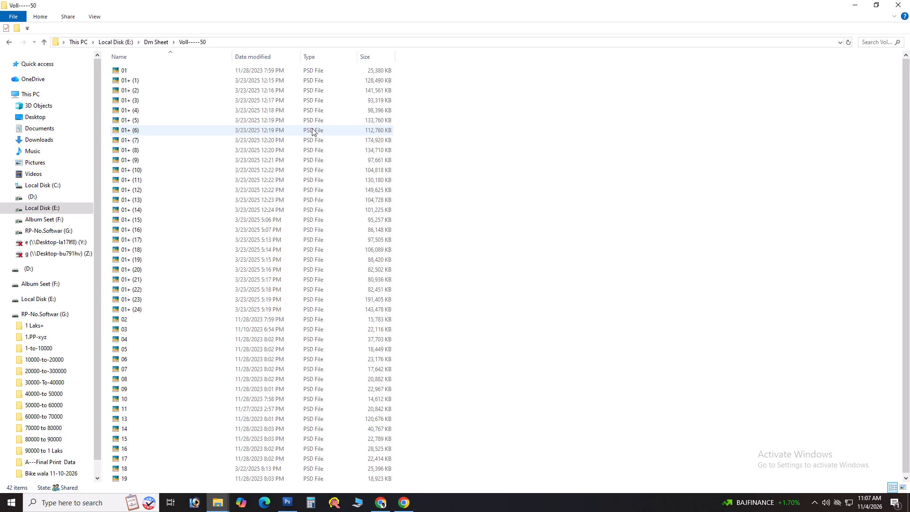
ctrl+scroll(369, 139, up, 14)
ctrl+scroll(364, 147, up, 20)
ctrl+scroll(364, 147, up, 2)
ctrl+scroll(335, 90, up, 20)
ctrl+scroll(335, 90, up, 3)
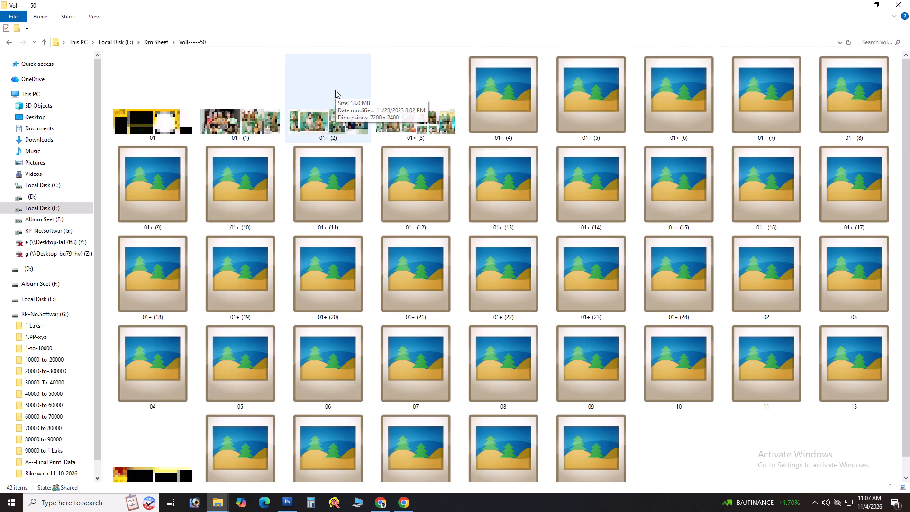
ctrl+scroll(335, 90, up, 20)
ctrl+scroll(335, 90, up, 9)
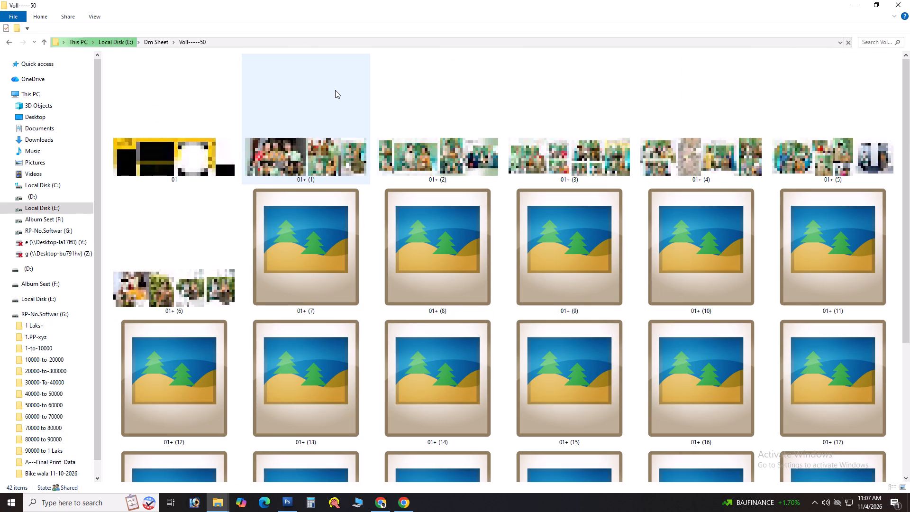
Look over the 01 photo folder, the Voll-----50 sheet thumbnails and the Sweet Memoris titles by switching between their windows.
key(alt+Tab)
key(alt+Tab)
key(alt+Tab)
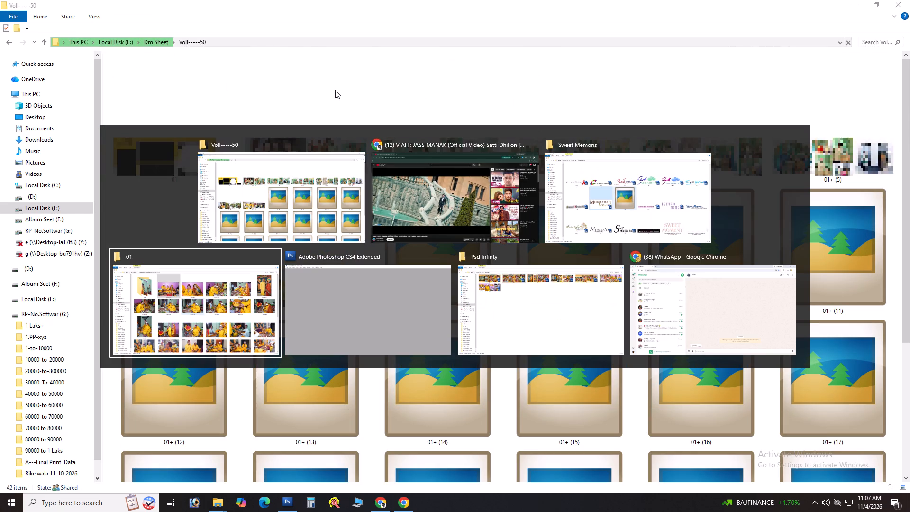
key(alt+Tab)
key(alt+Tab)
key(alt+Tab)
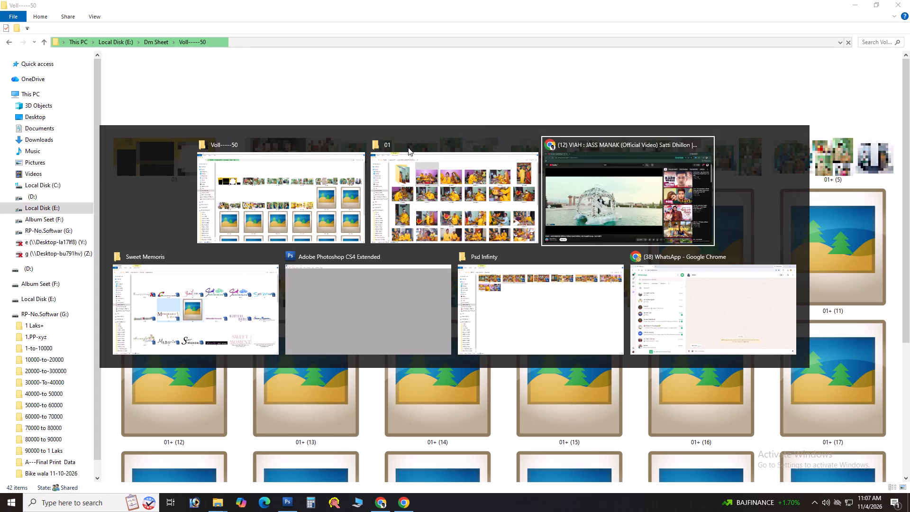
key(alt+Tab)
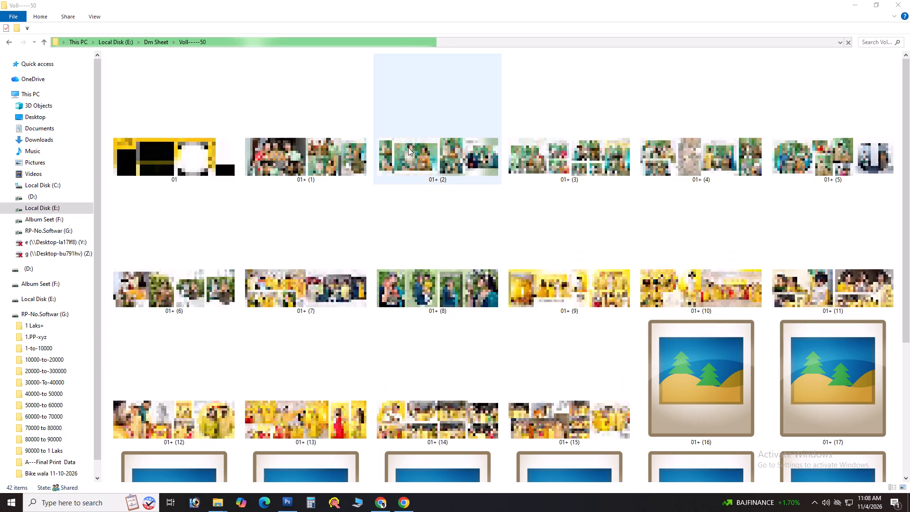
key(alt+Tab)
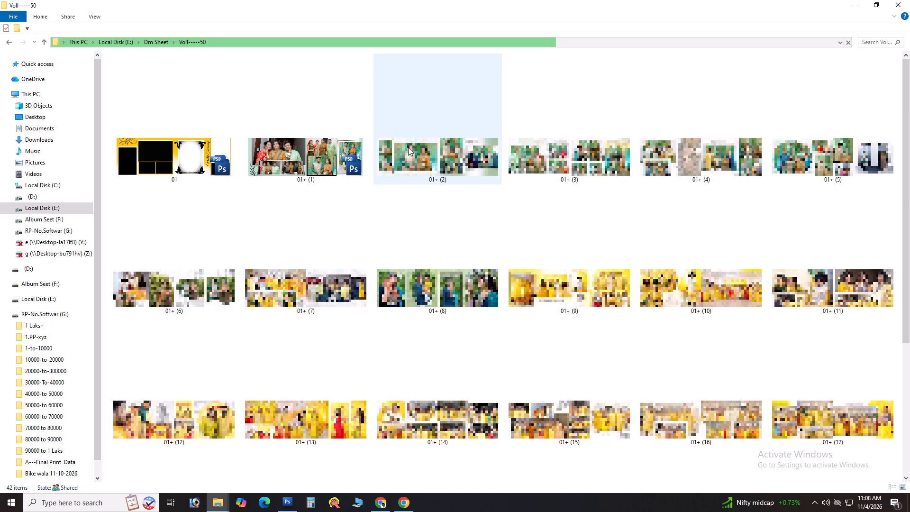
key(alt+Tab)
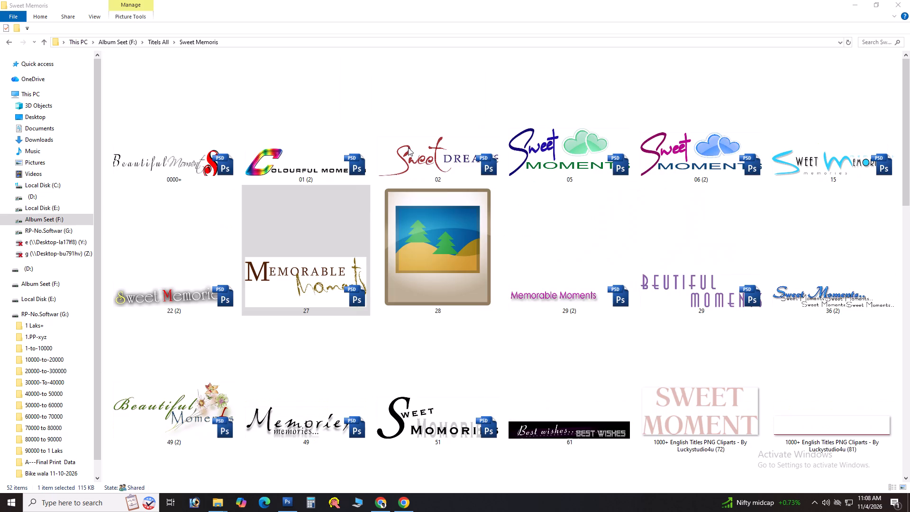
Switch to YouTube in the browser and play the Mix - Jass Manak playlist from the suggested videos.
key(alt+Tab)
key(alt+Tab)
key(alt+Tab)
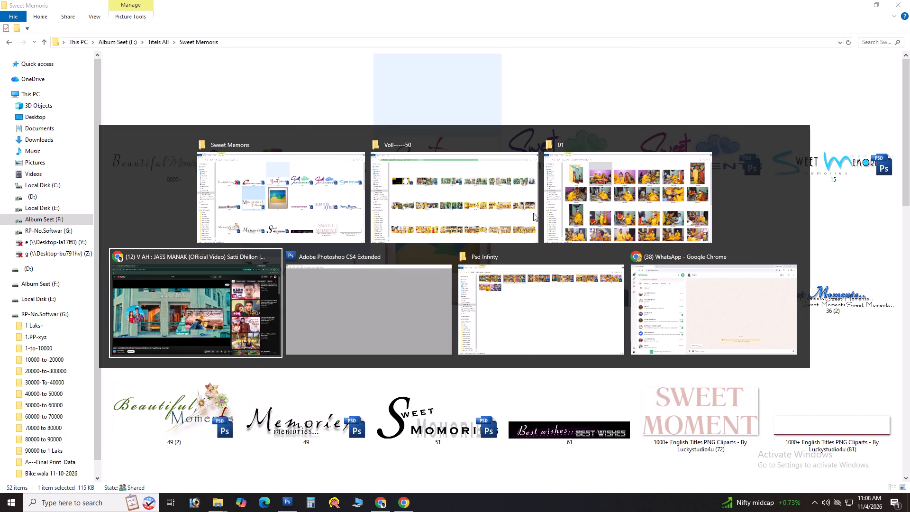
scroll(696, 141, down, 2)
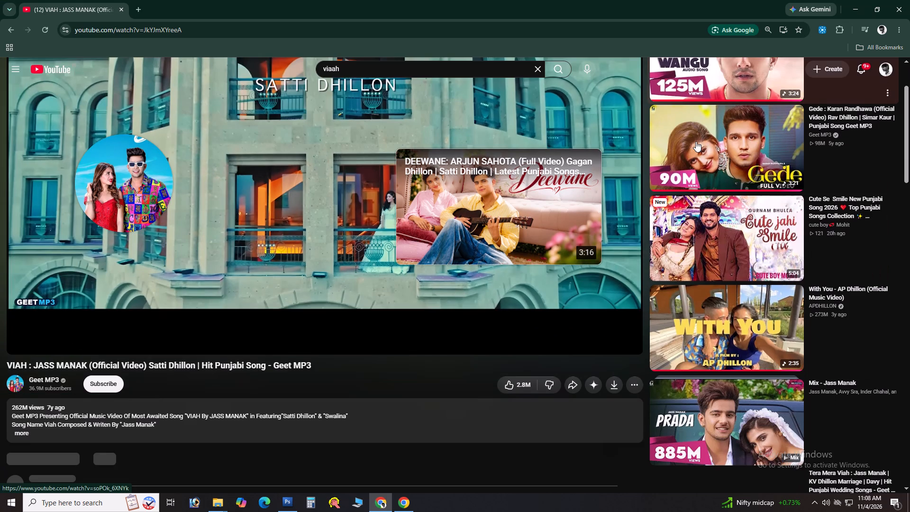
scroll(696, 141, down, 5)
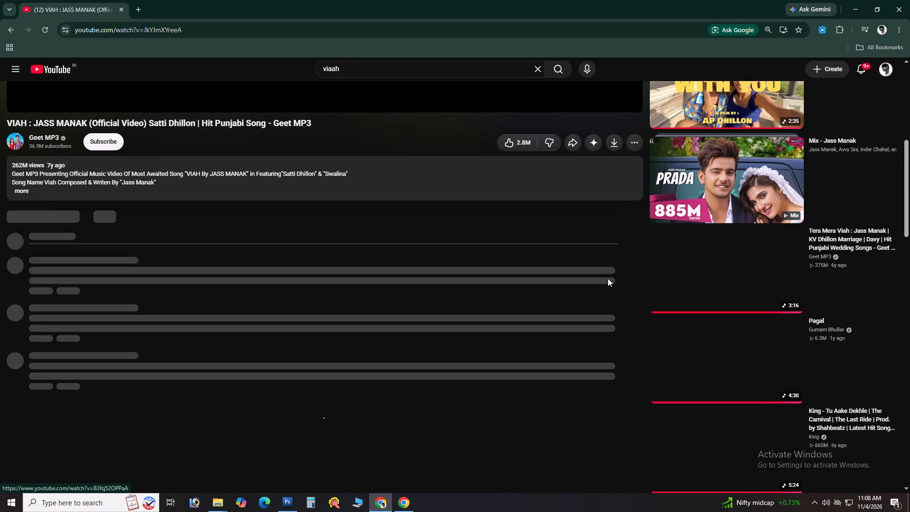
click(666, 197)
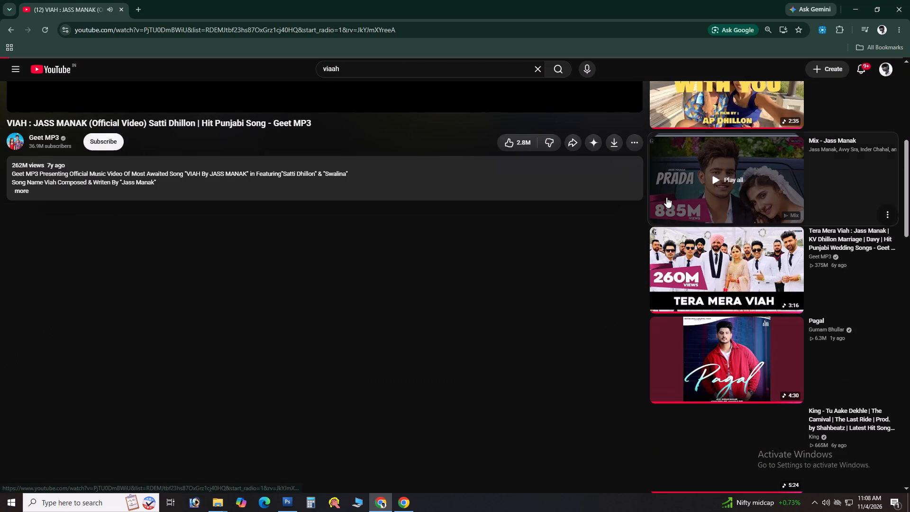
click(591, 0)
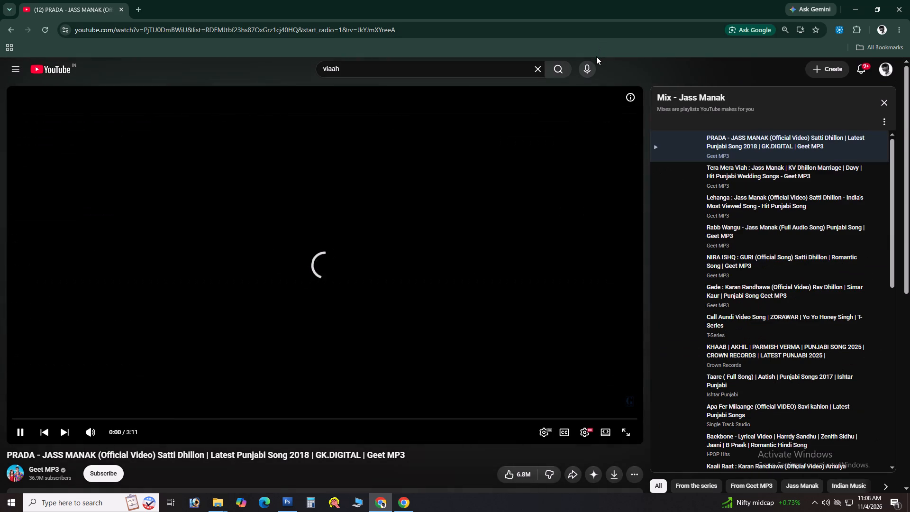
Search YouTube for gede and play the official Gede video by Karan Randhawa.
click(481, 0)
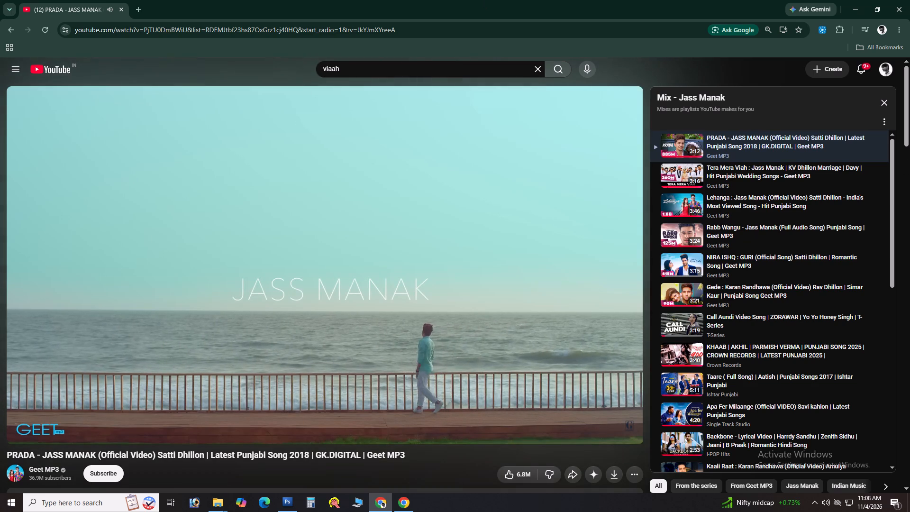
key(slash)
key(BackSpace)
key(BackSpace)
key(BackSpace)
key(BackSpace)
key(BackSpace)
key(BackSpace)
key(BackSpace)
key(BackSpace)
key(BackSpace)
key(BackSpace)
key(BackSpace)
key(BackSpace)
key(BackSpace)
key(BackSpace)
key(BackSpace)
key(BackSpace)
key(BackSpace)
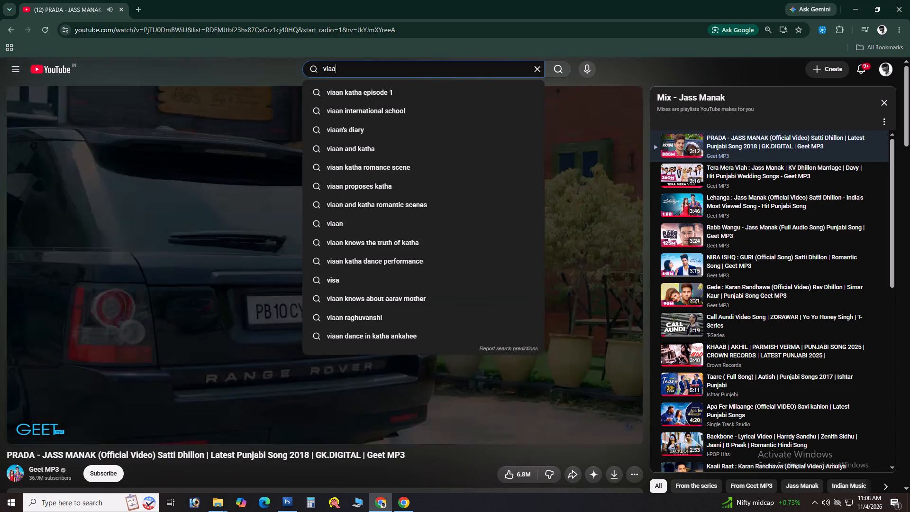
key(BackSpace)
key(BackSpace)
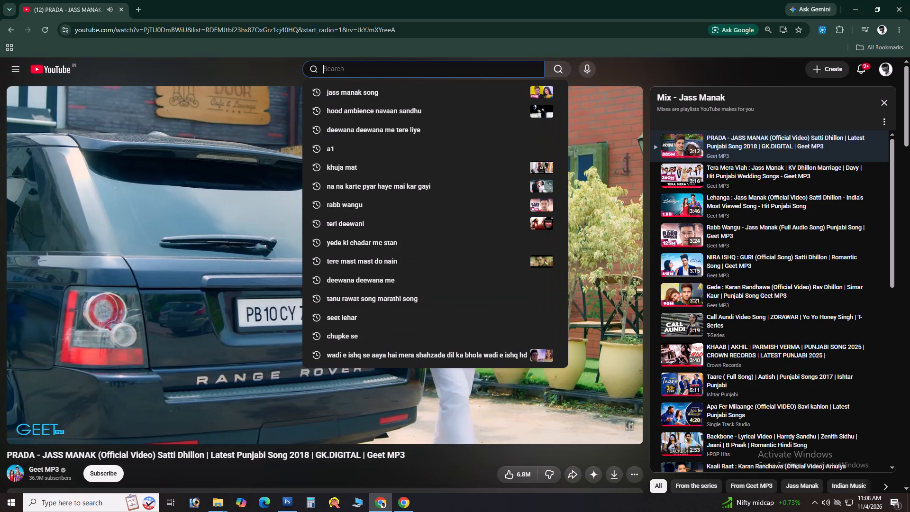
text(gede)
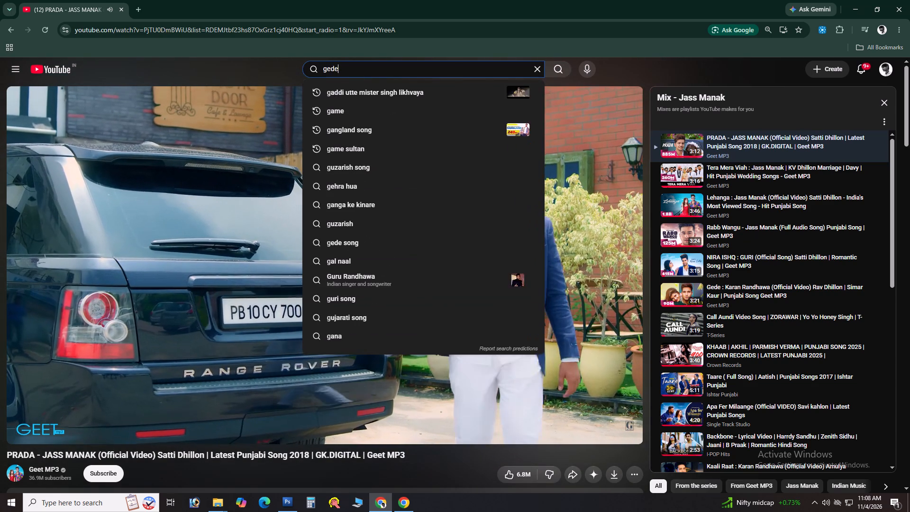
key(Return)
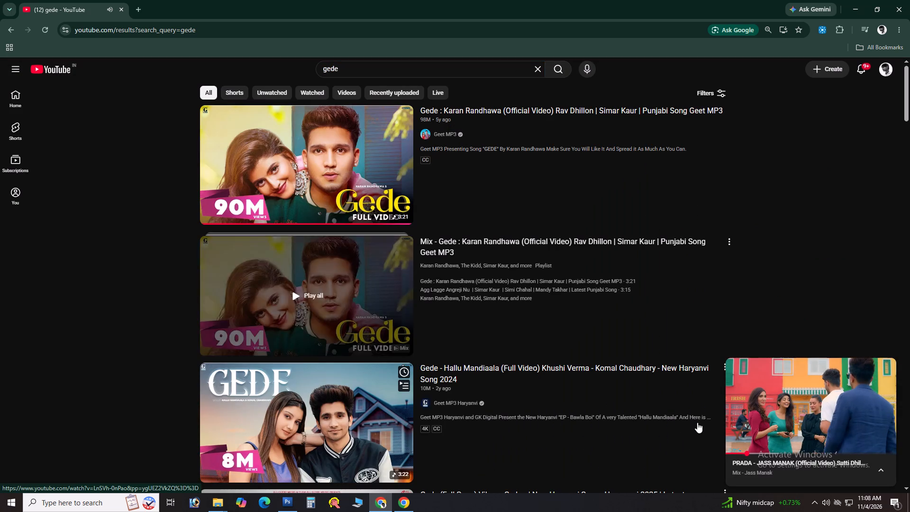
click(348, 118)
click(432, 0)
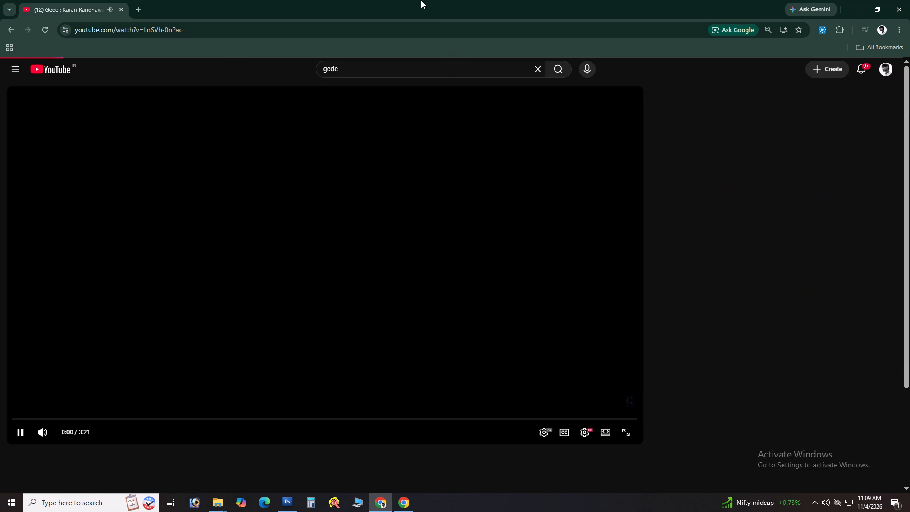
click(421, 0)
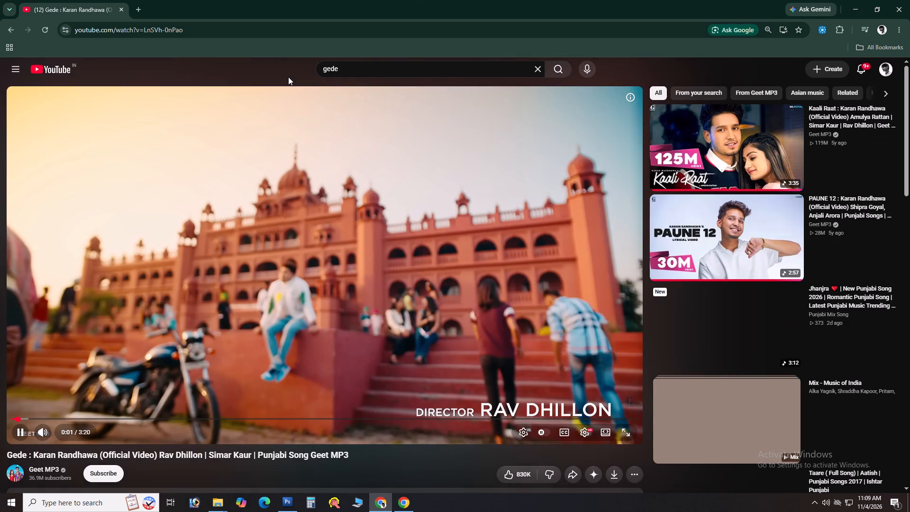
Switch back to the Voll-----50 folder and examine its album sheet thumbnails.
key(alt+Tab)
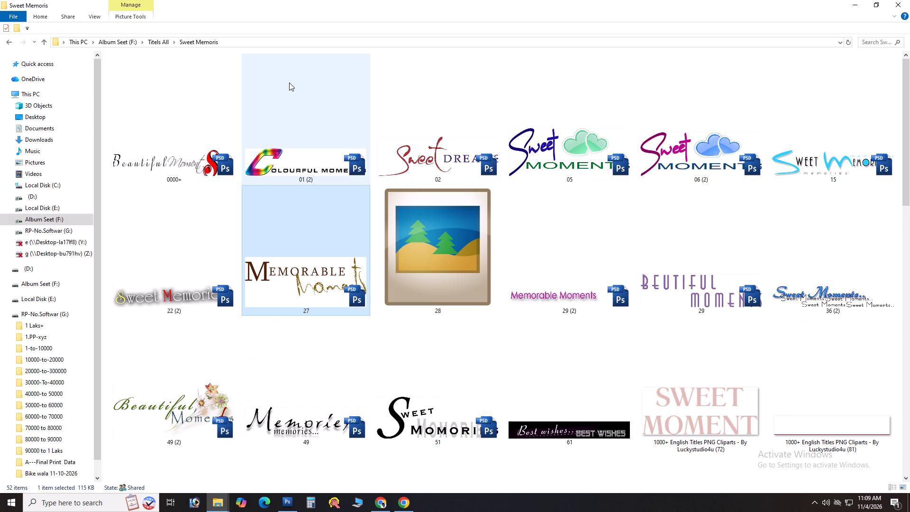
key(alt+Tab)
key(alt+Tab)
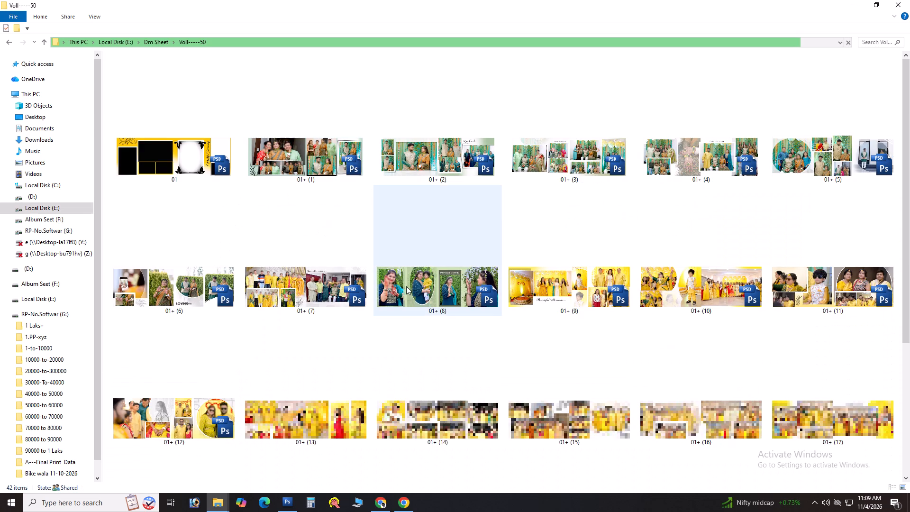
scroll(406, 286, down, 2)
scroll(406, 286, up, 1)
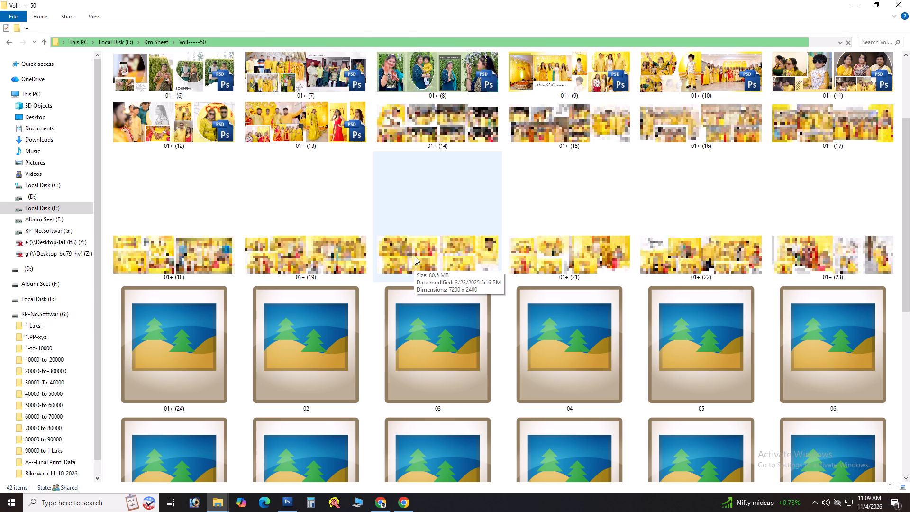
click(407, 214)
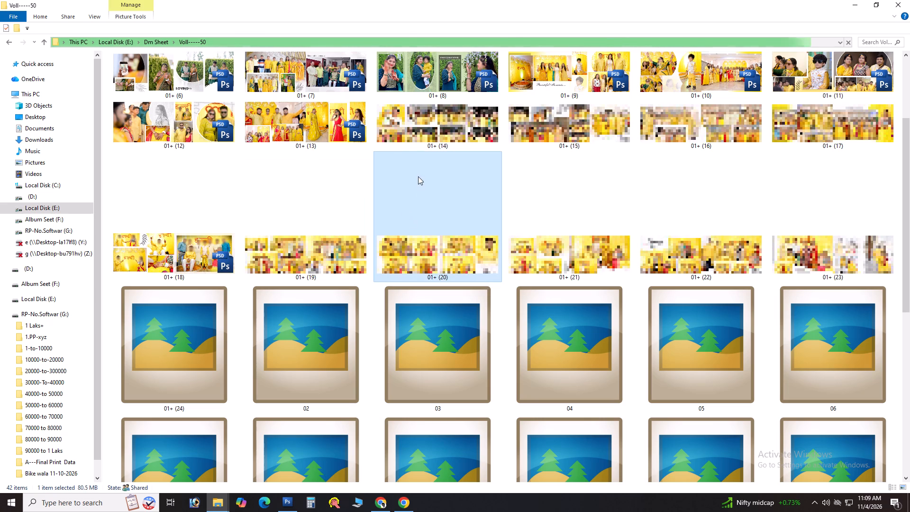
click(598, 247)
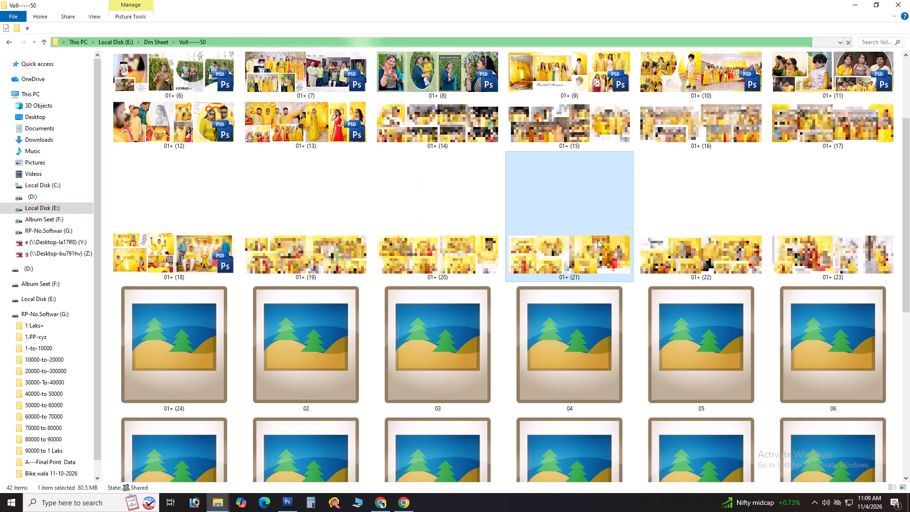
click(829, 113)
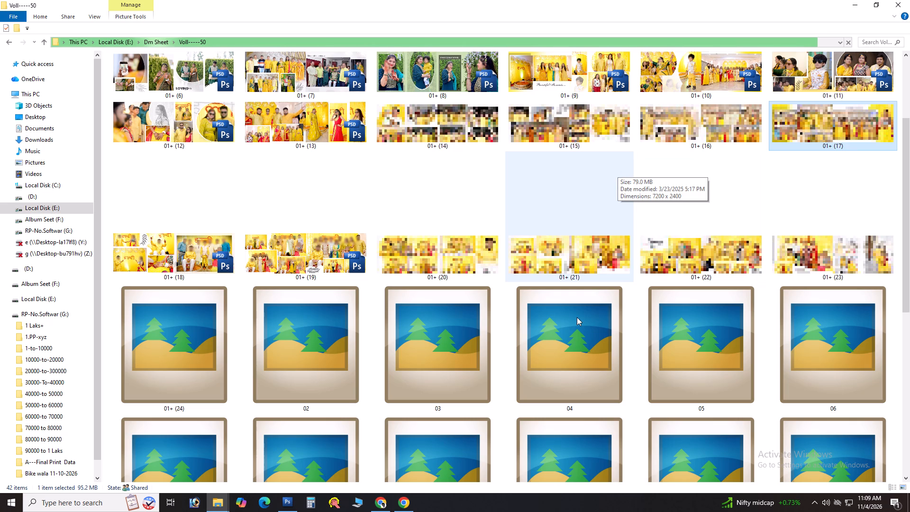
scroll(498, 374, up, 1)
scroll(531, 300, up, 2)
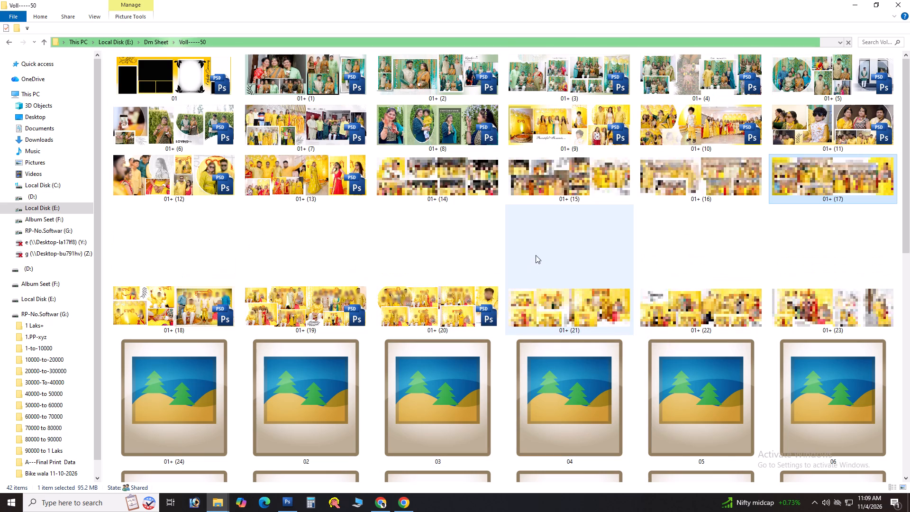
click(539, 60)
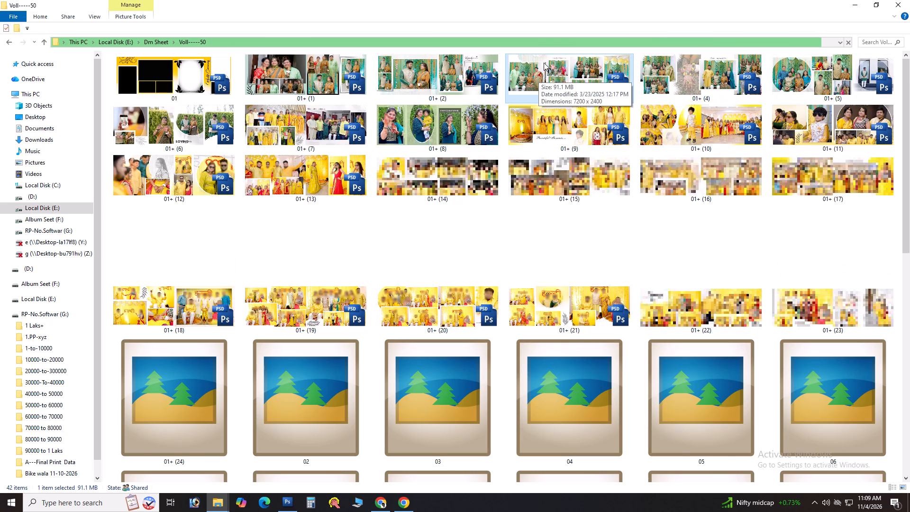
Return to Dm Sheet, open the Voll-----105-----12x36 New psd folder and show its files as extra-large thumbnails.
key(BackSpace)
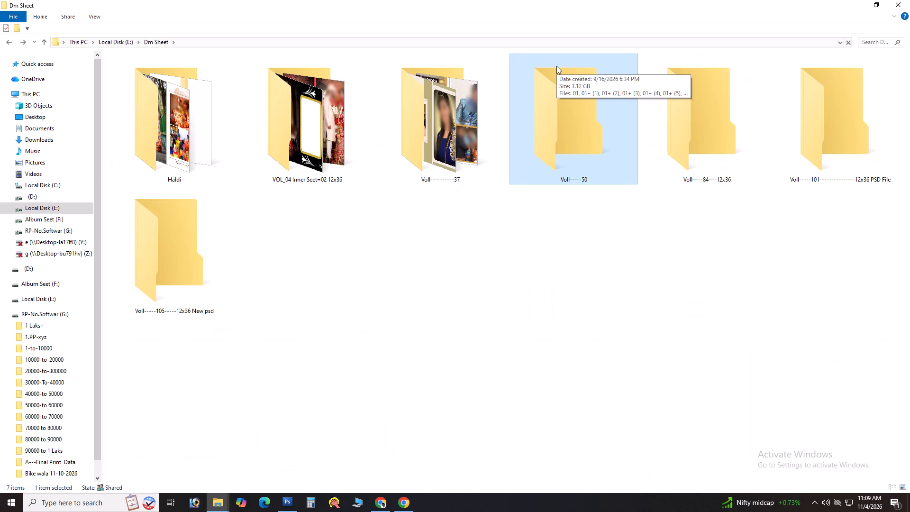
key(Right)
key(Right)
key(Right)
key(Return)
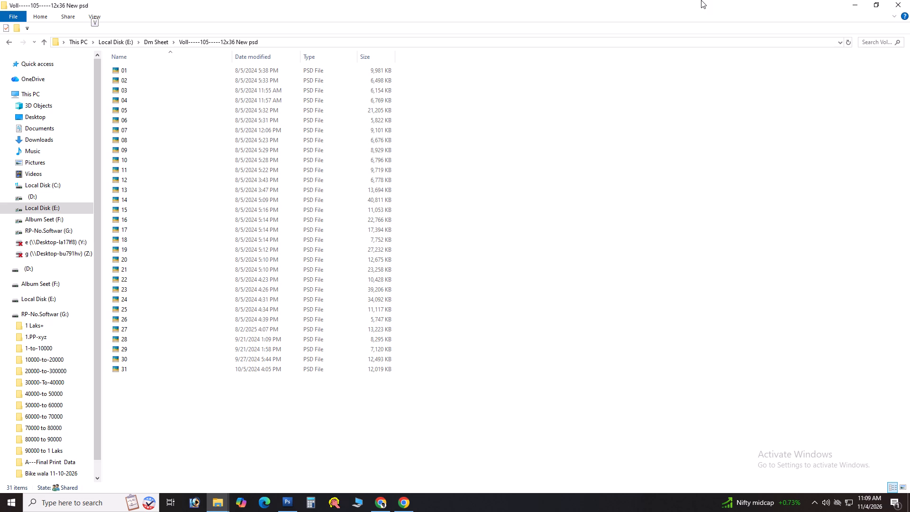
ctrl+scroll(837, 158, up, 5)
ctrl+scroll(793, 127, up, 8)
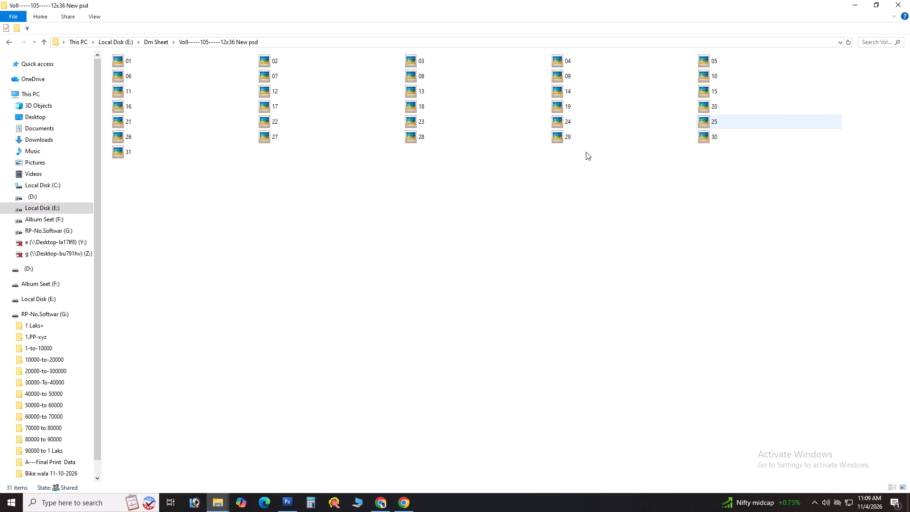
ctrl+scroll(586, 152, up, 20)
ctrl+scroll(586, 152, up, 20)
ctrl+scroll(586, 152, up, 4)
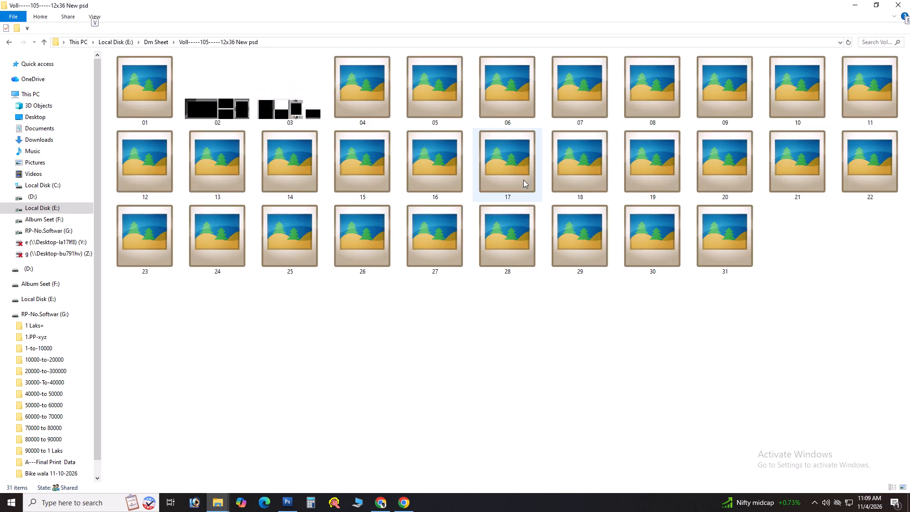
ctrl+scroll(523, 180, up, 4)
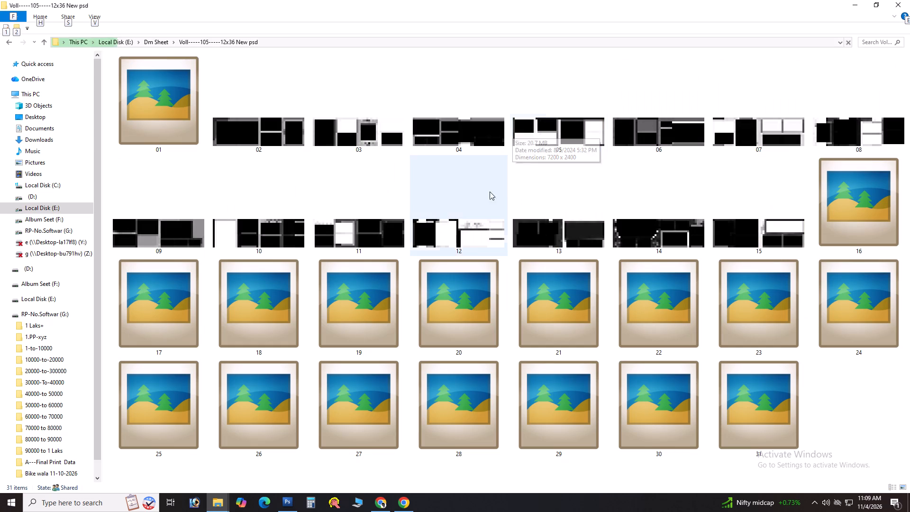
click(473, 242)
click(579, 127)
click(622, 115)
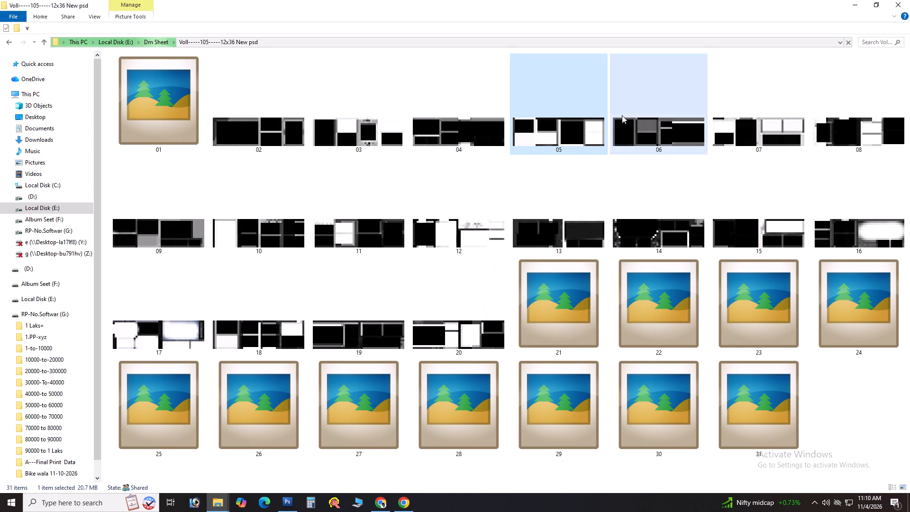
click(230, 253)
ctrl+scroll(290, 224, up, 7)
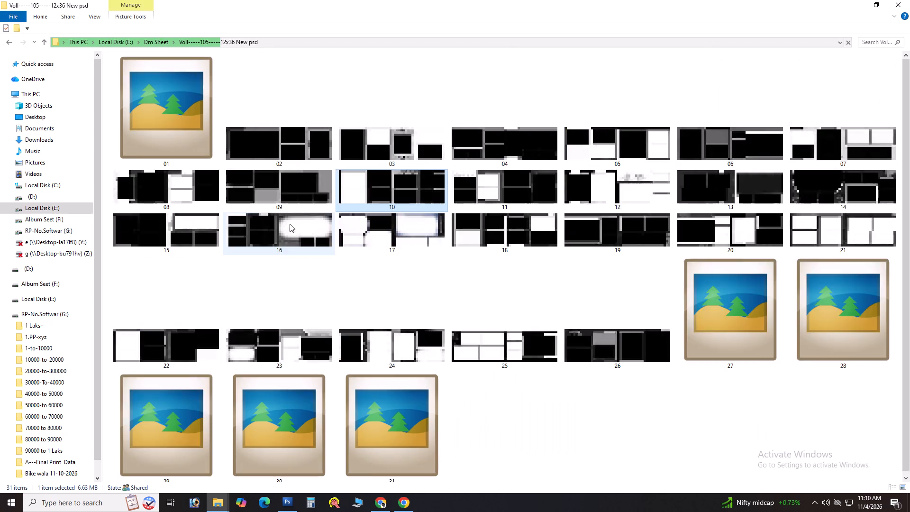
ctrl+scroll(290, 224, up, 20)
ctrl+scroll(290, 224, up, 2)
Look over the album sheet layouts in the Voll-----105-----12x36 New psd folder.
scroll(290, 224, down, 7)
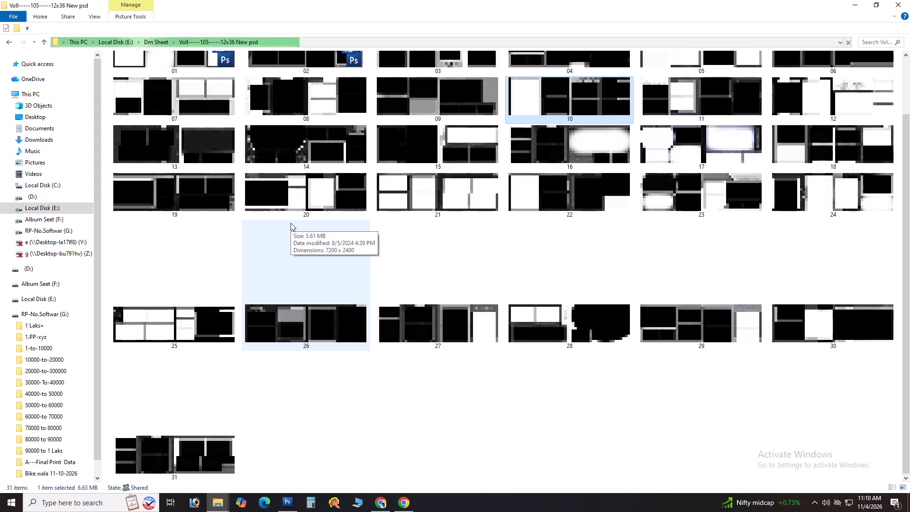
scroll(291, 223, up, 1)
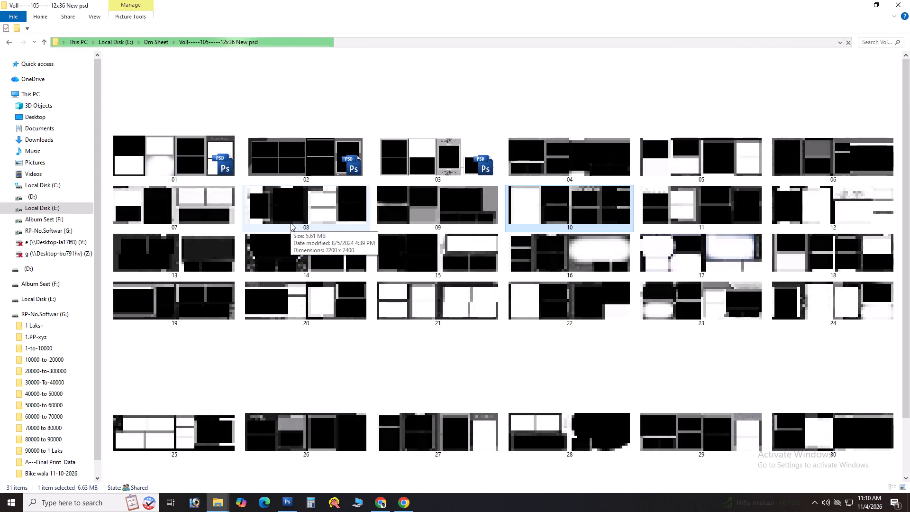
click(163, 154)
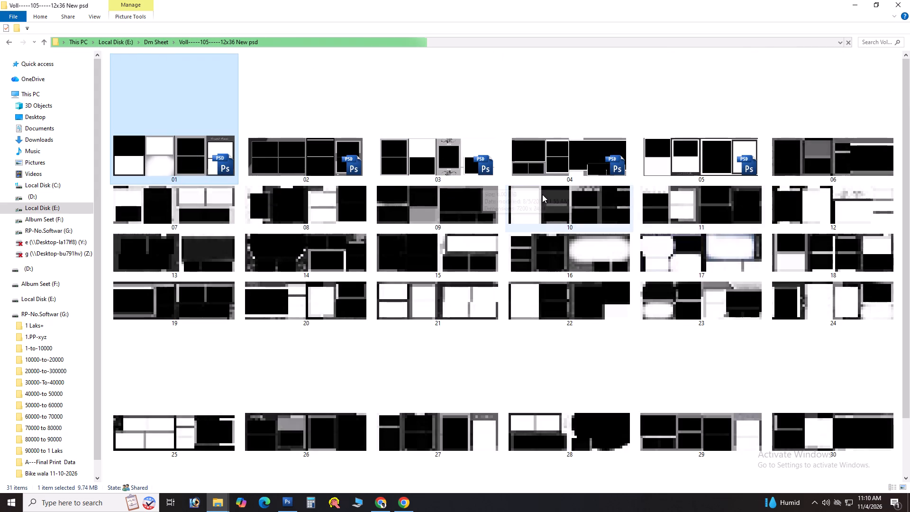
scroll(675, 228, down, 1)
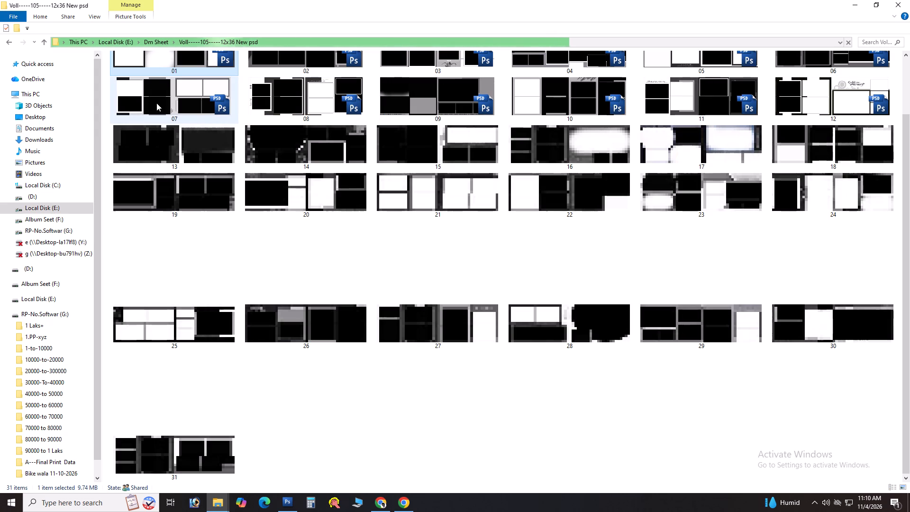
drag(163, 95, 167, 126)
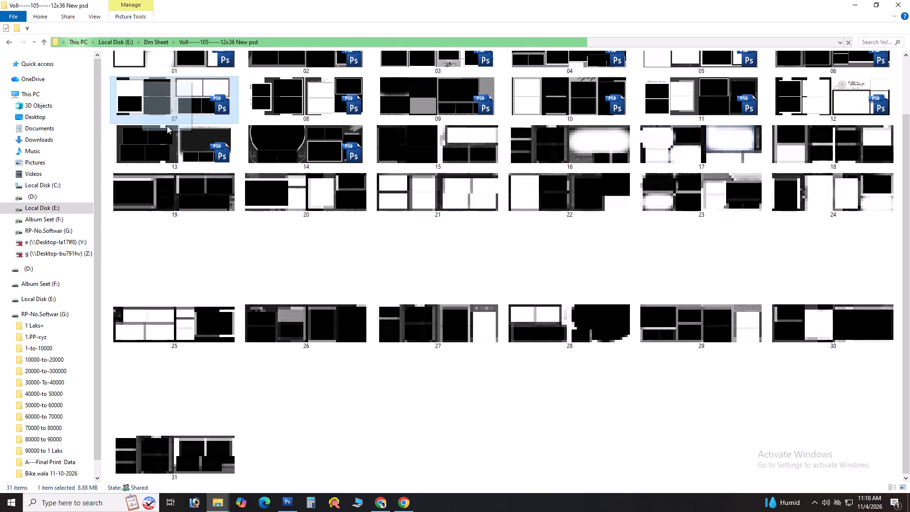
drag(167, 126, 182, 111)
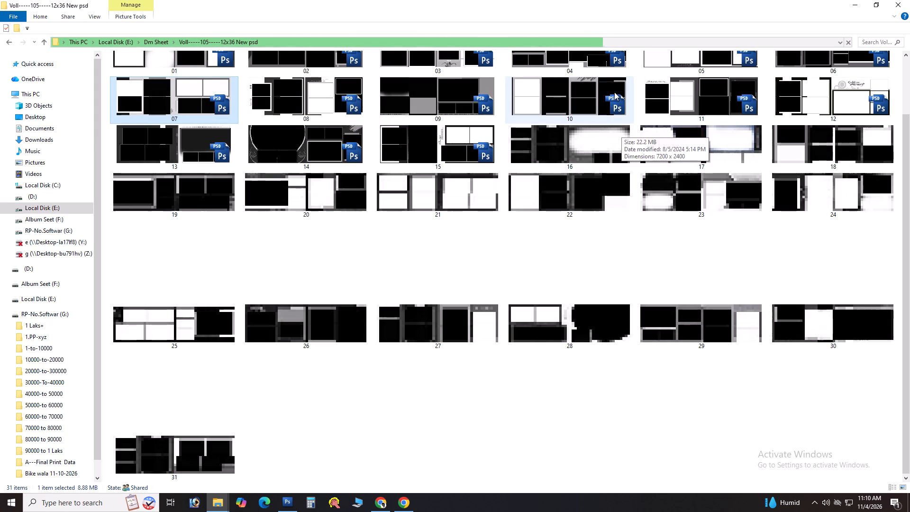
Open album sheet 10 in Photoshop to inspect its layout, close it and bring back the hidden panels.
click(614, 92)
drag(594, 101, 555, 216)
key(alt+Tab)
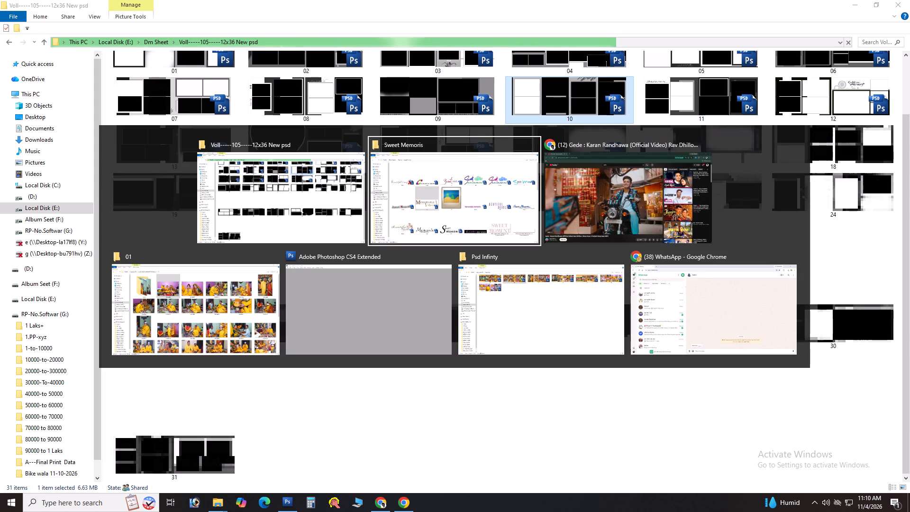
drag(555, 216, 291, 217)
key(alt+Tab)
key(alt+Tab)
key(alt+Tab)
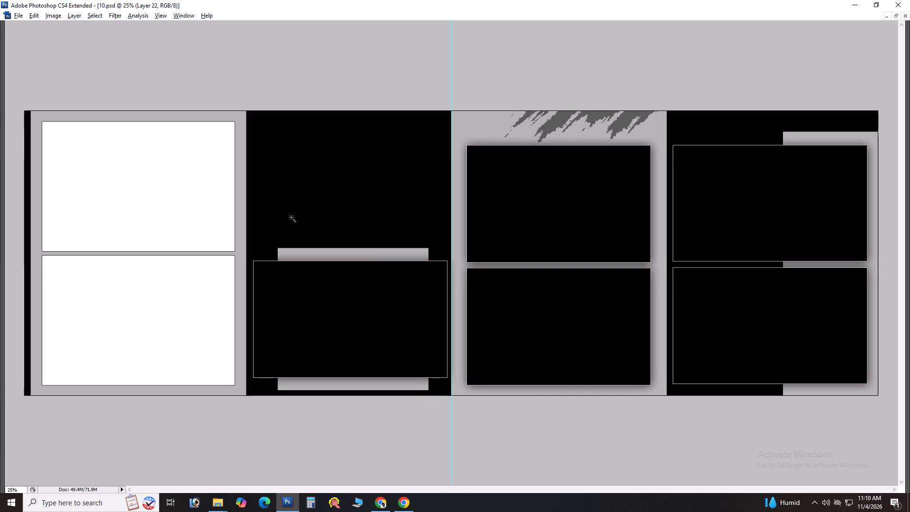
key(ctrl+w)
key(Tab)
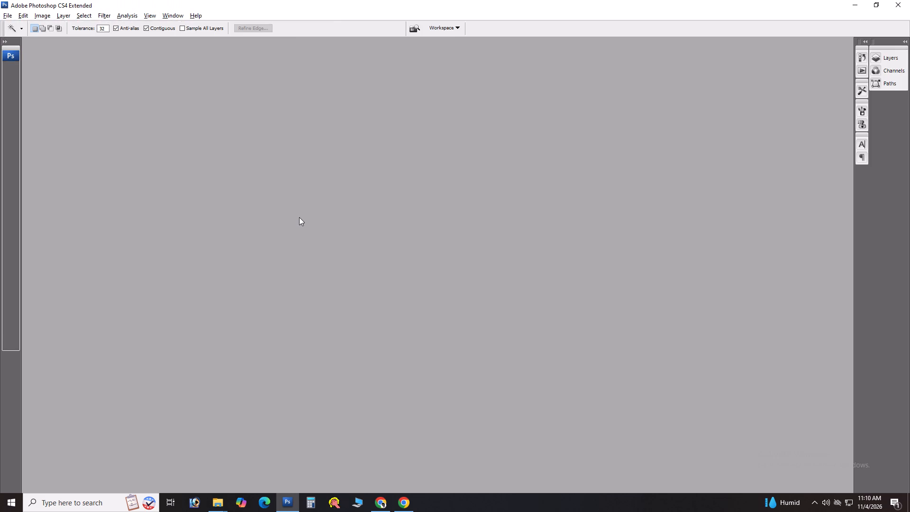
Return to the Voll-----105-----12x36 New psd folder and compare the album sheet thumbnails, including sheets 24, 26, 20, 02 and 03.
key(alt+Tab)
click(681, 196)
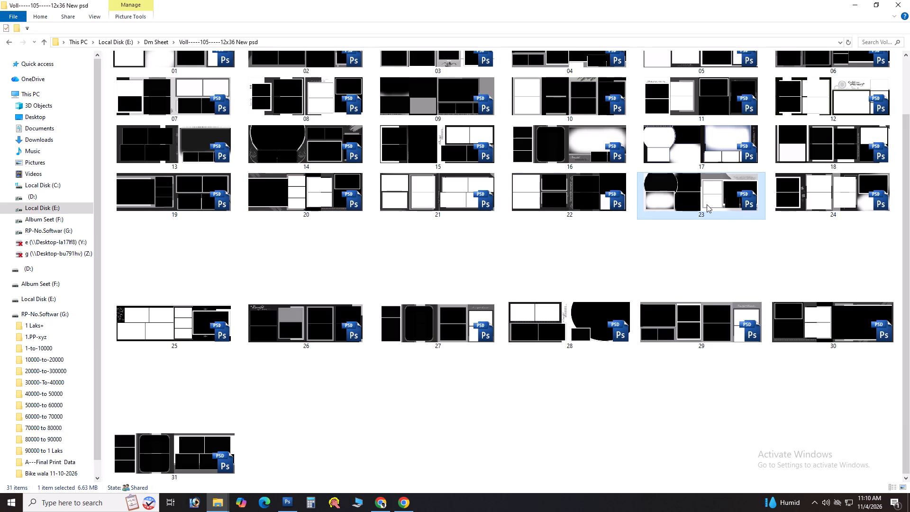
click(588, 185)
click(863, 206)
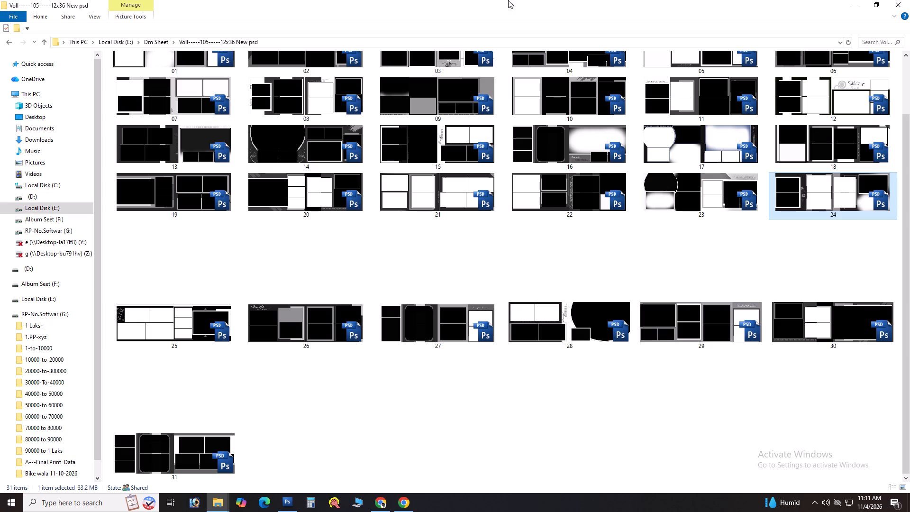
click(318, 280)
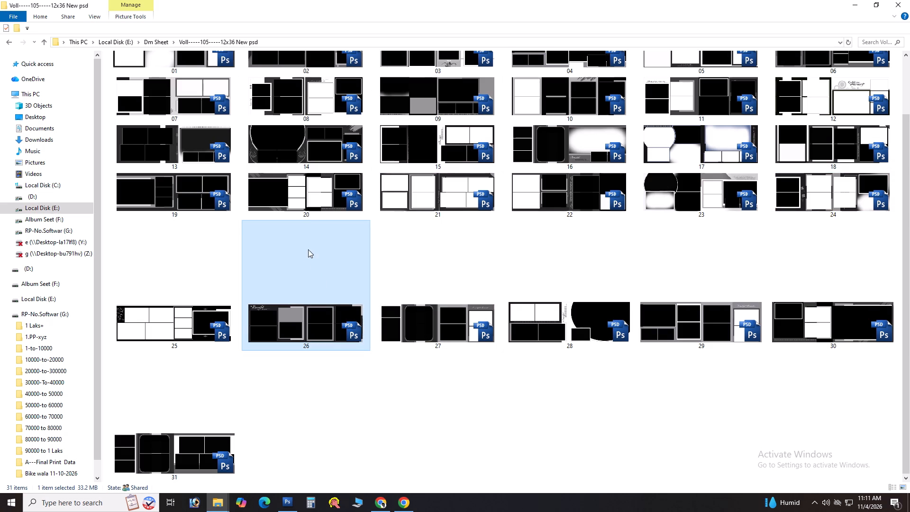
click(306, 208)
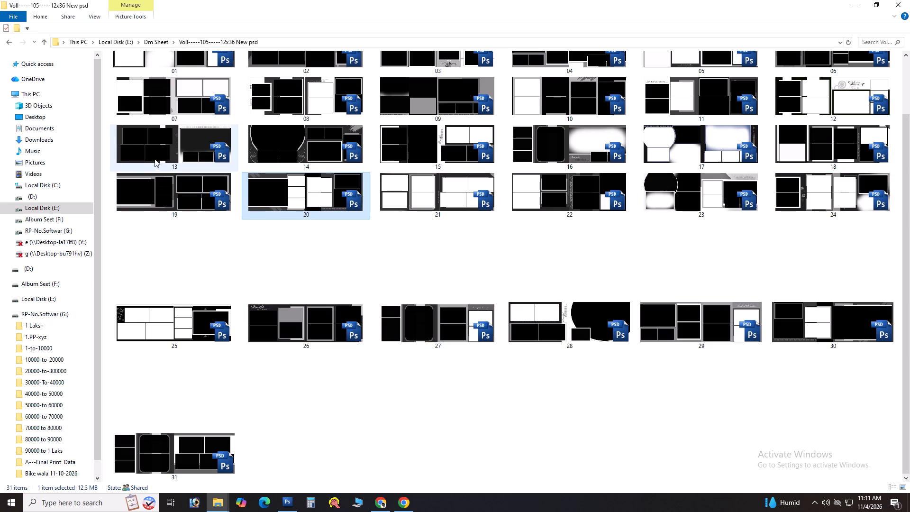
scroll(335, 159, up, 1)
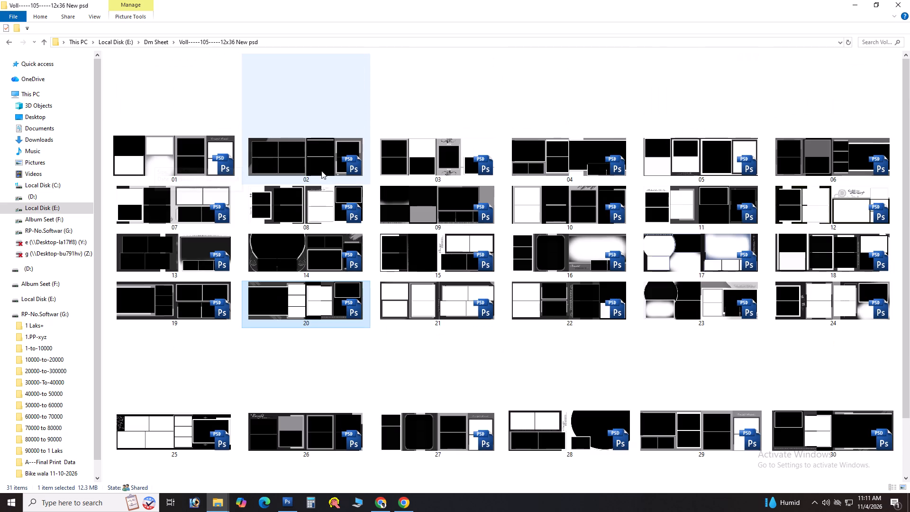
click(321, 165)
click(447, 161)
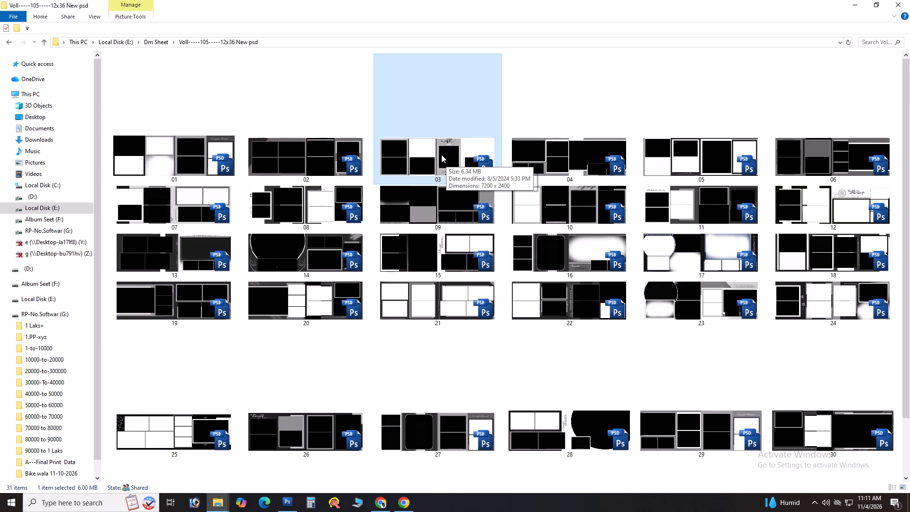
Switch to YouTube in Chrome and play the suggested Kaali Raat video by Karan Randhawa.
key(alt+Tab)
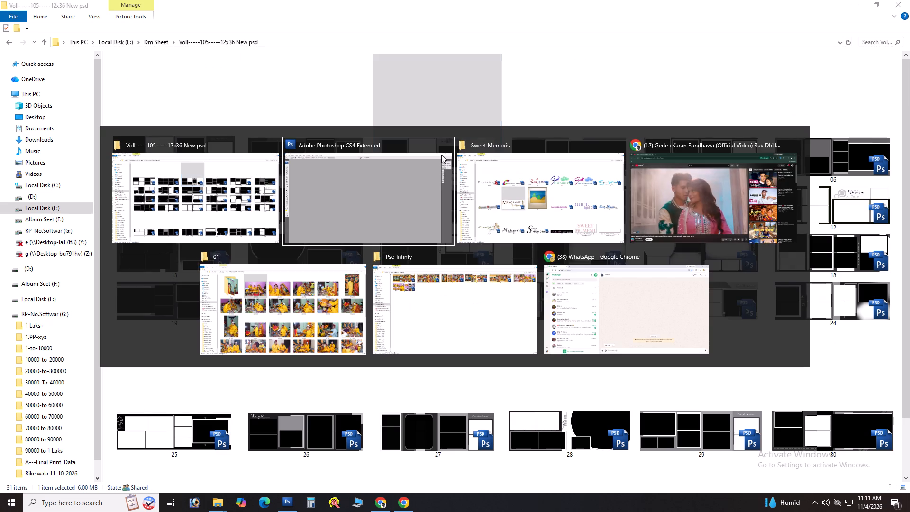
key(alt+Tab)
key(alt+Tab)
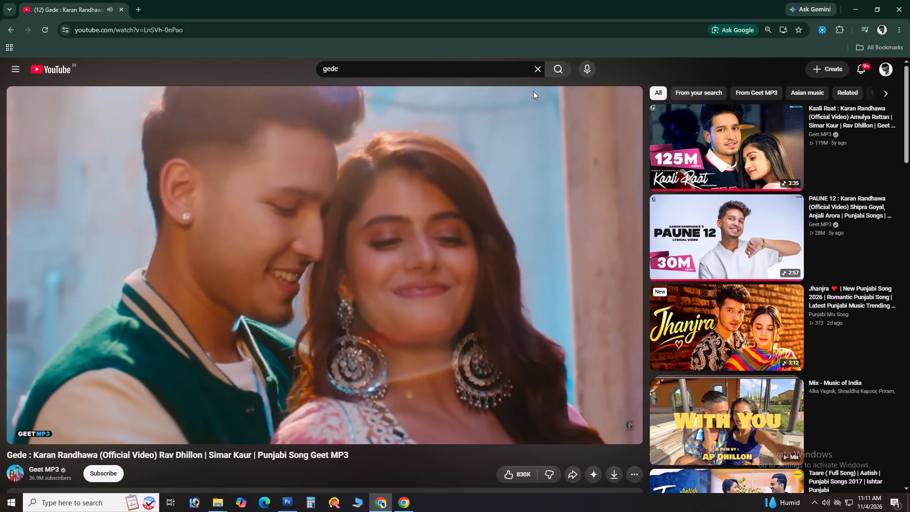
click(722, 167)
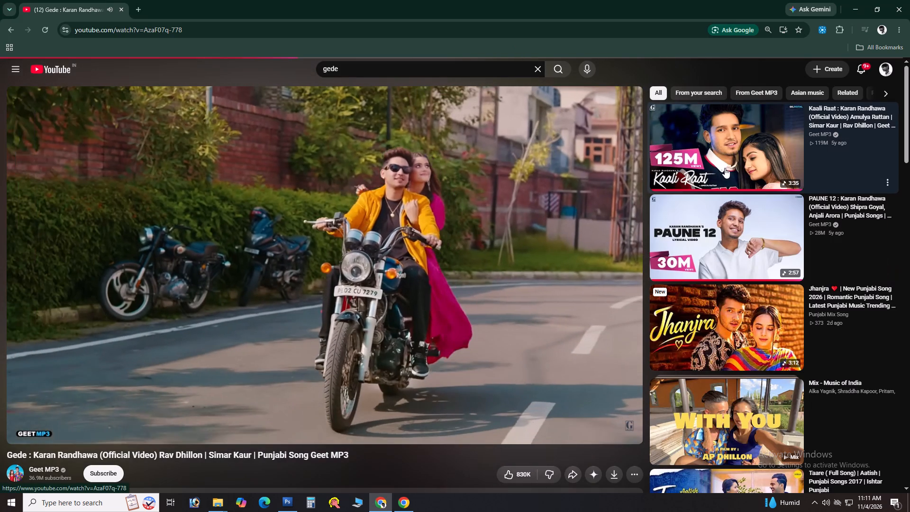
click(502, 0)
Return to the Voll-----105-----12x36 New psd folder and examine album sheets 04 and 05.
key(alt+Tab)
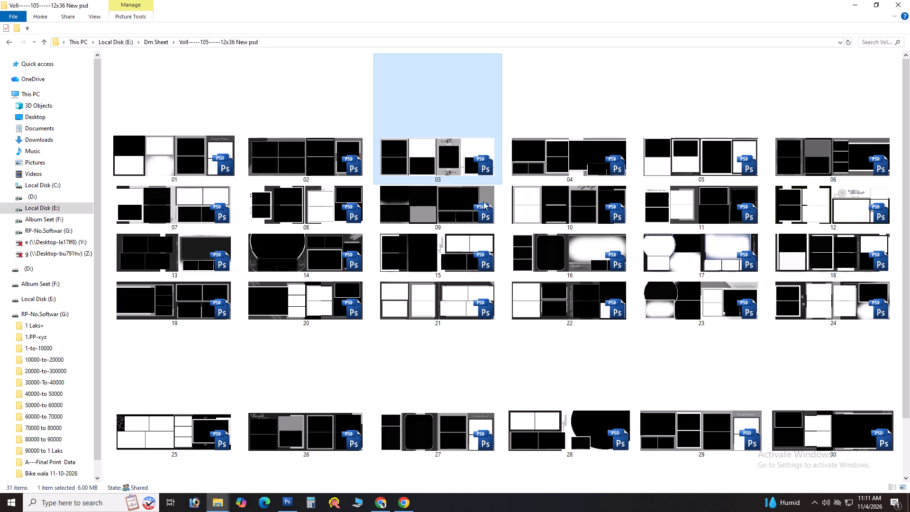
click(547, 162)
click(698, 168)
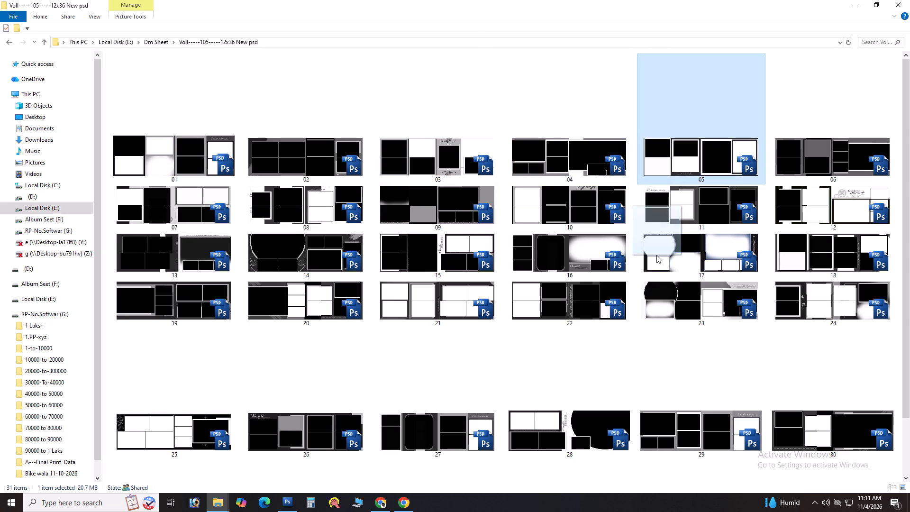
Switch from the album sheet folder to another open window.
key(alt+Tab)
key(alt+Tab)
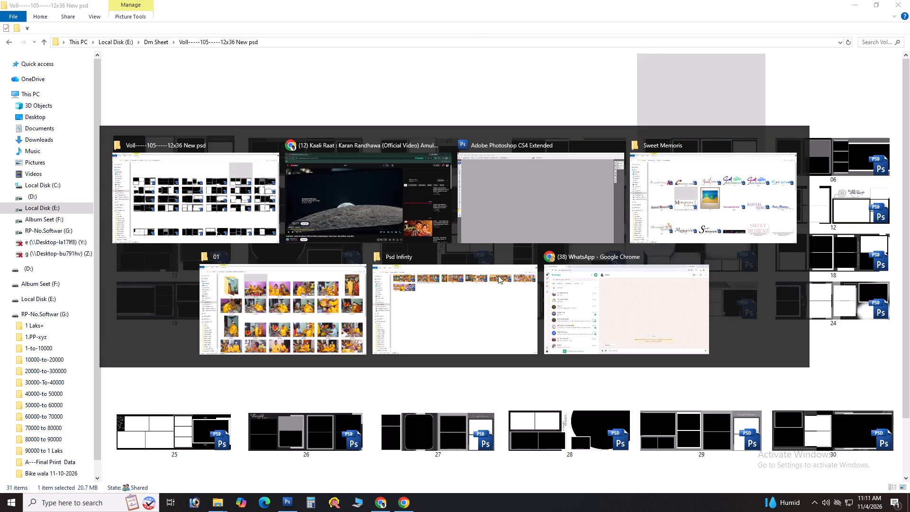
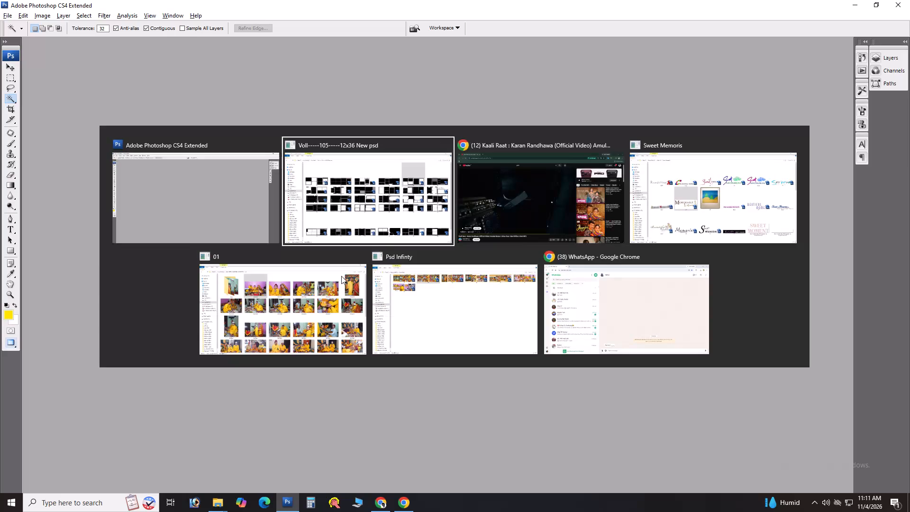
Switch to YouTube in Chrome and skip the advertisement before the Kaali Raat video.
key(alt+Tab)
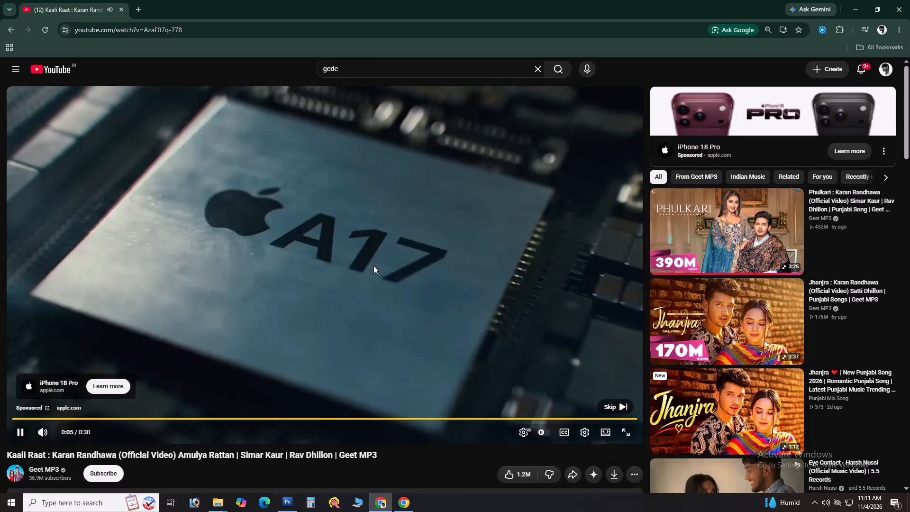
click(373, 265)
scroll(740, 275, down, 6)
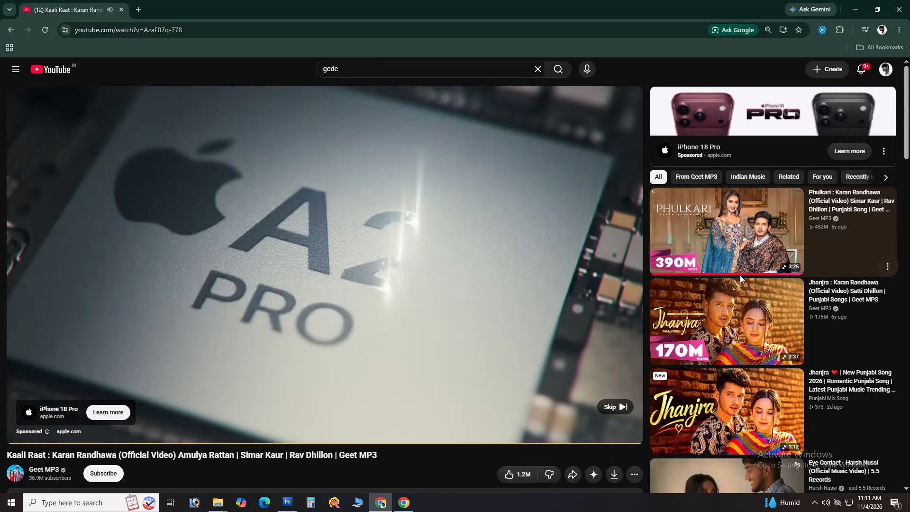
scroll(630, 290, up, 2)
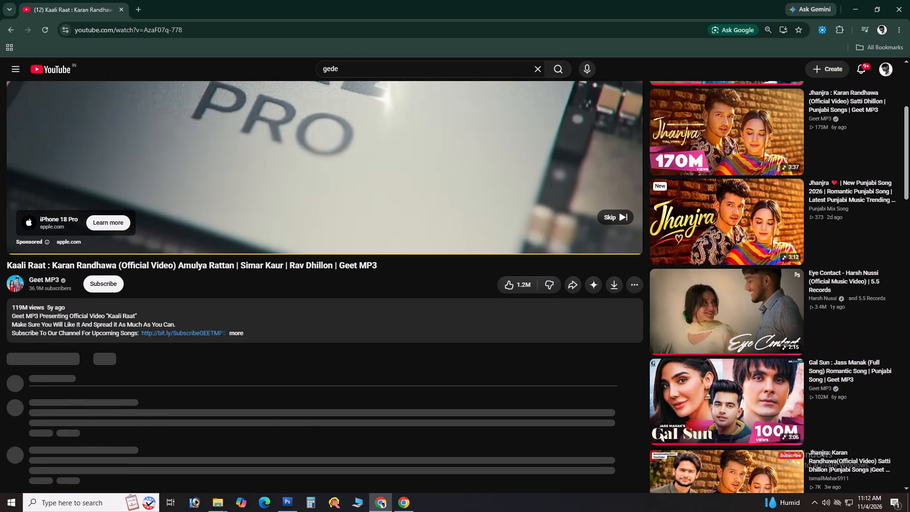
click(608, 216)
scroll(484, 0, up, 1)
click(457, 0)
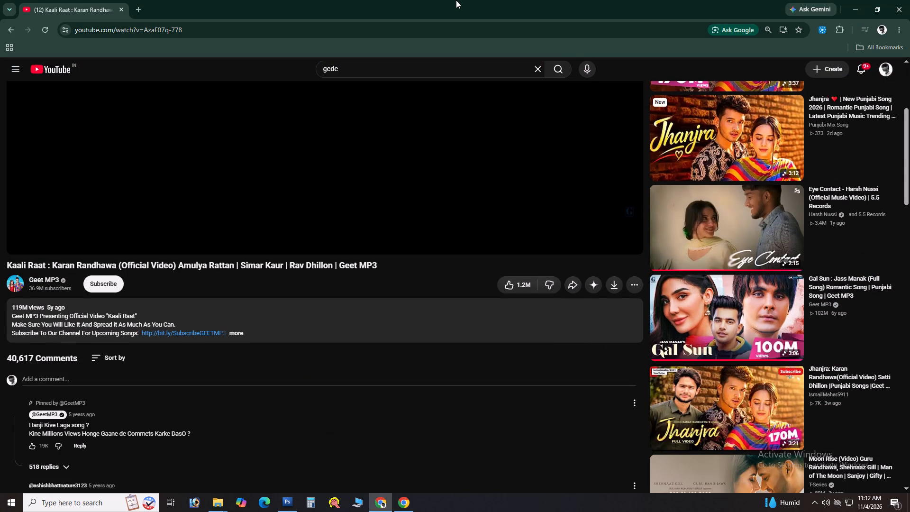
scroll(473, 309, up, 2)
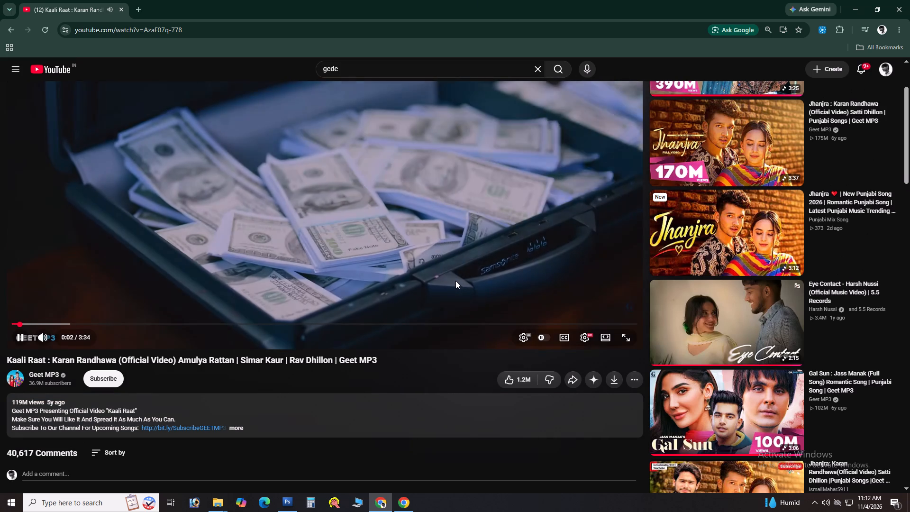
Switch to Photoshop, look over album sheet 05.PSD and close it.
key(alt+Tab)
key(alt+Tab)
key(alt+Tab)
key(alt+Tab)
key(alt+Tab)
key(alt+Tab)
key(alt+Tab)
key(alt+Tab)
key(alt+Tab)
key(alt+Tab)
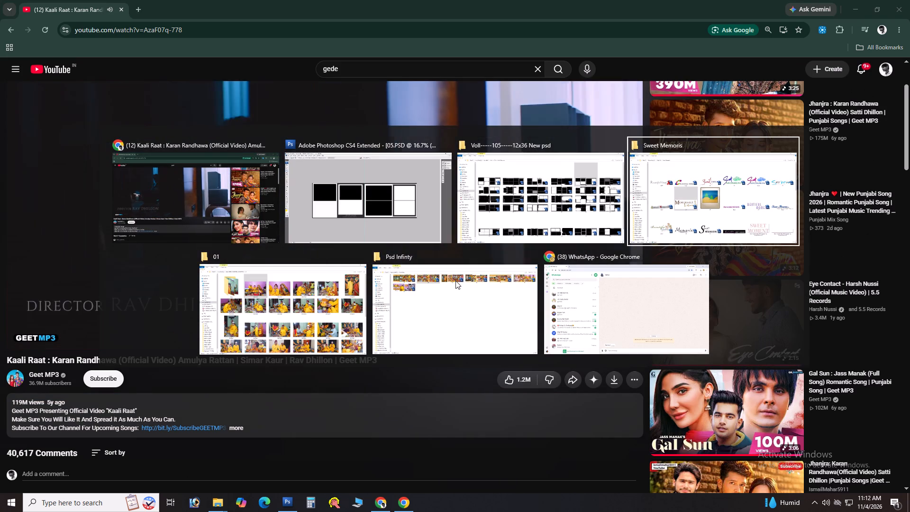
key(alt+Tab)
key(alt+Tab)
key(alt+Tab)
key(alt+Tab)
key(alt+Tab)
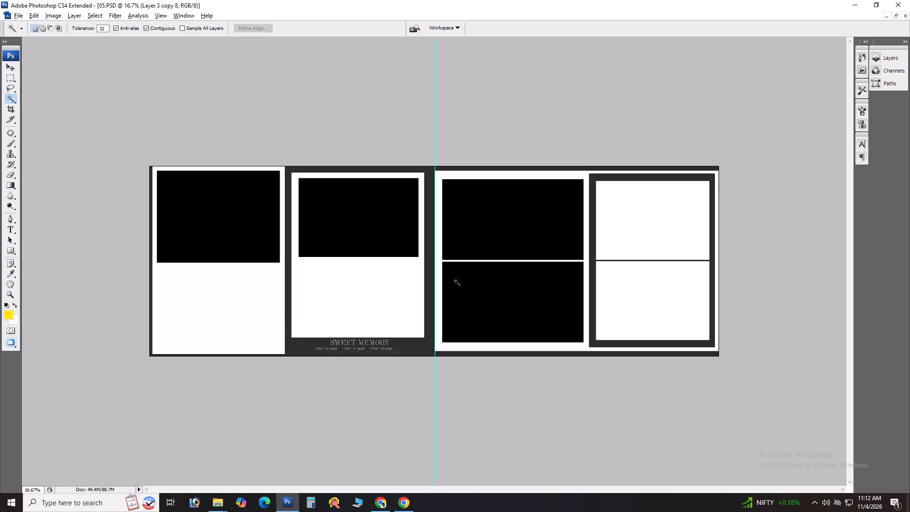
text(ccvv)
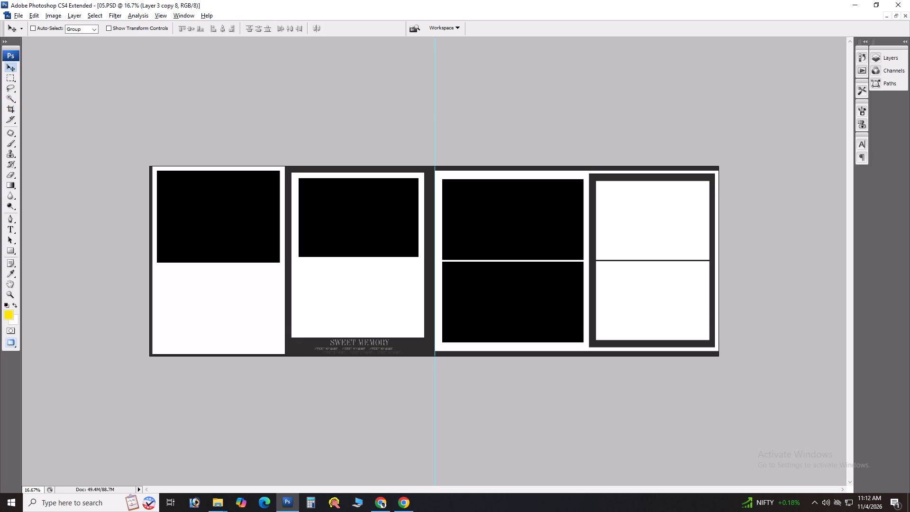
key(ctrl+w)
key(Tab)
Return to the Voll-----105-----12x36 New psd folder and examine album sheets 22 and 23.
key(alt+Tab)
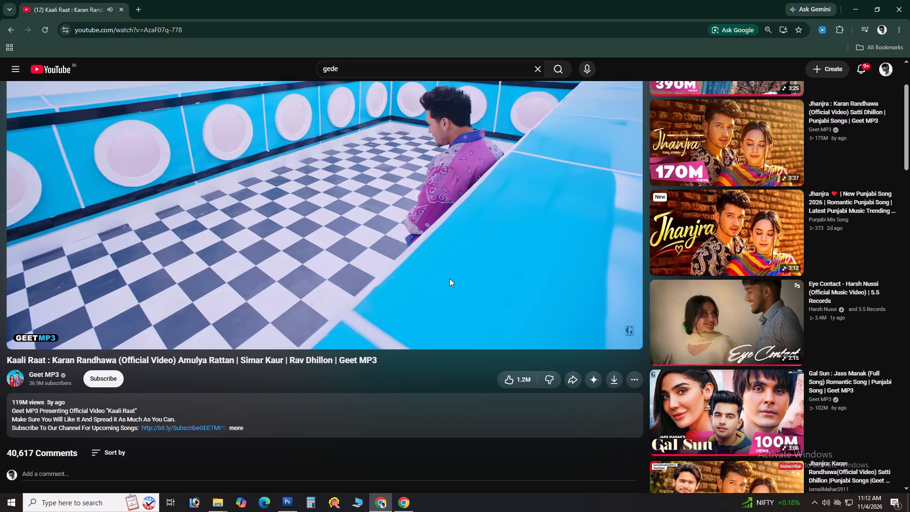
key(alt+Tab)
key(alt+Tab)
scroll(515, 292, down, 1)
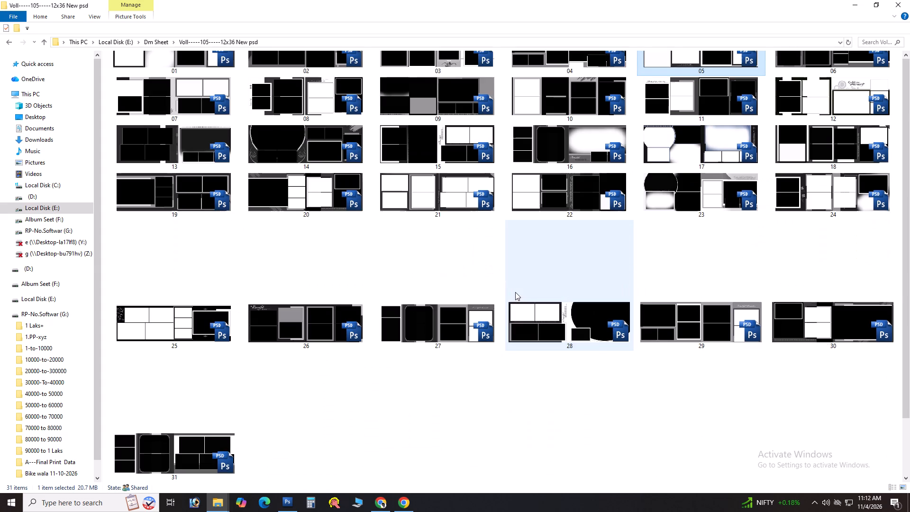
click(576, 198)
click(701, 215)
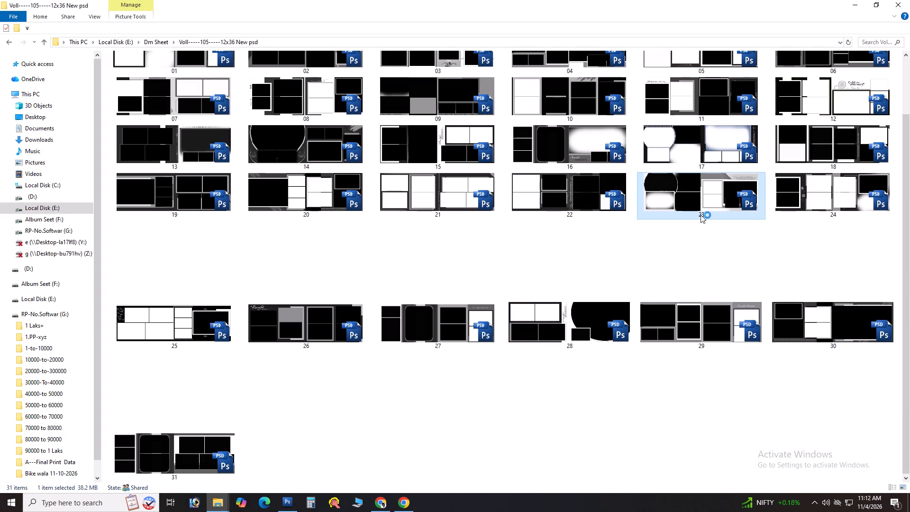
drag(700, 202, 688, 219)
key(alt+Tab)
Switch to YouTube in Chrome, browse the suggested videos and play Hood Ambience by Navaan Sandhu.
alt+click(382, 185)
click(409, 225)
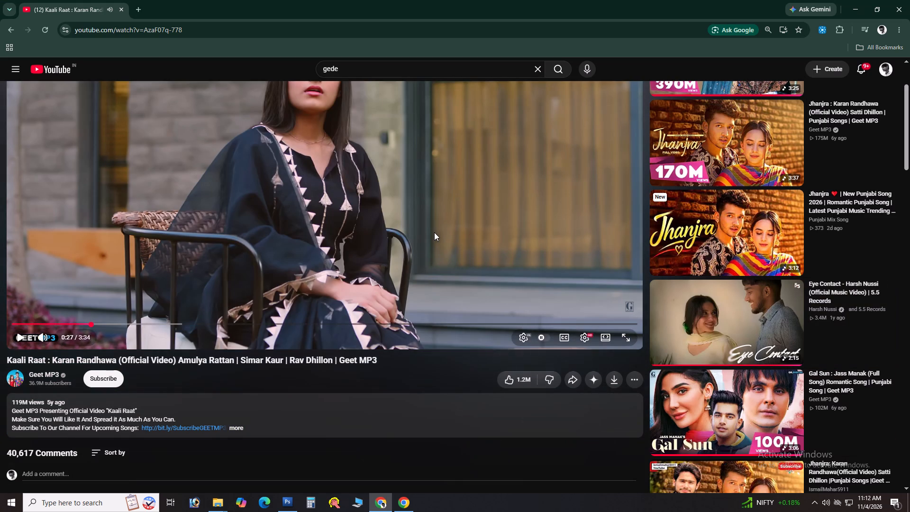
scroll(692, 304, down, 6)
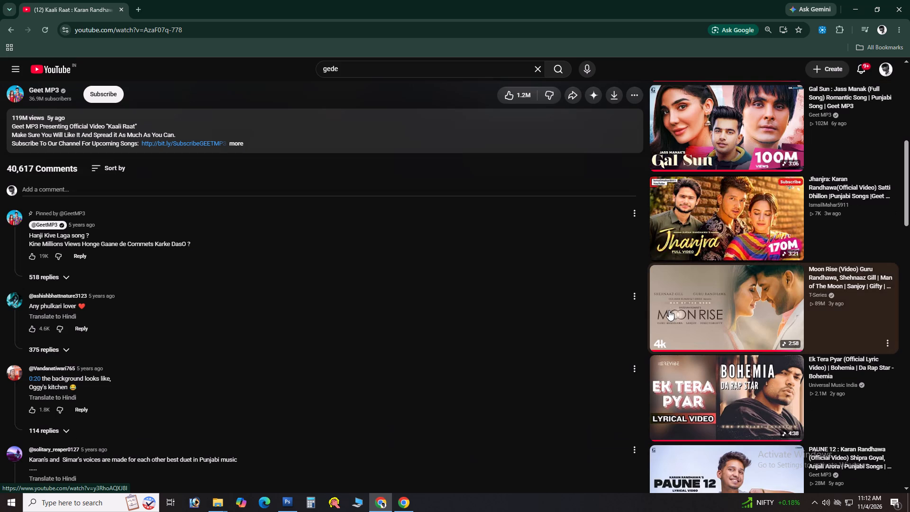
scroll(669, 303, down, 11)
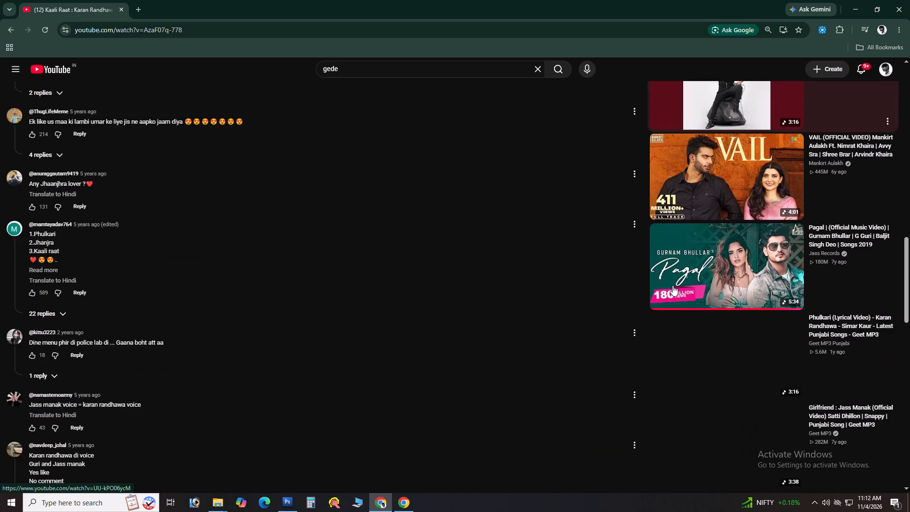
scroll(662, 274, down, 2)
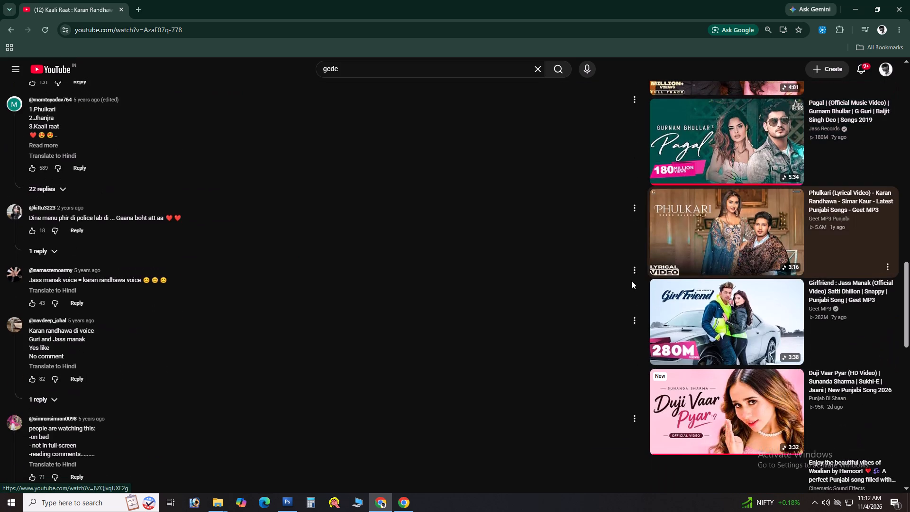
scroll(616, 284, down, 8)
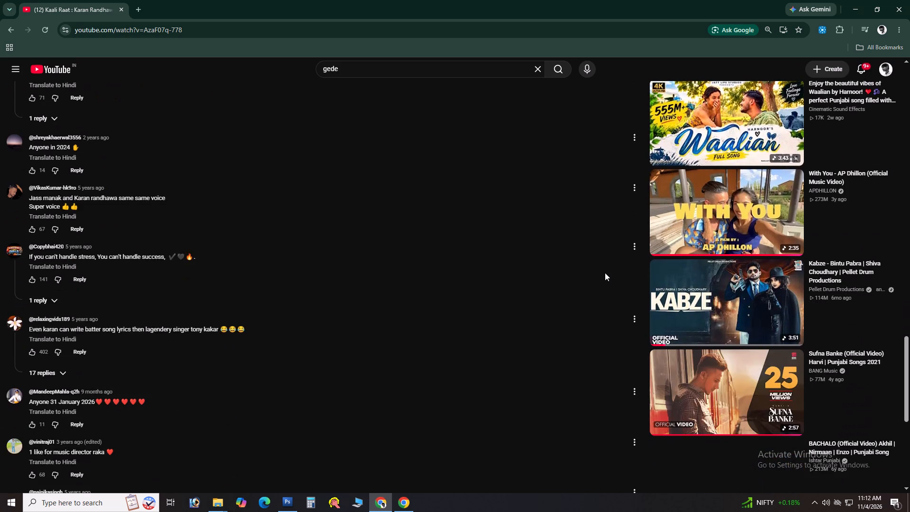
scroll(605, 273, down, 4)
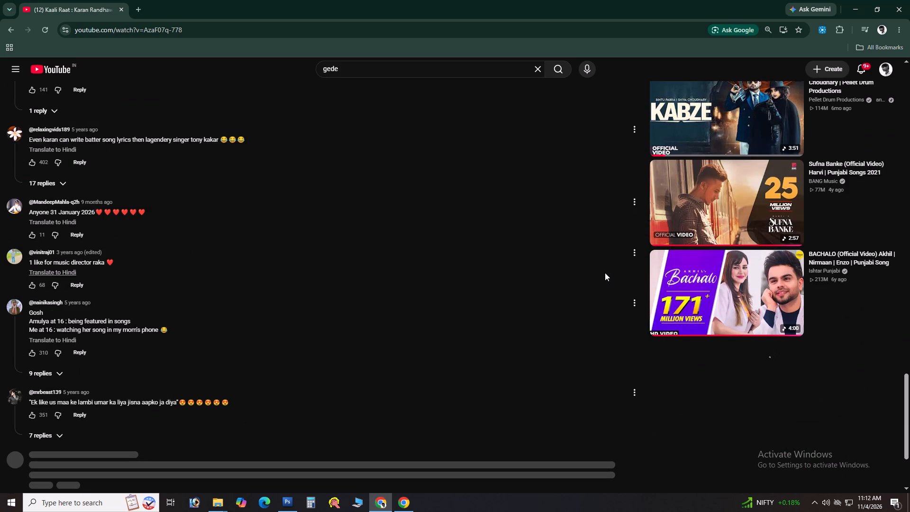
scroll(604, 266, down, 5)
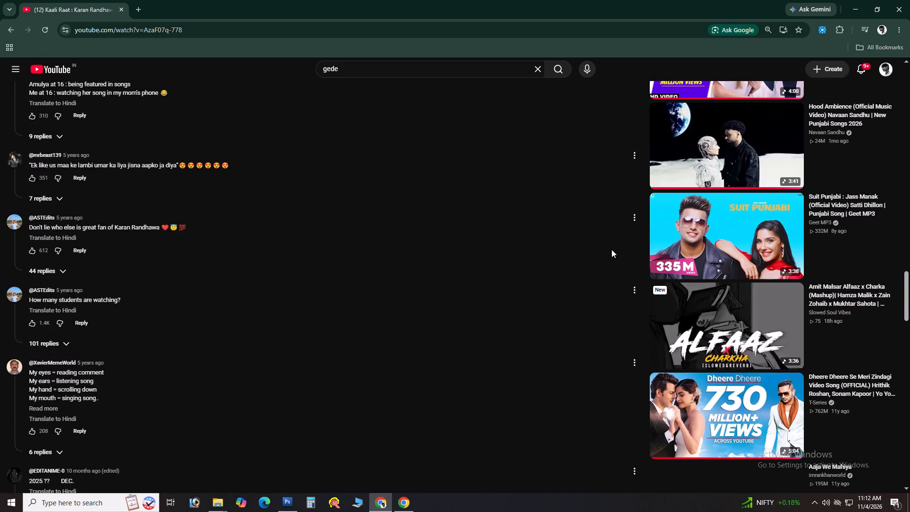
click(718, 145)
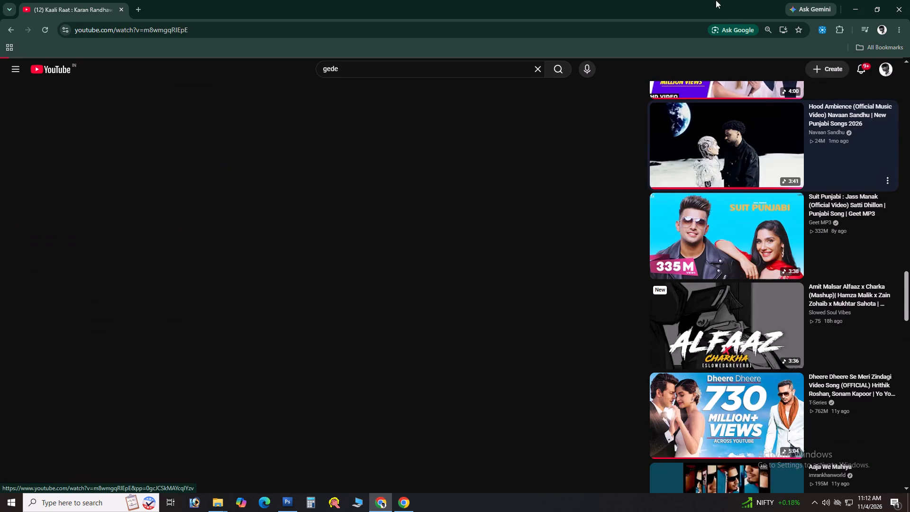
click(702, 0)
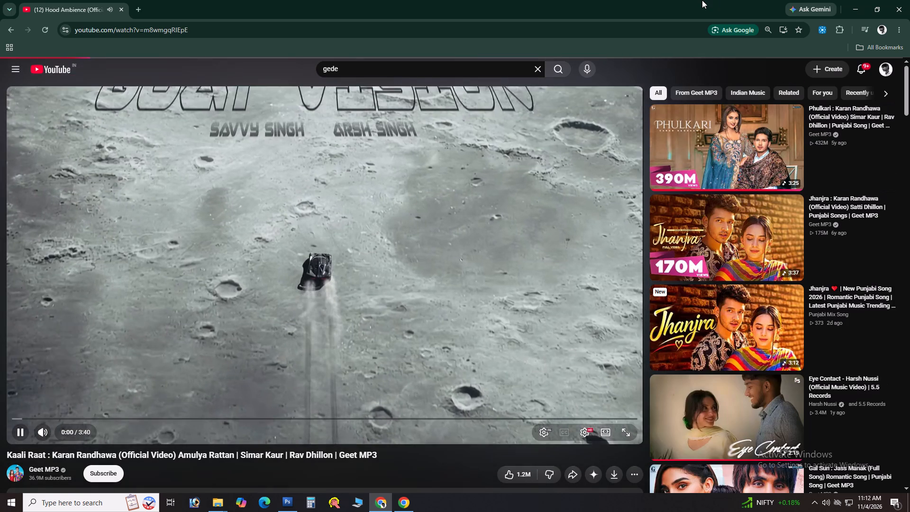
Return to the Voll-----105-----12x36 New psd folder and examine album sheet 01.
key(alt+Tab)
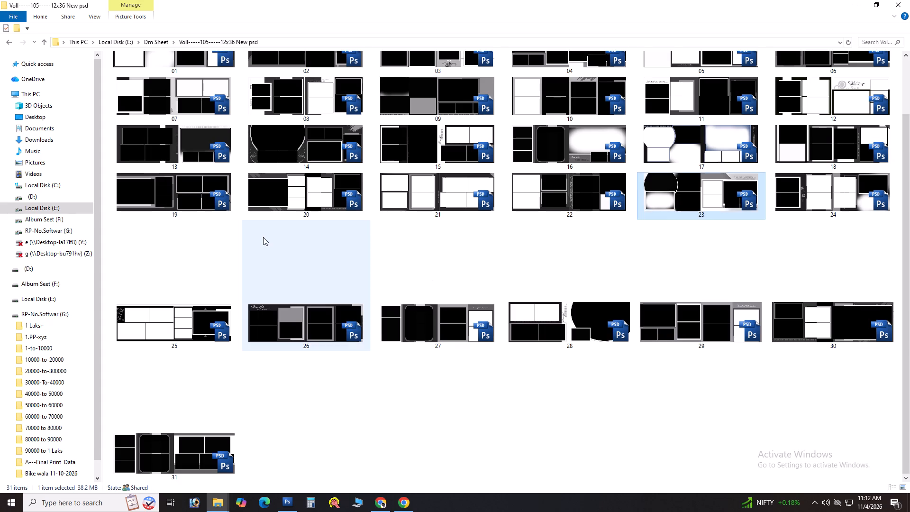
scroll(263, 237, up, 1)
click(176, 225)
click(184, 171)
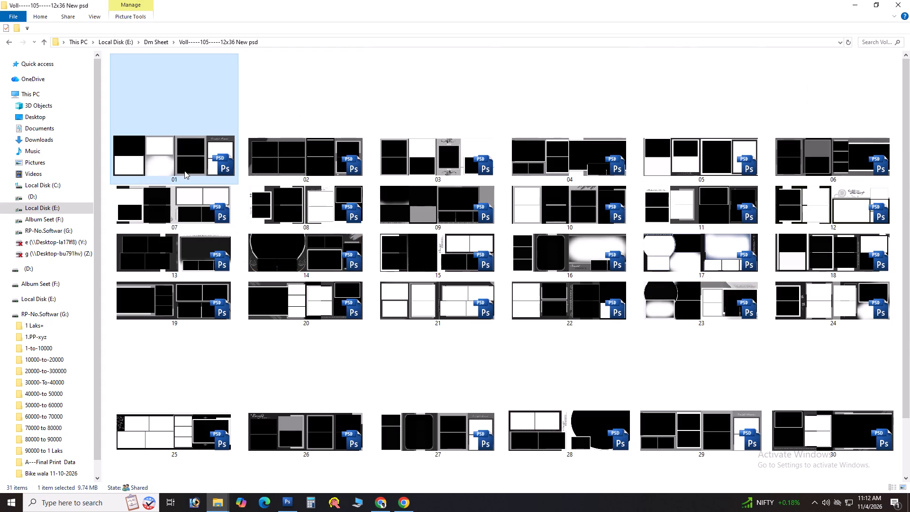
Return to YouTube in Chrome, pause the Hood Ambience video and close its browser tab.
key(alt+Tab)
alt+click(342, 210)
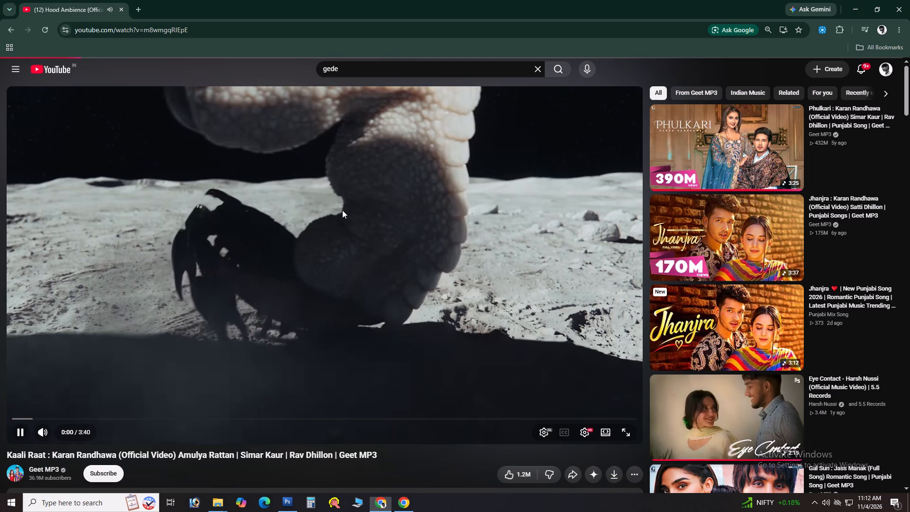
click(341, 206)
key(alt+Tab)
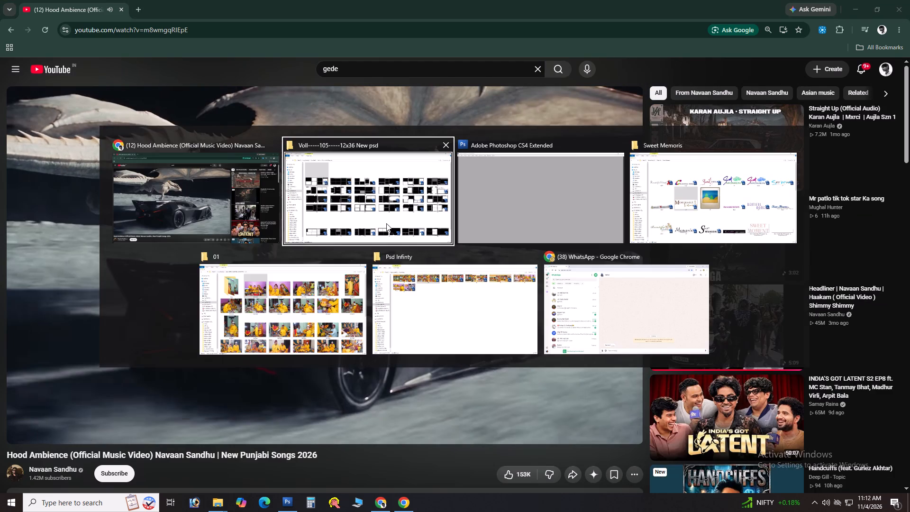
alt+click(391, 222)
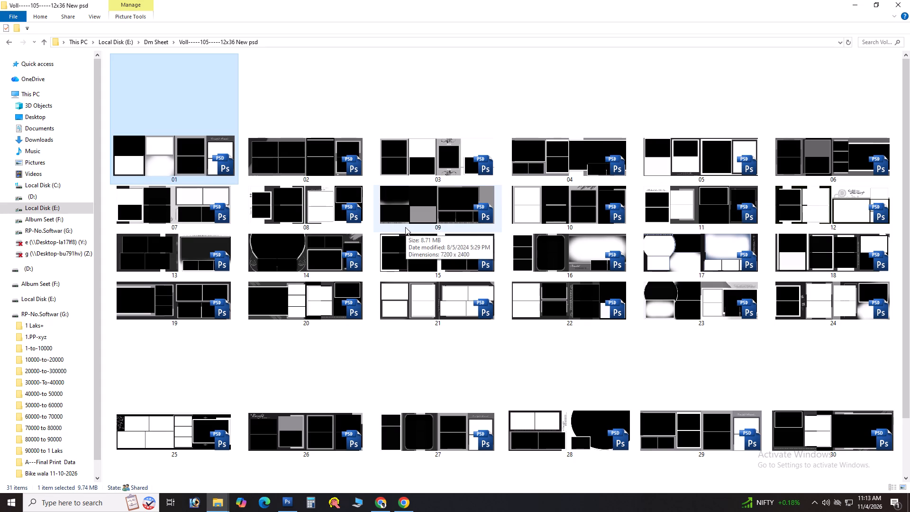
key(alt+Tab)
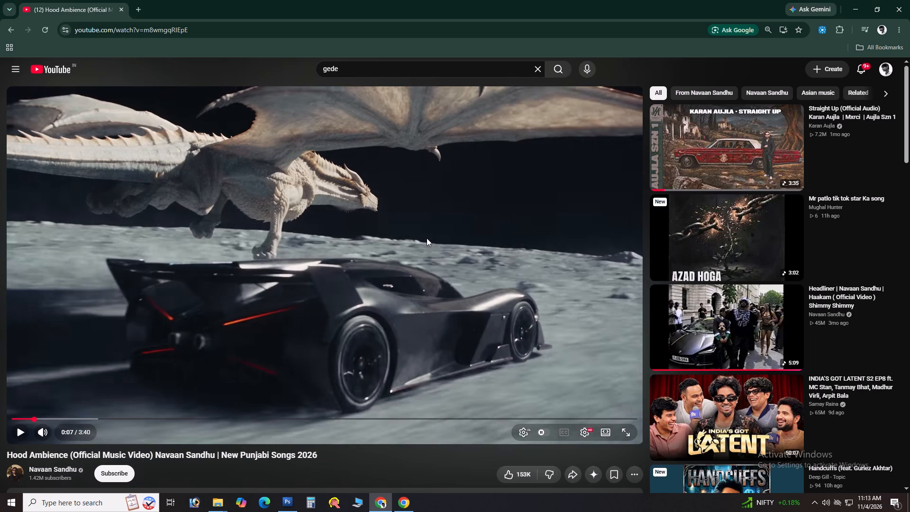
key(ctrl+w)
Return to the Voll-----105-----12x36 New psd folder and examine album sheets 08 and 03.
key(alt+Tab)
key(alt+Tab)
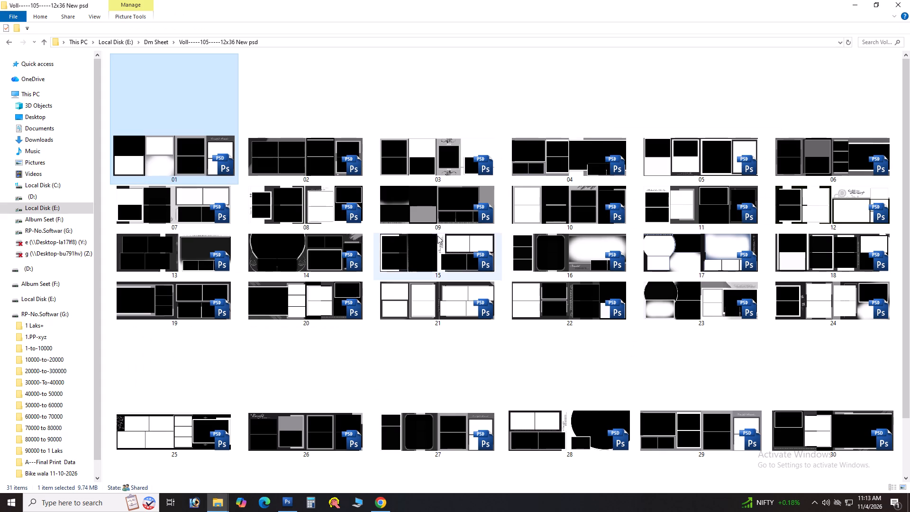
click(346, 194)
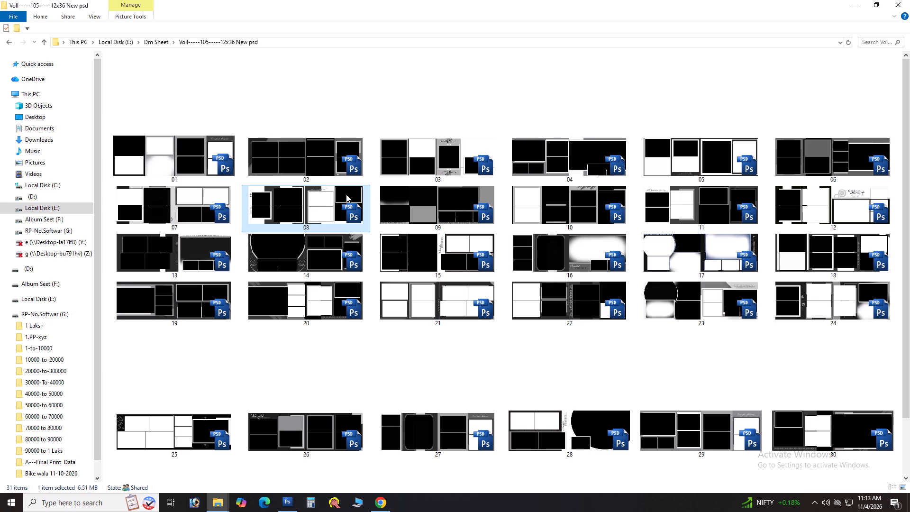
key(alt+Tab)
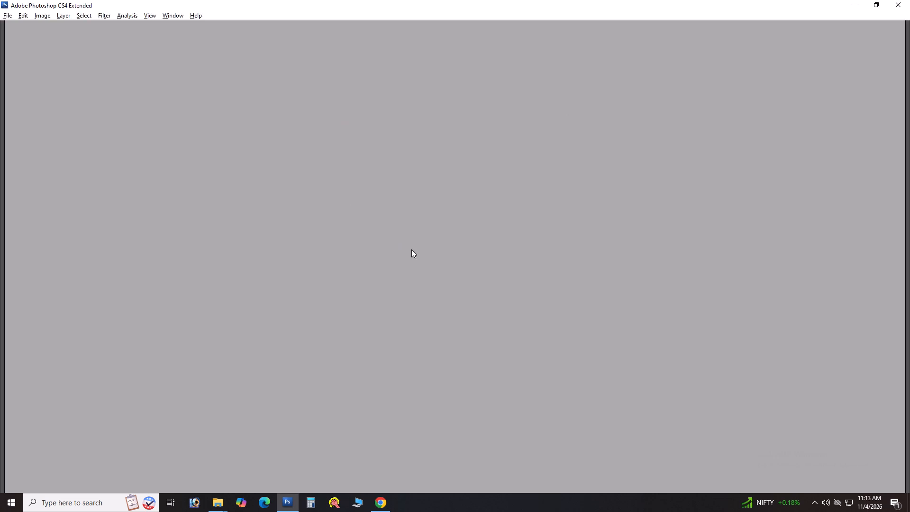
key(super+d)
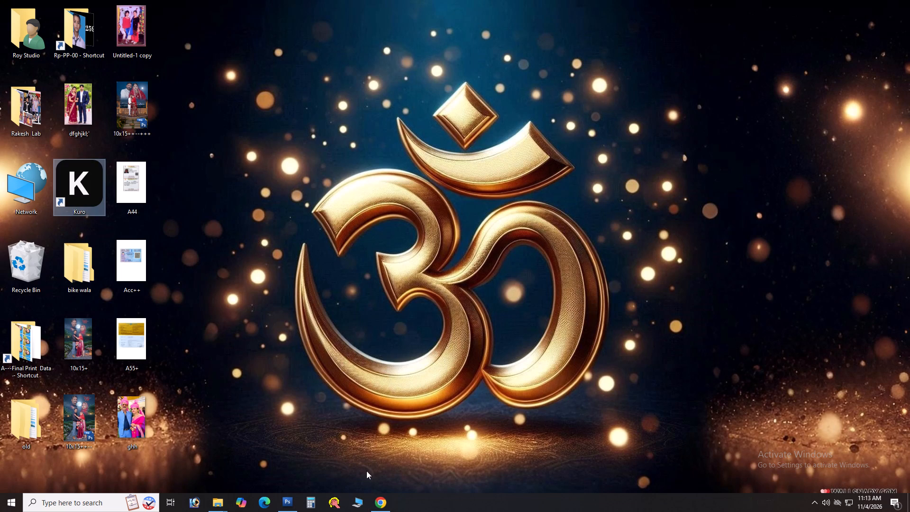
key(alt+Tab)
key(alt+Tab)
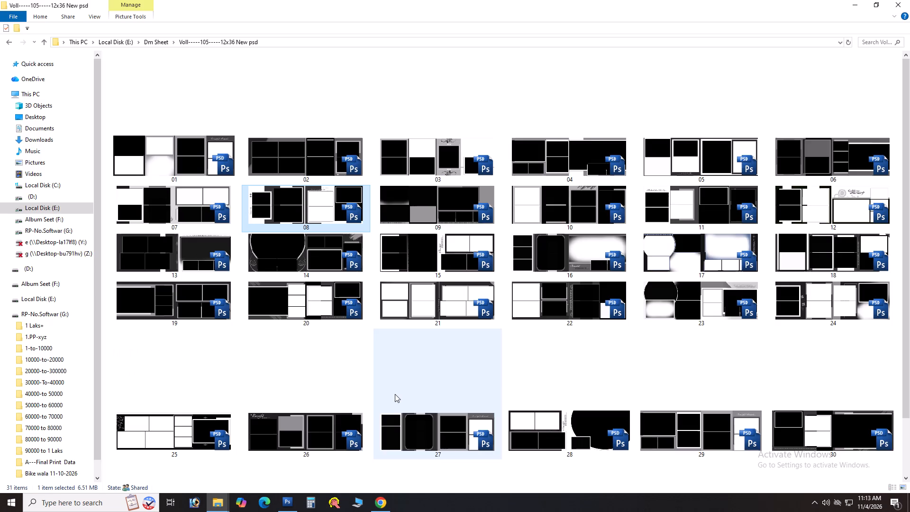
click(437, 142)
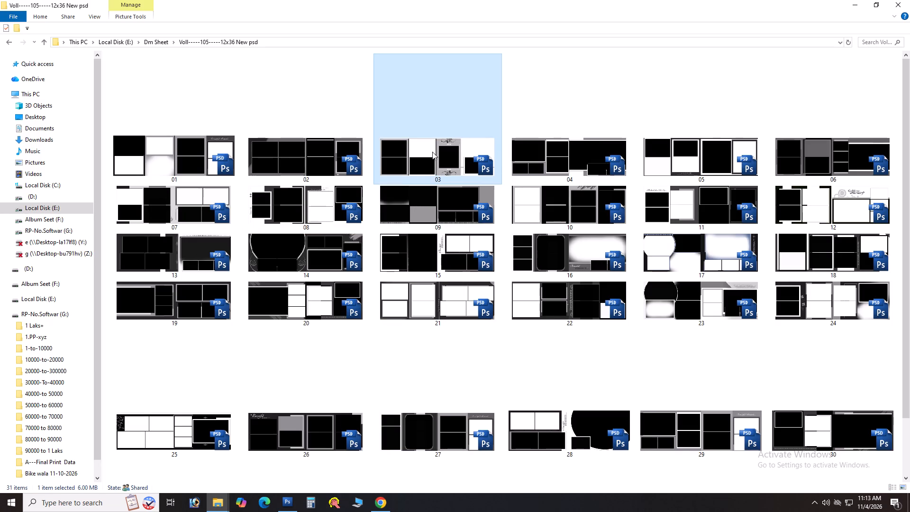
Bring album sheet 11 from the folder into Photoshop to open it.
click(681, 219)
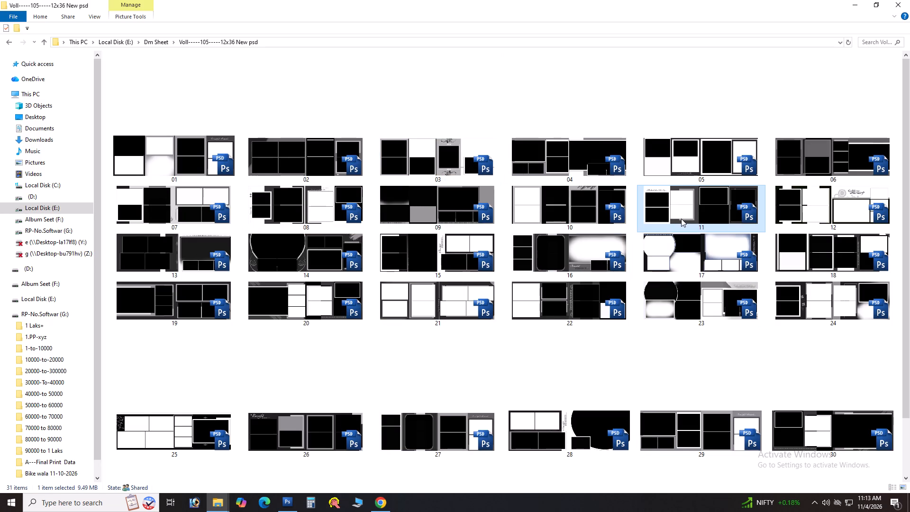
drag(691, 211, 673, 296)
key(alt+Tab)
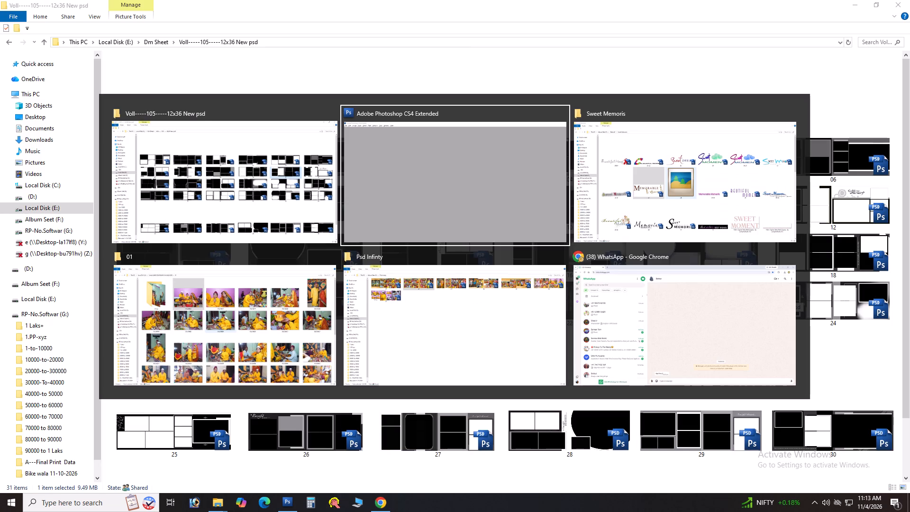
drag(673, 296, 675, 218)
Return to the album sheet folder and bring album sheet 12 over to Photoshop.
key(alt+Tab)
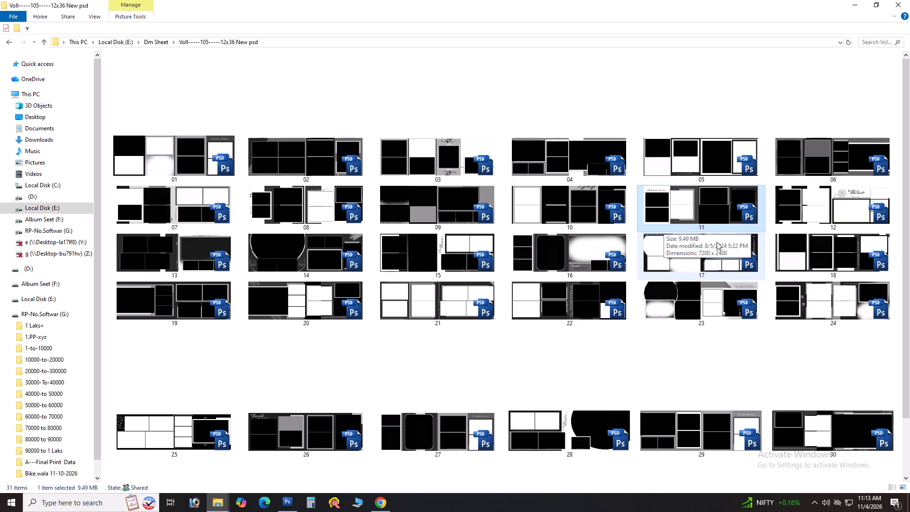
click(832, 215)
drag(825, 200, 529, 295)
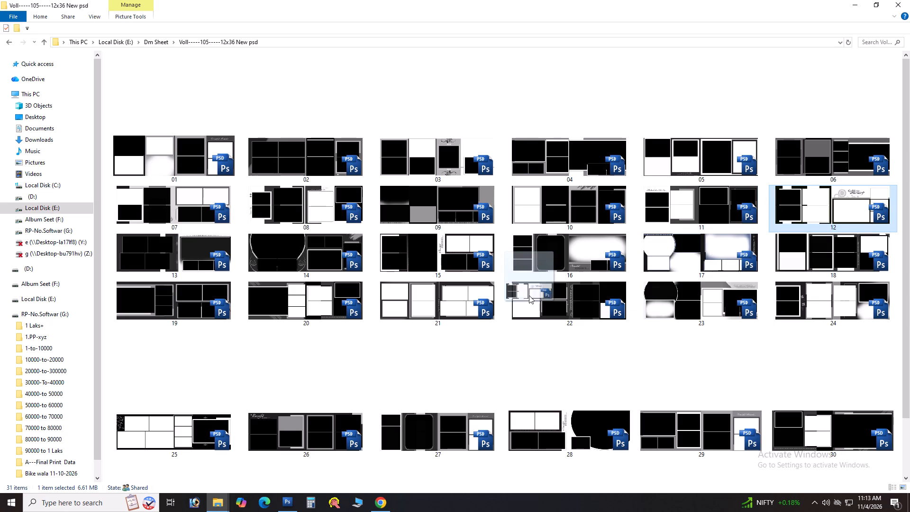
Bring album sheet 12 from the Voll-----105-----12x36 New psd folder into Photoshop to open it.
drag(529, 295, 295, 276)
key(alt+Tab)
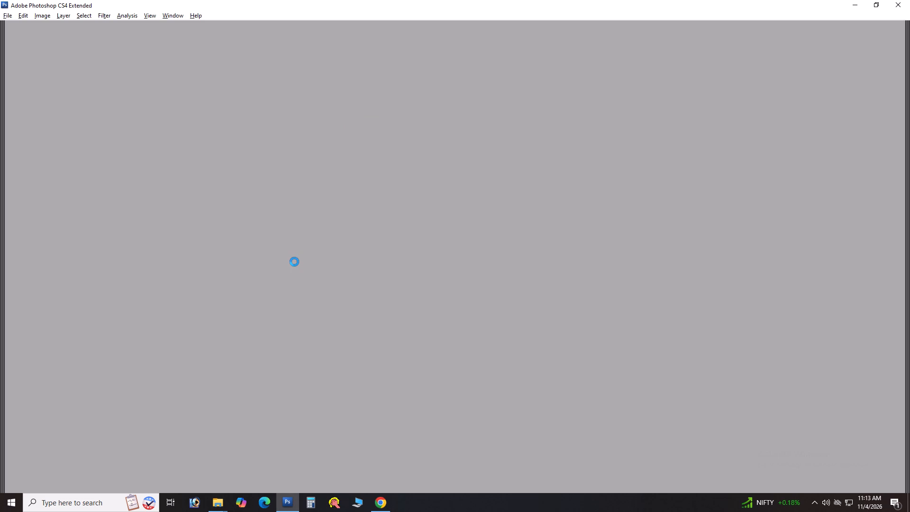
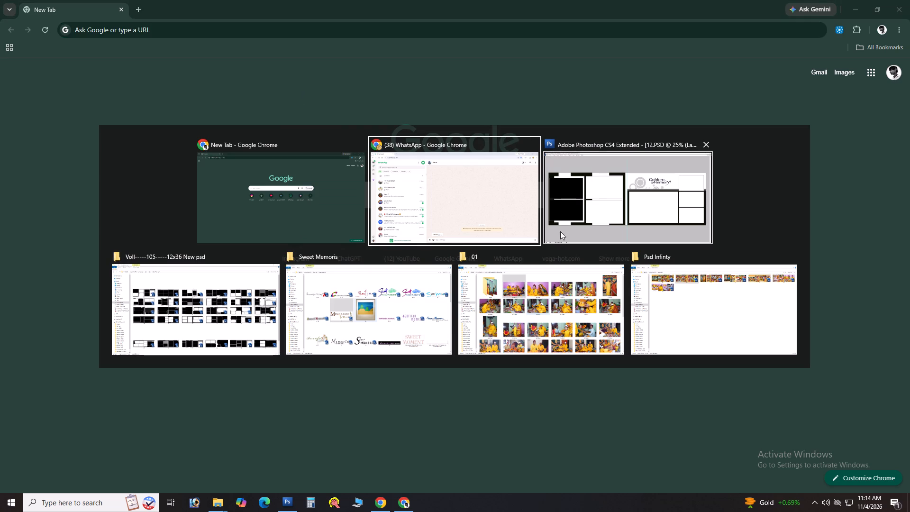
Open photo DSC08553 from folder 01 in Photoshop.
alt+click(519, 310)
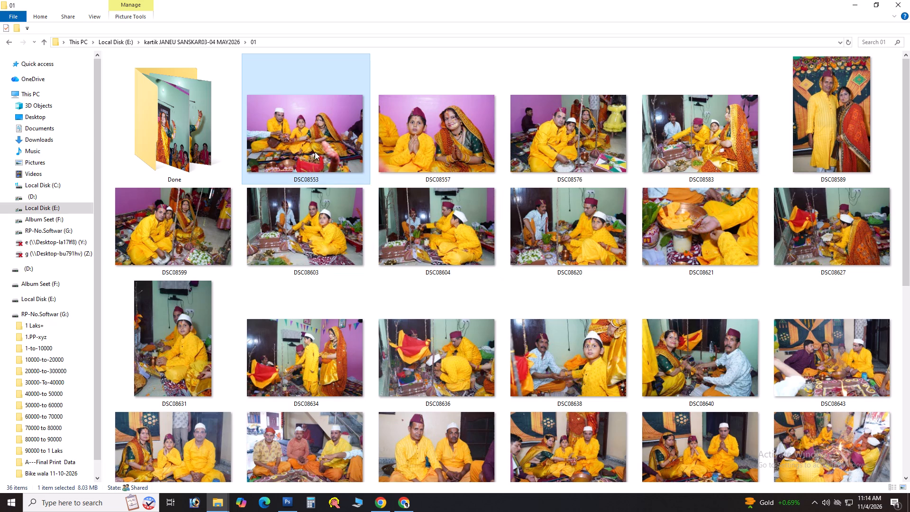
drag(315, 152, 463, 257)
key(alt+Tab)
key(alt+Tab)
key(alt+Tab)
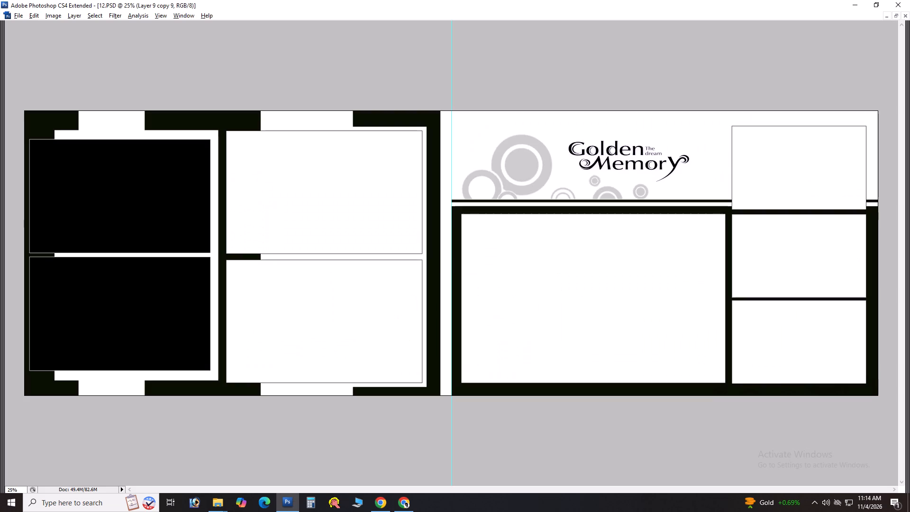
drag(463, 257, 435, 249)
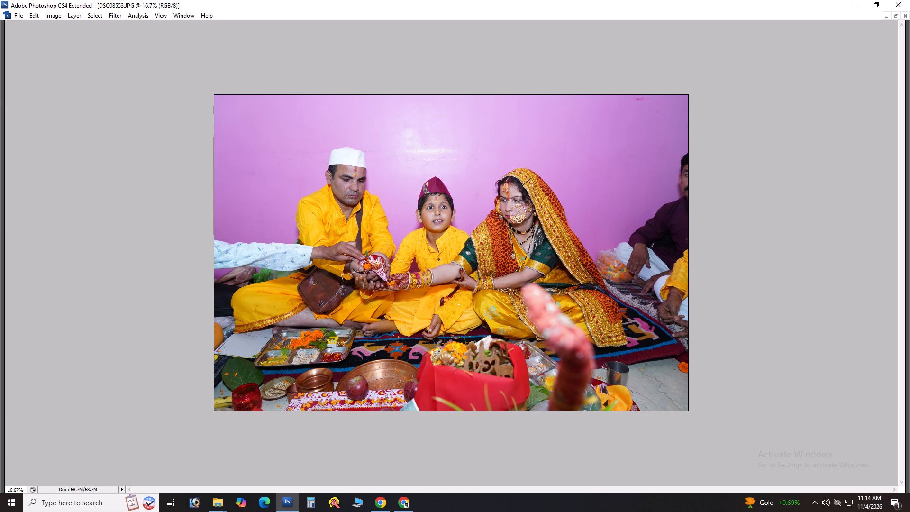
Transfer the whole DSC08553 photo into album sheet 12, clipped to the upper black frame, closing the source without saving.
key(ctrl+a)
key(ctrl+x)
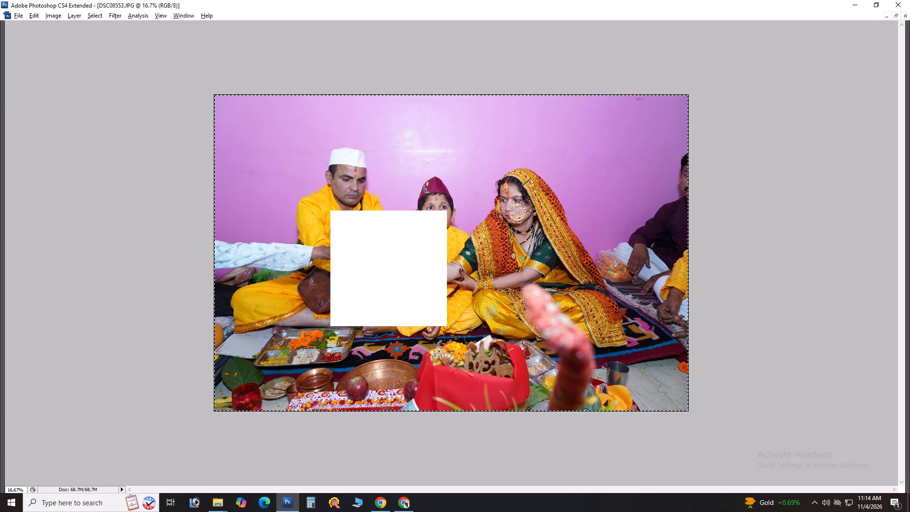
key(ctrl+w)
key(Tab)
key(space)
text(vvvv)
key(v)
right_click(119, 192)
click(123, 193)
key(ctrl+v)
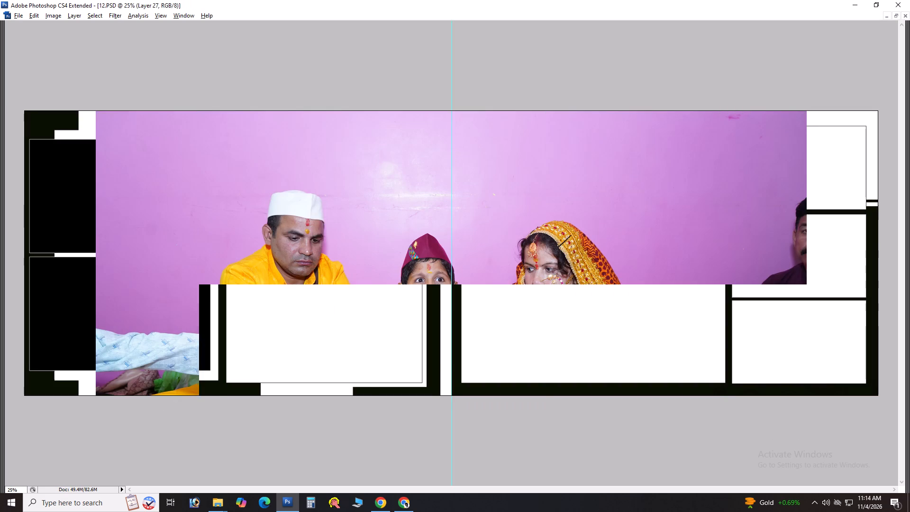
key(ctrl+g)
Scale down and position the family photo so it fills the upper black frame, with the sheet fitted in view.
key(ctrl+t)
drag(386, 187, 234, 177)
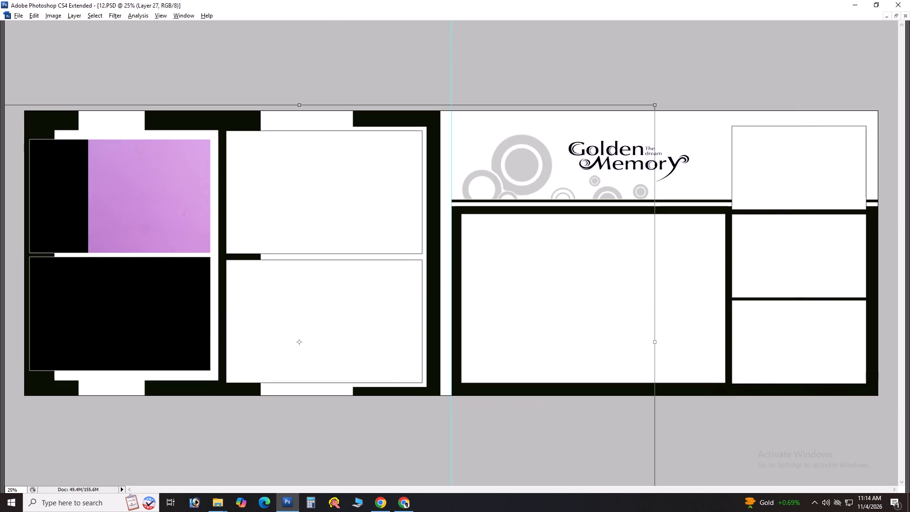
alt+shift+drag(655, 103, 469, 144)
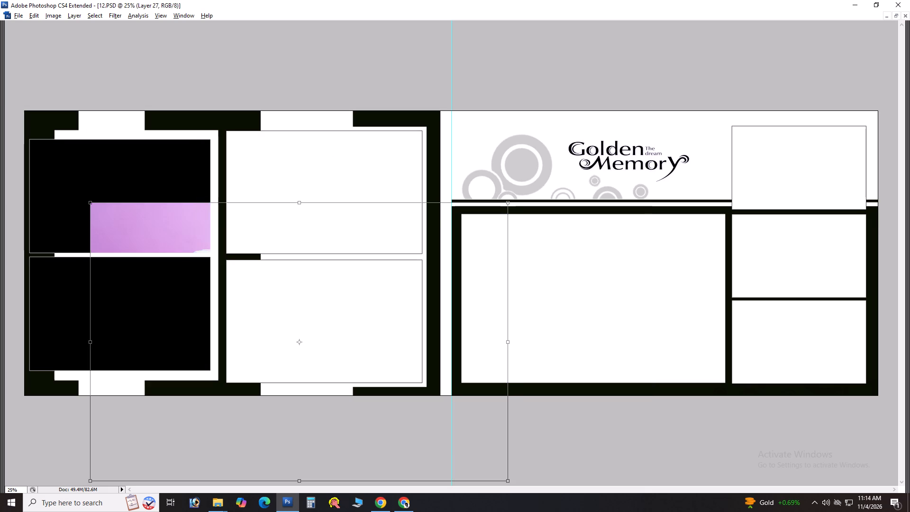
alt+shift+drag(469, 144, 366, 203)
drag(318, 294, 195, 208)
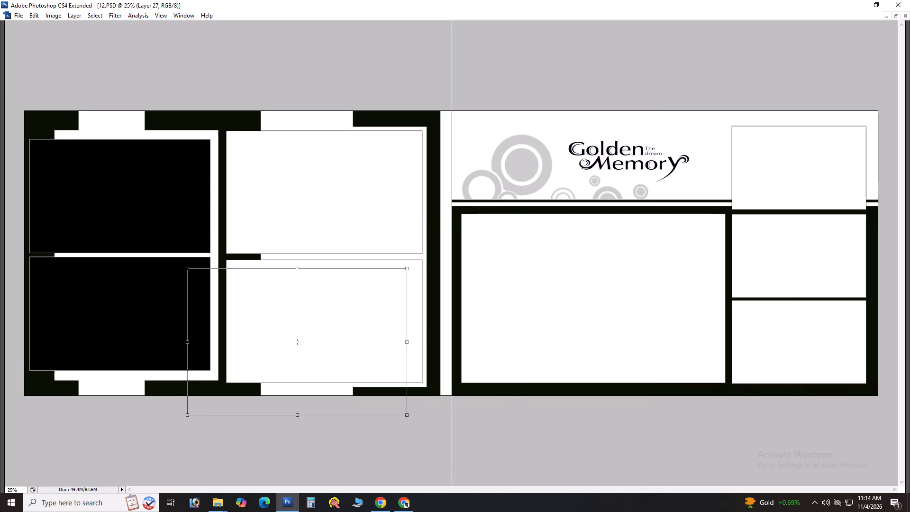
drag(195, 208, 156, 150)
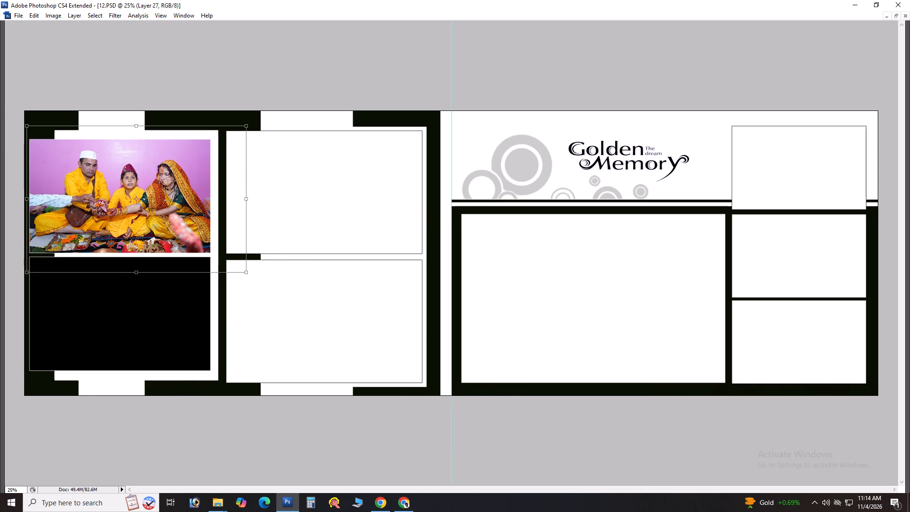
drag(156, 150, 147, 149)
key(shift+Down)
key(shift+Down)
key(shift+Down)
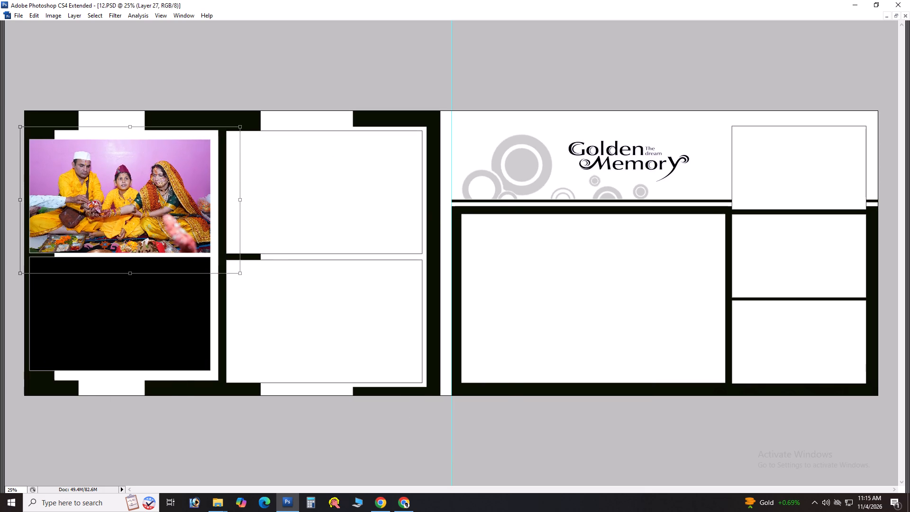
key(shift+Left)
key(Return)
key(ctrl+0)
key(ctrl+0)
key(0)
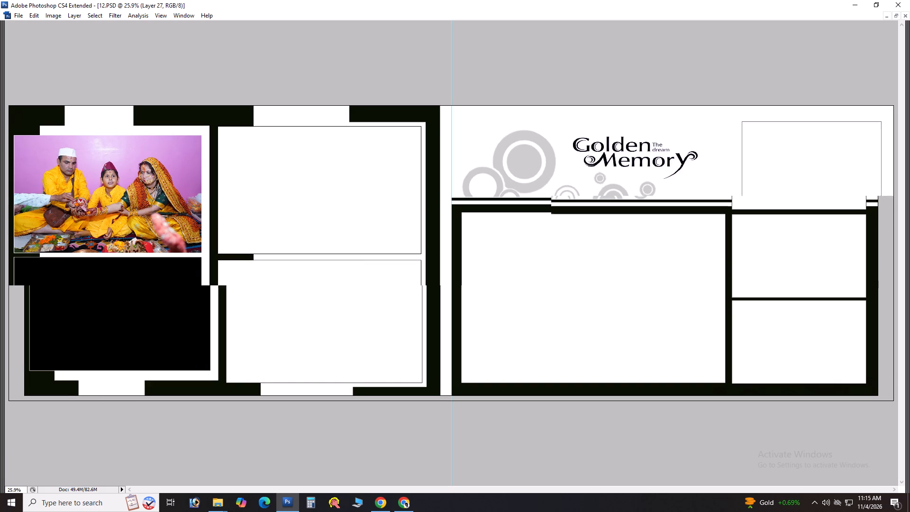
Return to folder 01 and move the used photo DSC08553 into the Done subfolder.
key(alt+Tab)
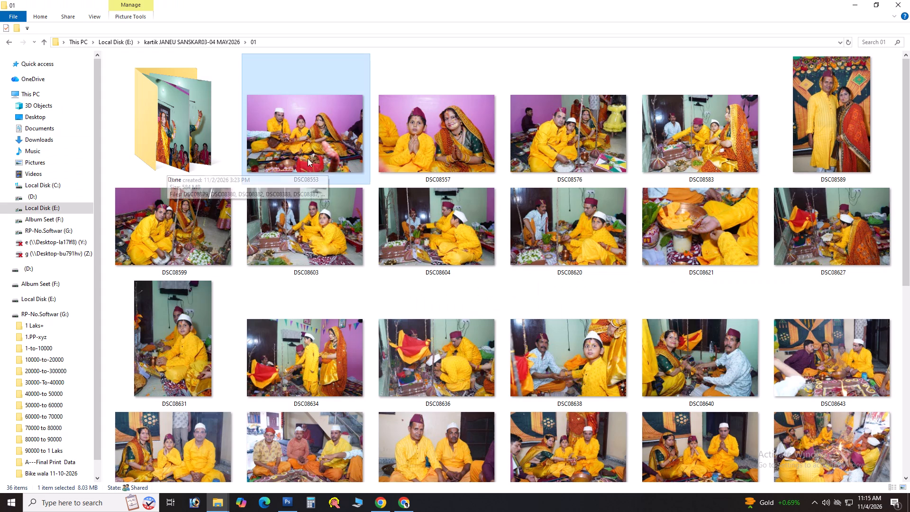
drag(313, 138, 212, 152)
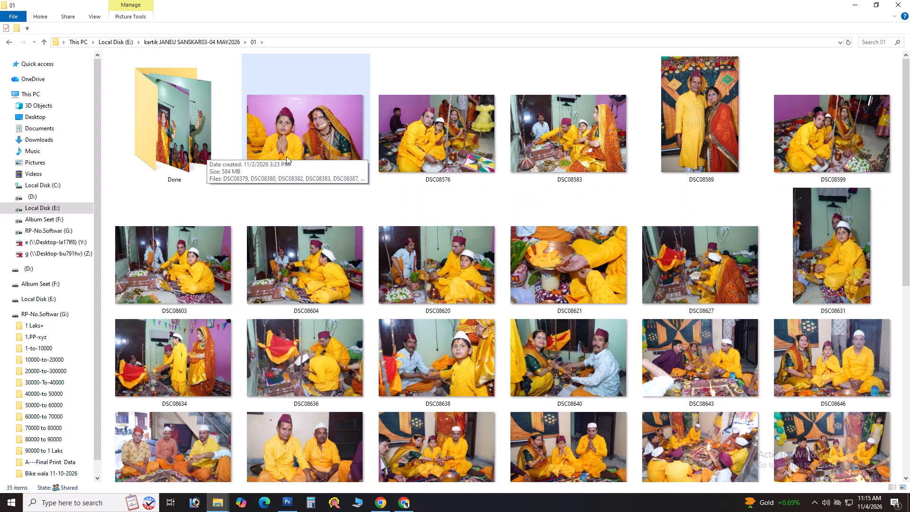
Open photo DSC08557 from folder 01 in Photoshop.
click(312, 125)
drag(322, 139, 161, 229)
key(alt+Tab)
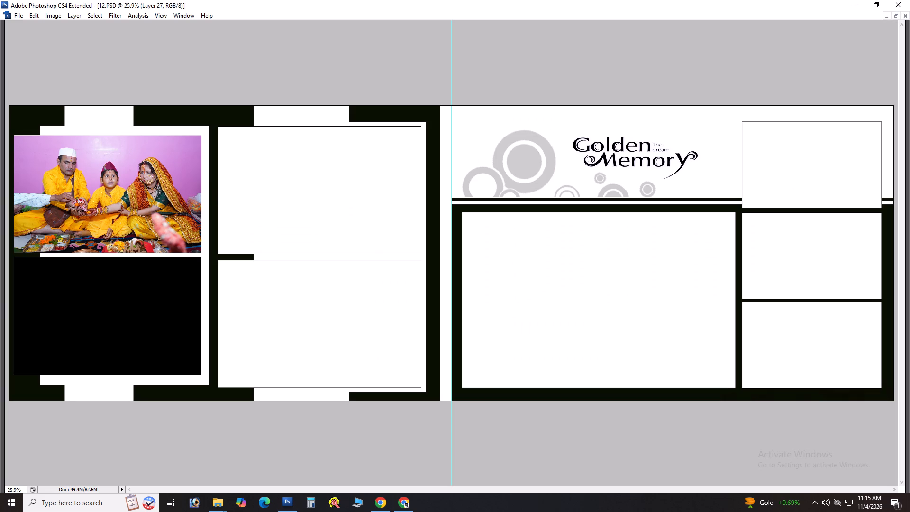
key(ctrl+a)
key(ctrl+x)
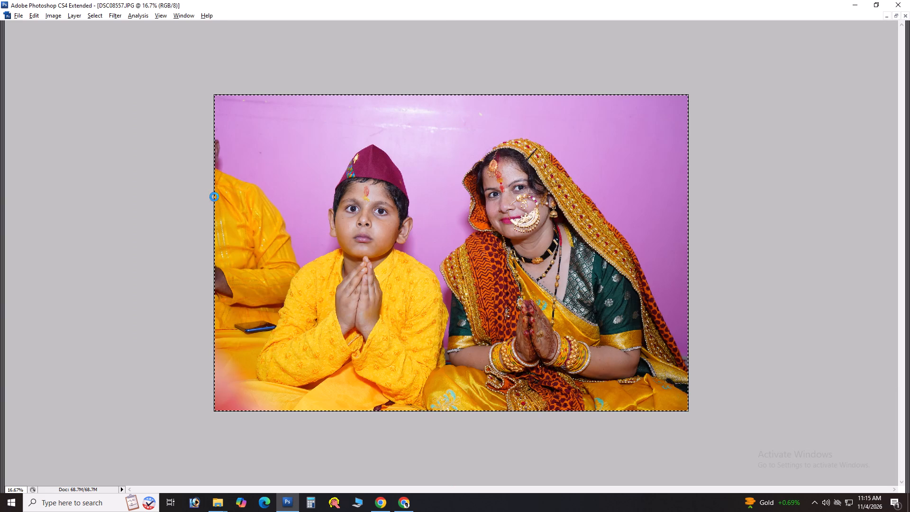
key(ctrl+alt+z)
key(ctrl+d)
Brighten photo DSC08557 with the tone-correction action and a Levels highlight adjustment, comparing before and after.
key(F6)
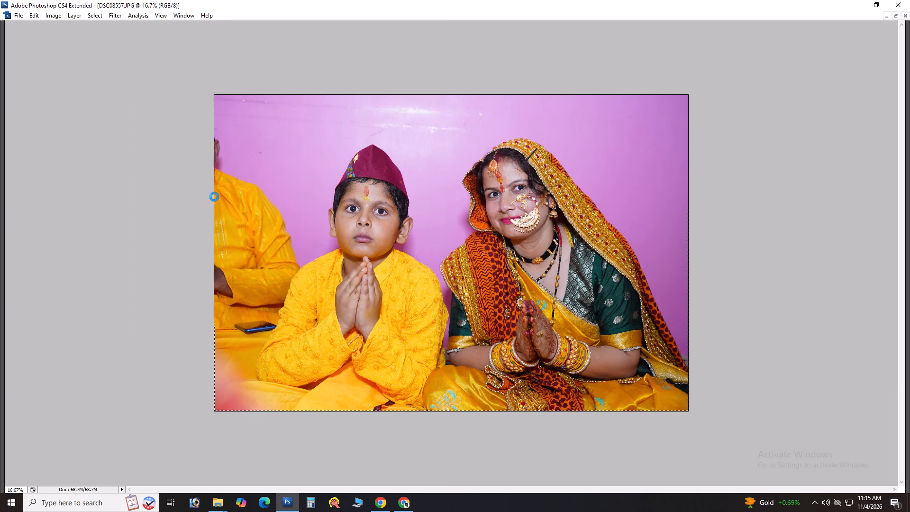
key(ctrl+d)
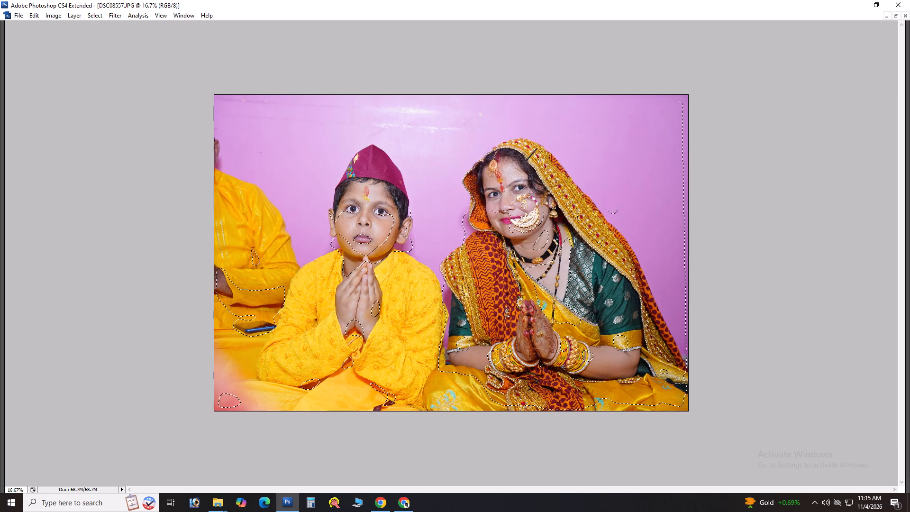
key(ctrl+l)
key(Tab)
drag(703, 405, 679, 406)
scroll(690, 407, up, 10)
key(Return)
key(ctrl+alt+z)
key(ctrl+z)
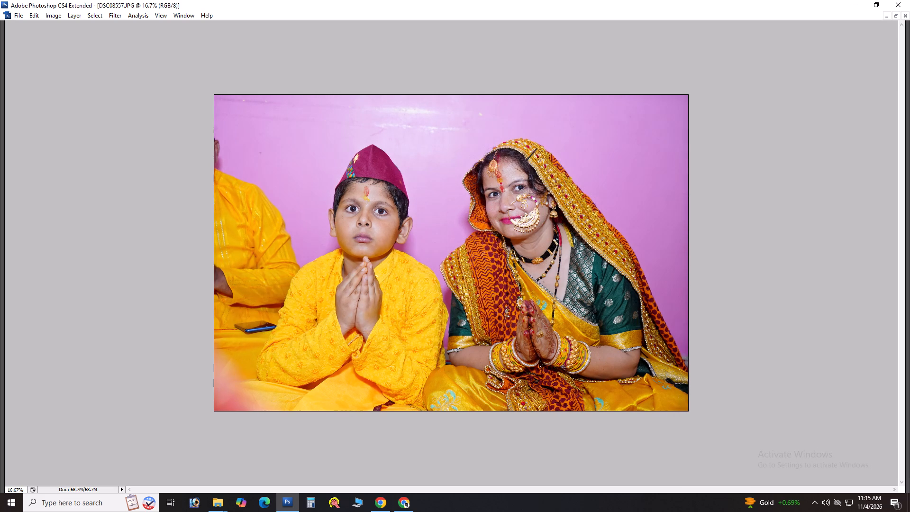
Transfer the brightened DSC08557 photo into album sheet 12, clipped to the lower black frame, closing the source without saving.
key(ctrl+a)
key(ctrl+x)
key(ctrl+w)
key(Tab)
key(space)
text(vv)
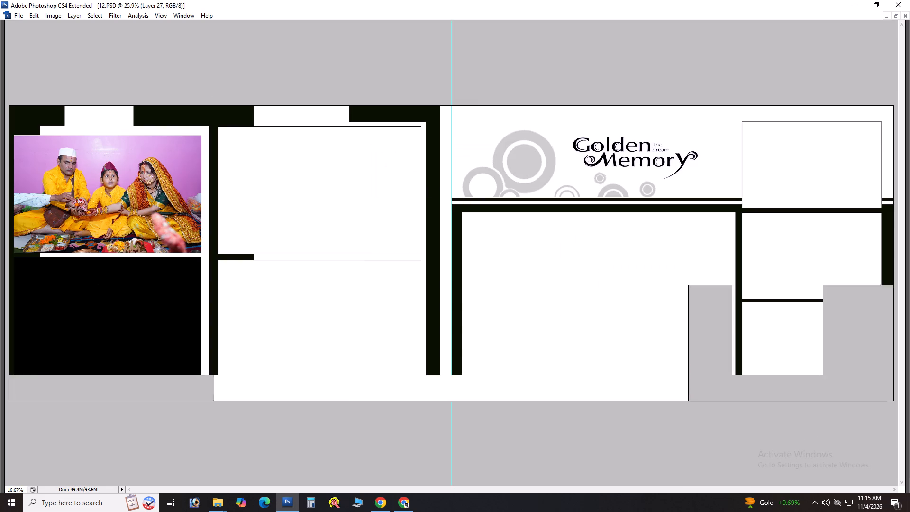
key(v)
key(v)
right_click(190, 294)
click(195, 300)
key(ctrl+v)
key(ctrl+alt+g)
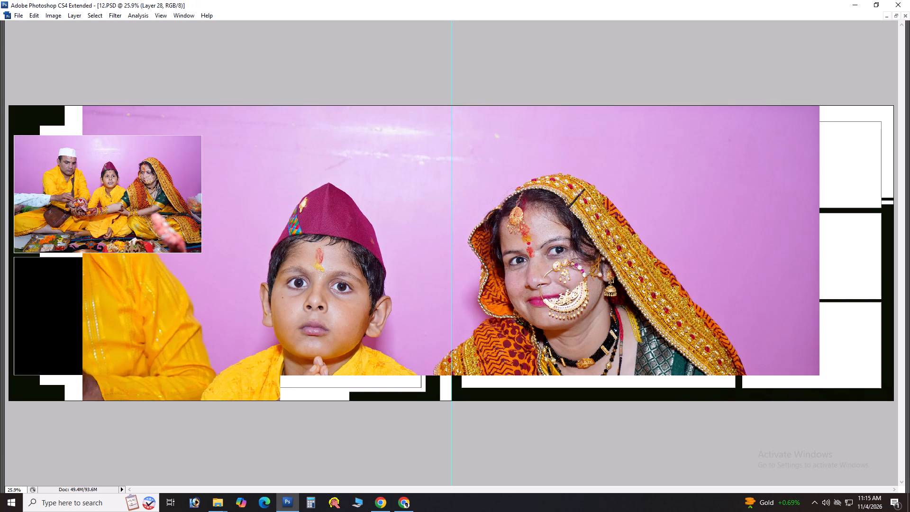
key(ctrl+g)
Scale down and position the boy and woman photo so both people fit and it fills the lower black frame.
key(ctrl+t)
drag(470, 268, 244, 232)
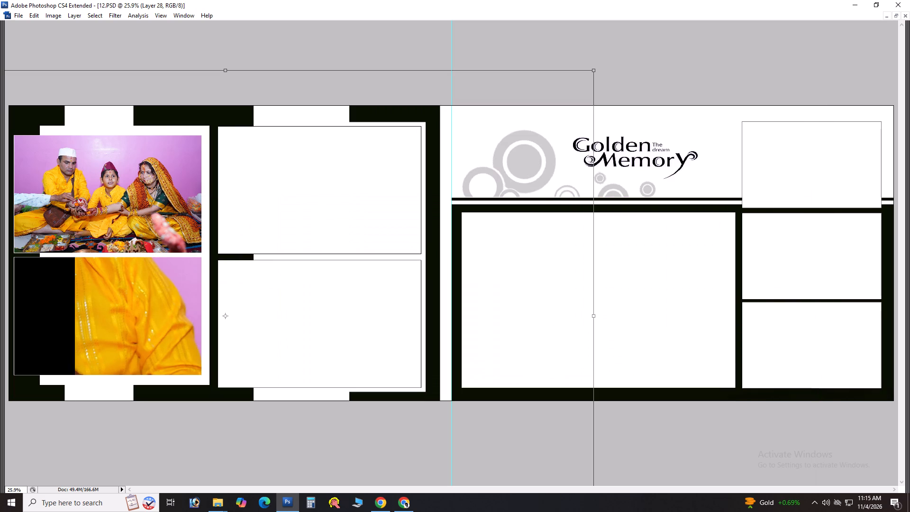
alt+shift+drag(590, 71, 457, 143)
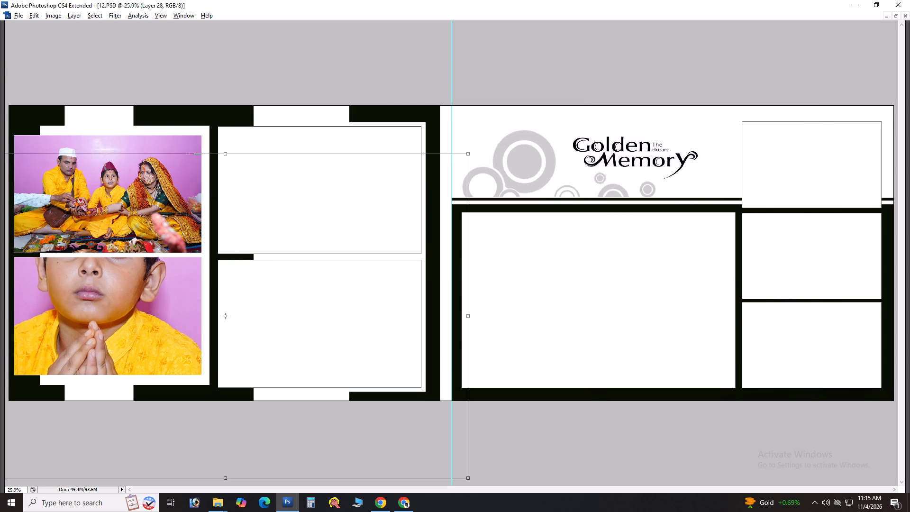
alt+shift+drag(457, 143, 324, 208)
drag(258, 280, 129, 282)
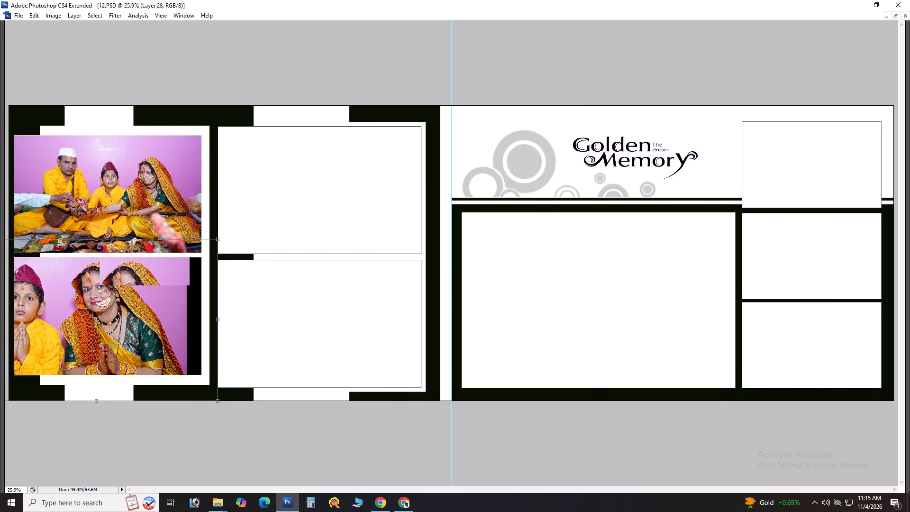
drag(129, 282, 130, 282)
alt+shift+drag(220, 235, 202, 245)
key(Return)
key(shift+Right)
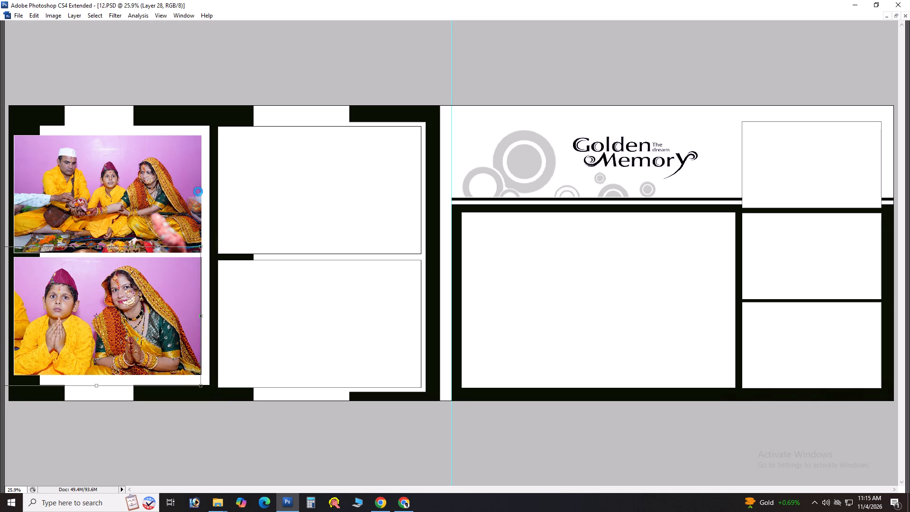
key(shift+Right)
key(shift+Right)
key(shift+Right)
key(shift+Up)
key(shift+Up)
key(shift+Up)
key(shift+Up)
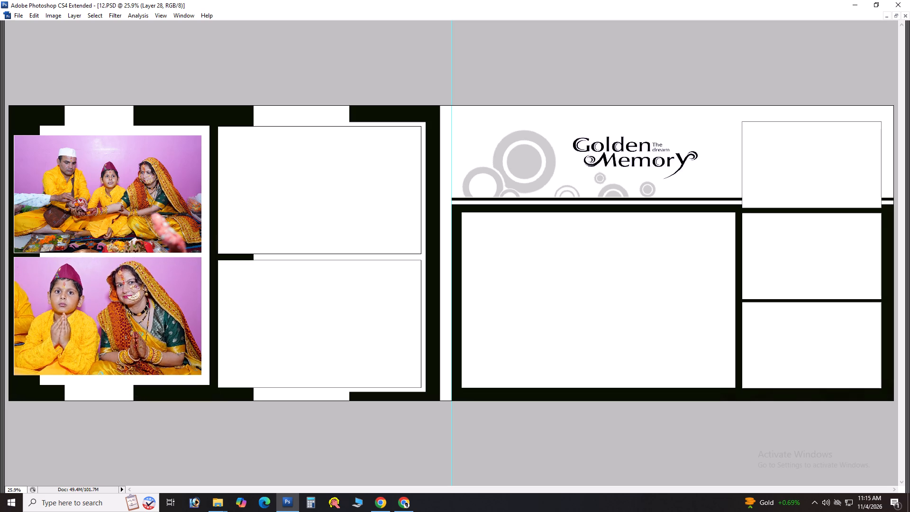
key(shift+Up)
key(Left)
Return to folder 01 and move the used photo DSC08557 into the Done subfolder.
key(alt+Tab)
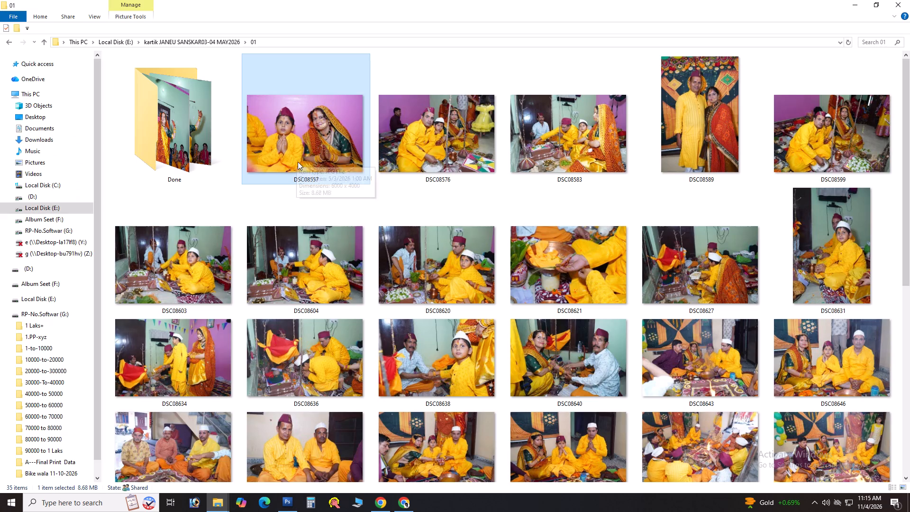
drag(299, 165, 220, 135)
Open photo DSC08576 from folder 01 in Photoshop.
click(342, 130)
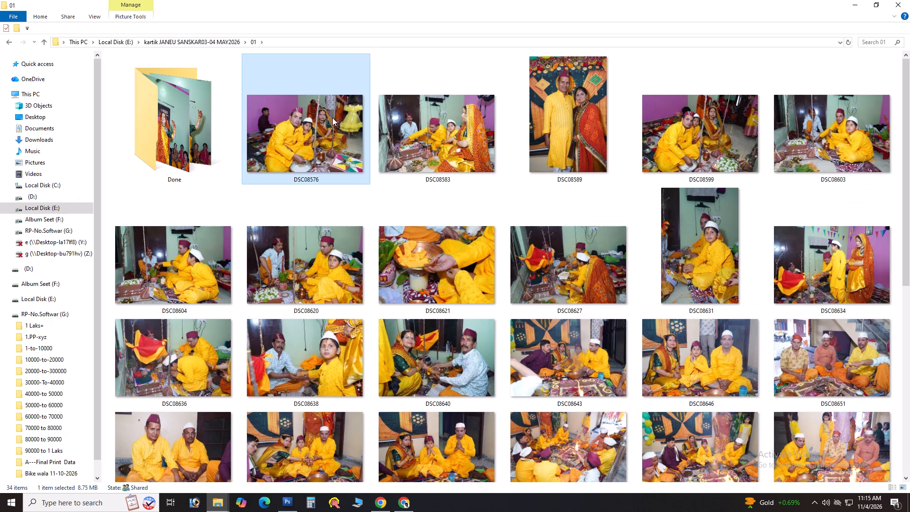
drag(331, 120, 128, 301)
key(alt+Tab)
key(alt+Tab)
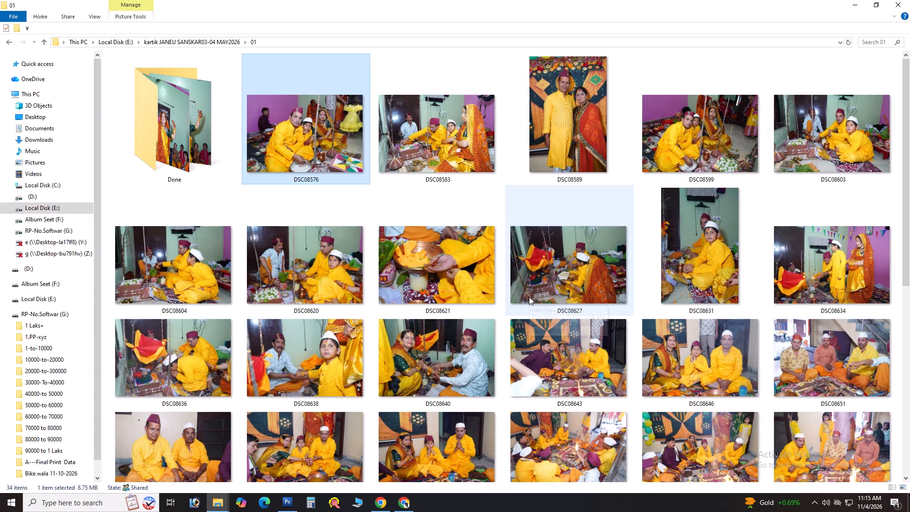
key(alt+Tab)
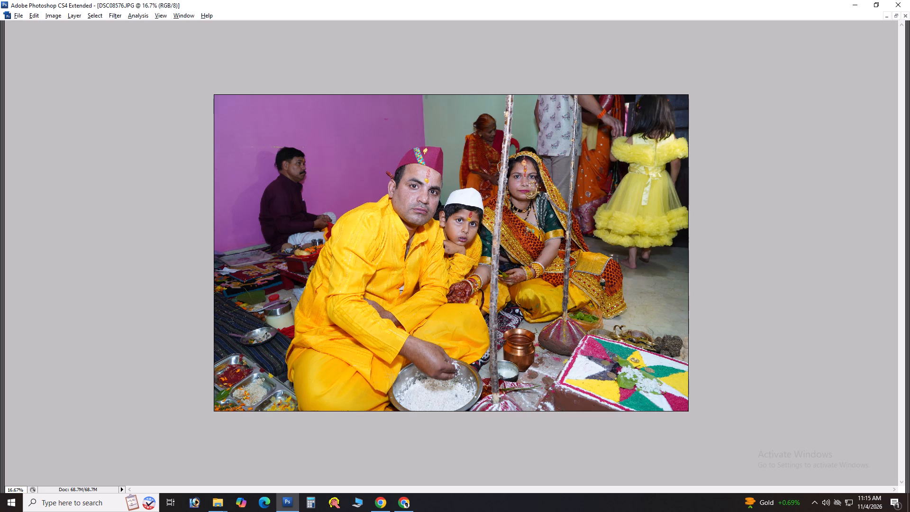
Transfer the whole DSC08576 photo into album sheet 12, clipped to the second column's upper frame, closing the source without saving.
key(ctrl+a)
key(ctrl+x)
key(ctrl+w)
key(Tab)
key(space)
key(v)
key(v)
key(v)
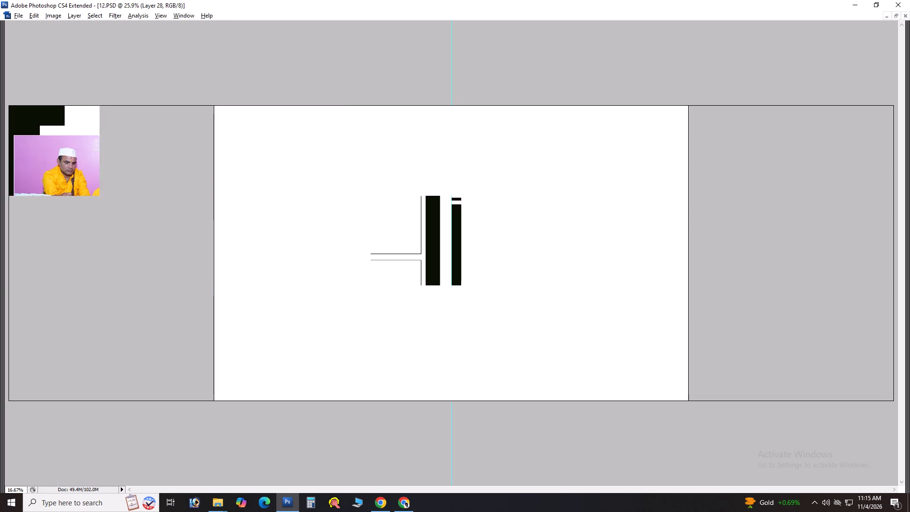
right_click(386, 243)
click(392, 248)
key(ctrl+v)
key(ctrl+alt+g)
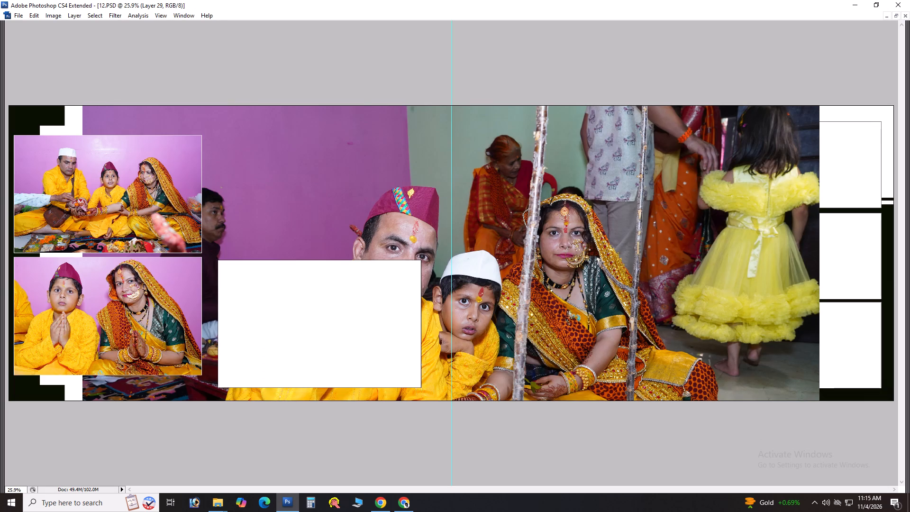
key(ctrl+g)
Scale down and position photo DSC08576 so it fills the second column's upper frame with the family in view.
key(ctrl+t)
drag(428, 232, 358, 210)
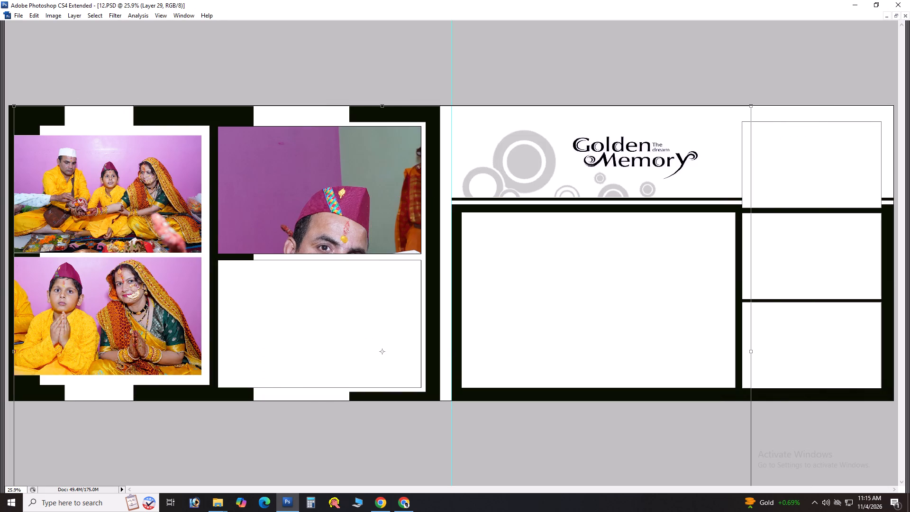
alt+shift+drag(747, 106, 440, 262)
drag(424, 357, 351, 190)
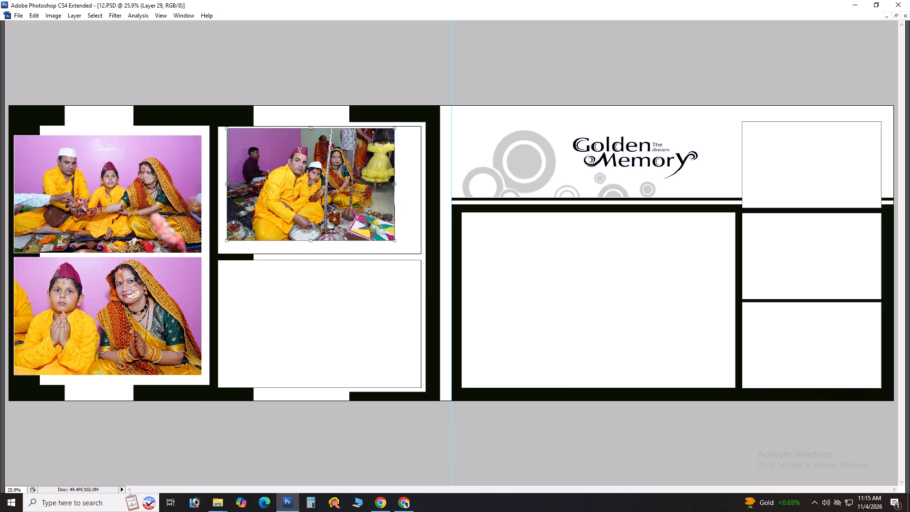
alt+shift+drag(394, 130, 424, 118)
click(356, 158)
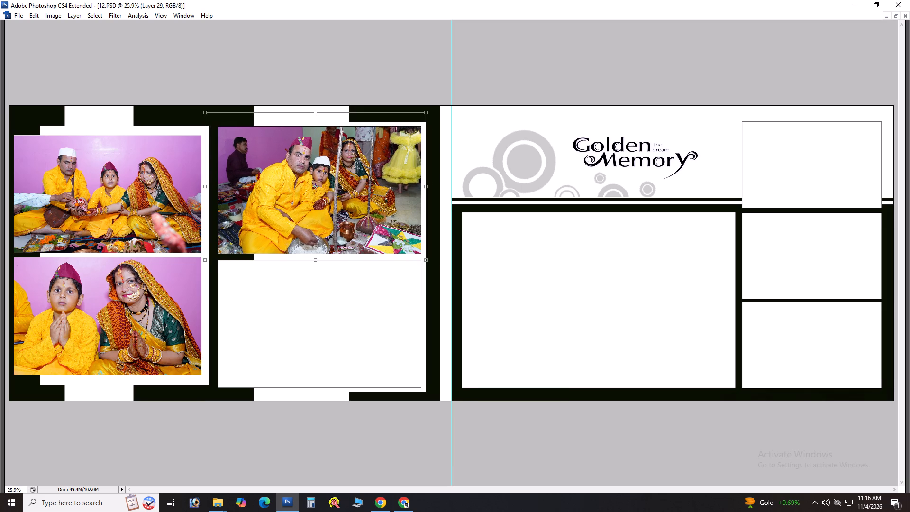
key(Return)
key(shift+Right)
key(shift+Right)
key(shift+Right)
key(Up)
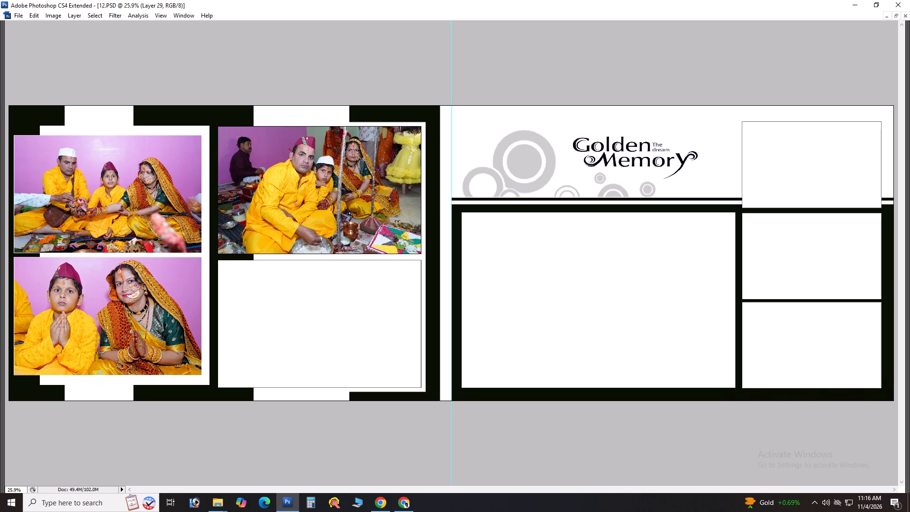
Nudge photo DSC08576 up and to the left within the second column's upper frame.
key(shift+Left)
key(shift+Up)
key(shift+Left)
key(shift+Up)
Adjust photo DSC08576 with Levels, deepening the shadows and brightening the midtones and highlights slightly, and compare before and after.
key(ctrl+l)
key(Tab)
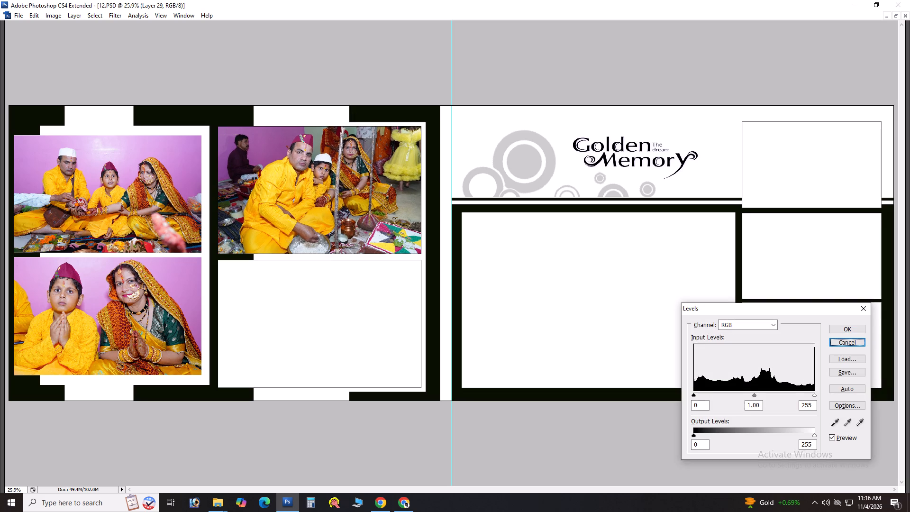
drag(699, 407, 690, 408)
scroll(693, 404, up, 10)
key(Tab)
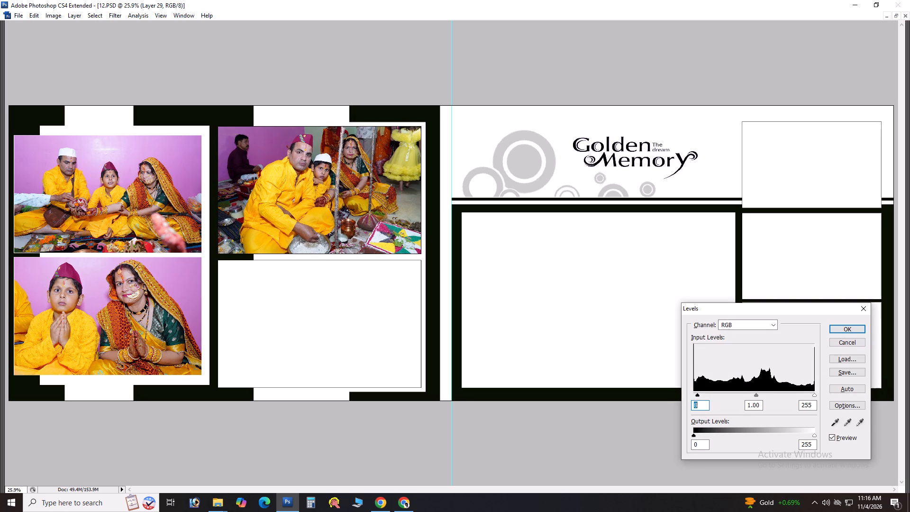
scroll(693, 404, up, 12)
key(Tab)
scroll(693, 404, down, 12)
key(Return)
key(ctrl+alt+z)
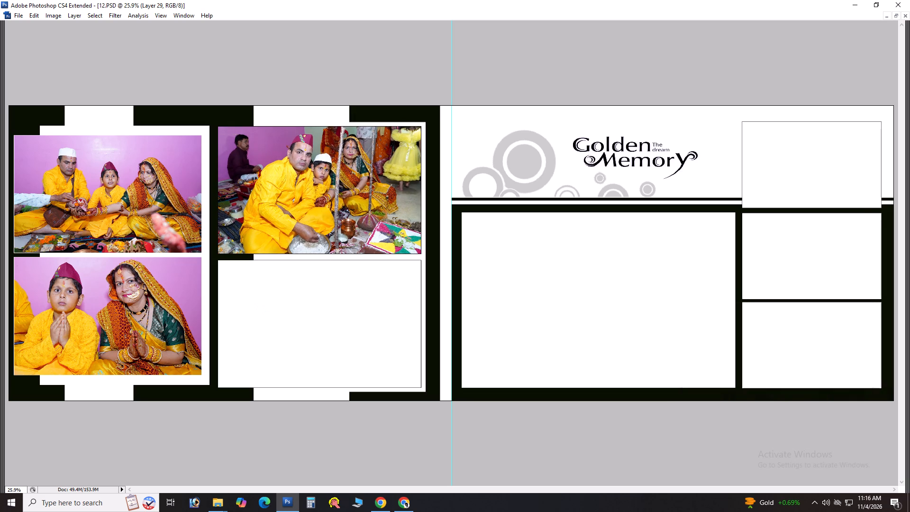
key(ctrl+z)
Return to folder 01 and move the used photo DSC08576 into the Done subfolder.
key(alt+Tab)
drag(333, 170, 240, 170)
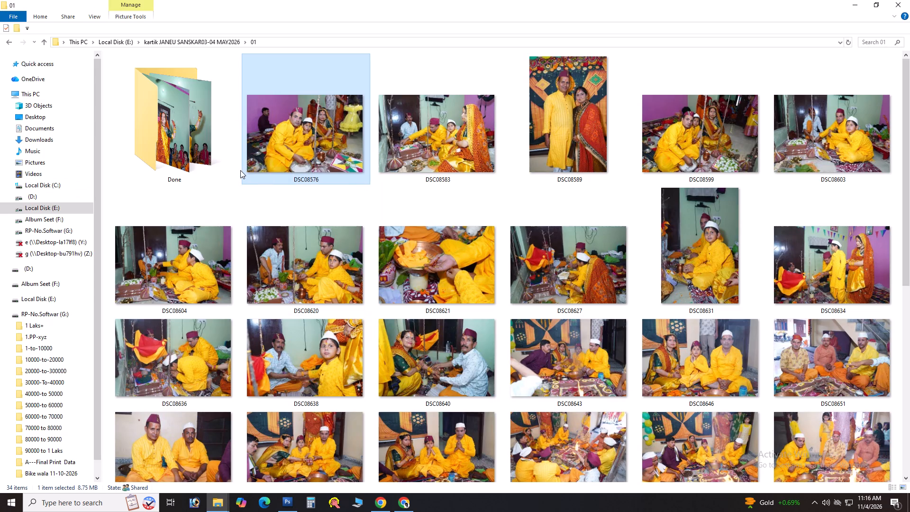
drag(257, 161, 202, 173)
Open photo DSC08583 from folder 01 in Photoshop.
click(287, 152)
drag(302, 121, 354, 278)
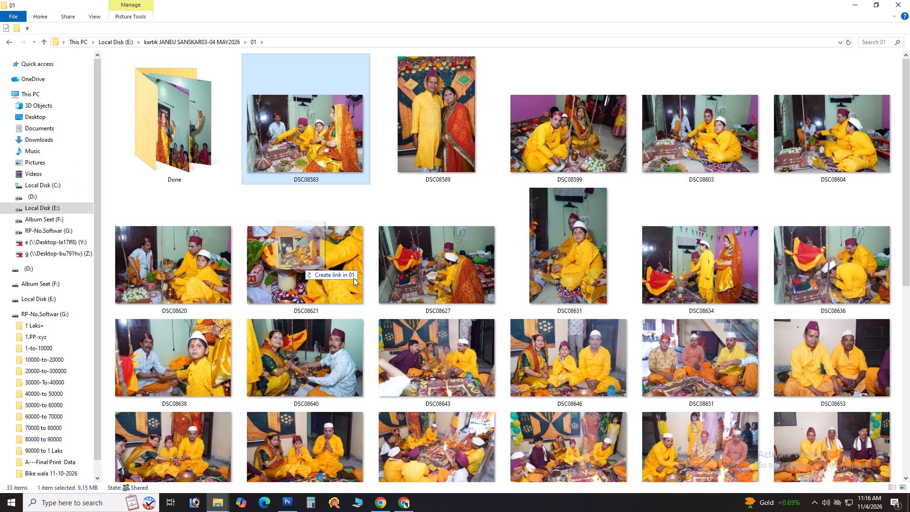
drag(354, 278, 448, 260)
key(alt+Tab)
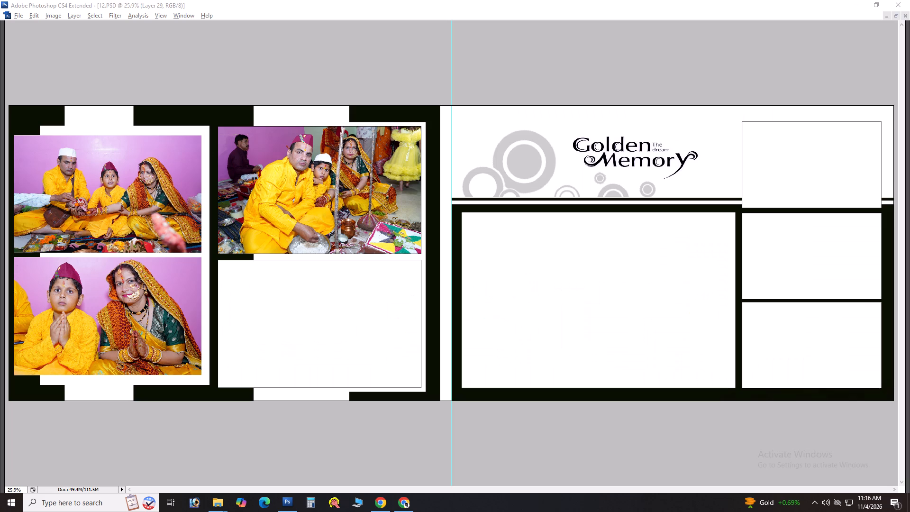
drag(448, 260, 317, 260)
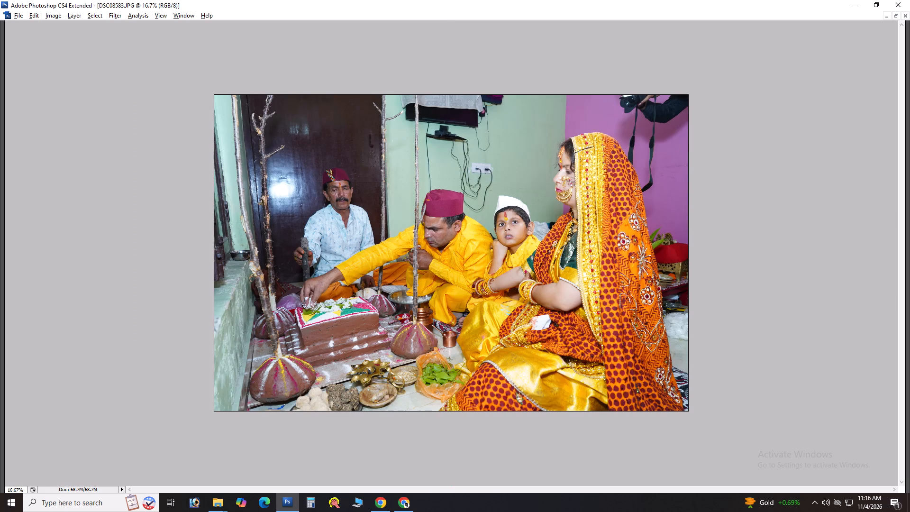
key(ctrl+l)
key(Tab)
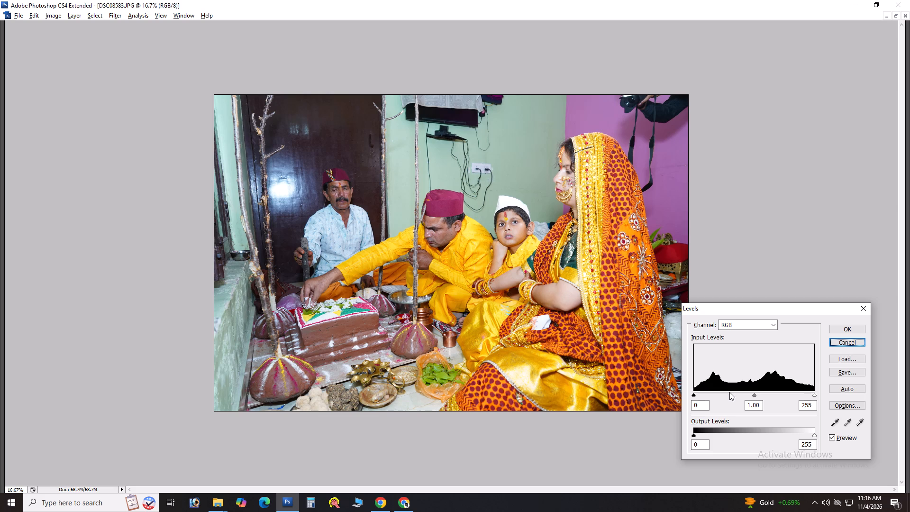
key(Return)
Transfer the whole DSC08583 photo into album sheet 12, clipped to the second column's lower frame, closing the source without saving.
key(ctrl+a)
key(ctrl+x)
key(ctrl+w)
key(Tab)
key(space)
text(v)
key(v)
key(v)
right_click(324, 315)
click(331, 320)
key(ctrl+v)
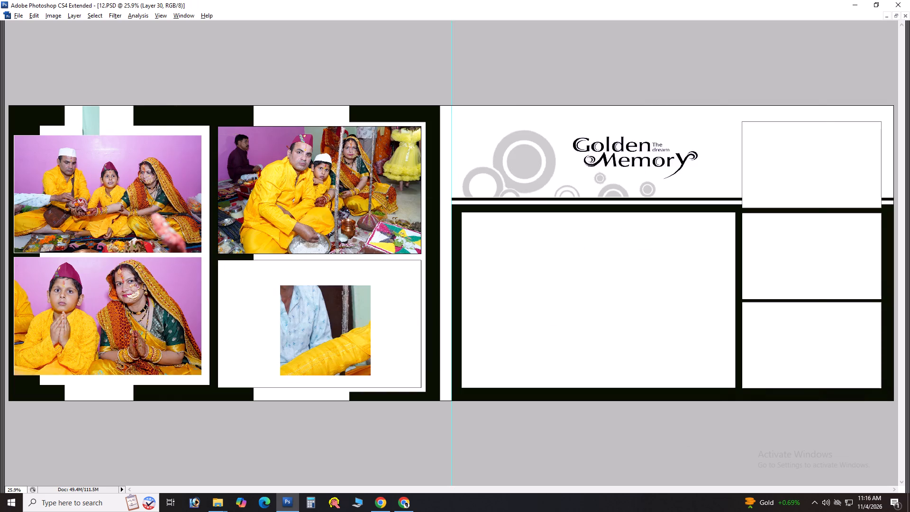
key(ctrl+g)
Scale down and position photo DSC08583 so it fills the second column's lower frame with all four people in view.
key(ctrl+t)
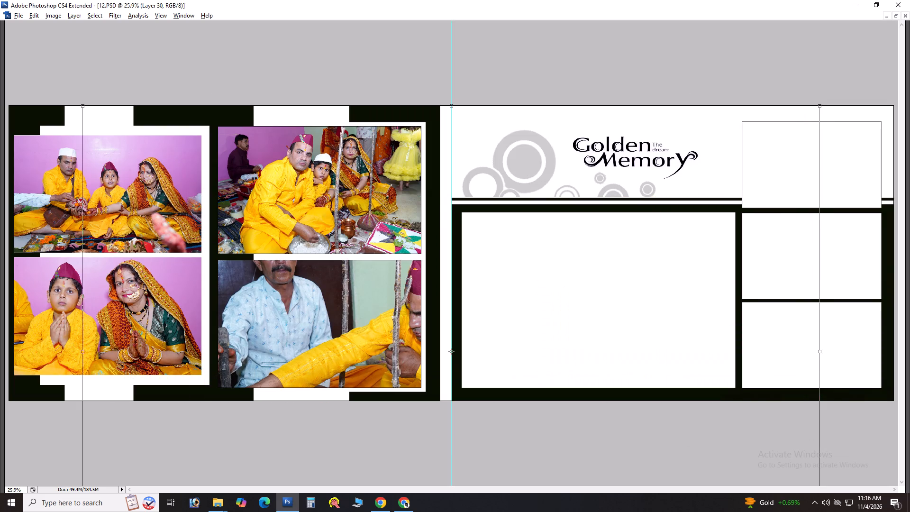
alt+shift+drag(85, 103, 298, 212)
drag(404, 296, 294, 262)
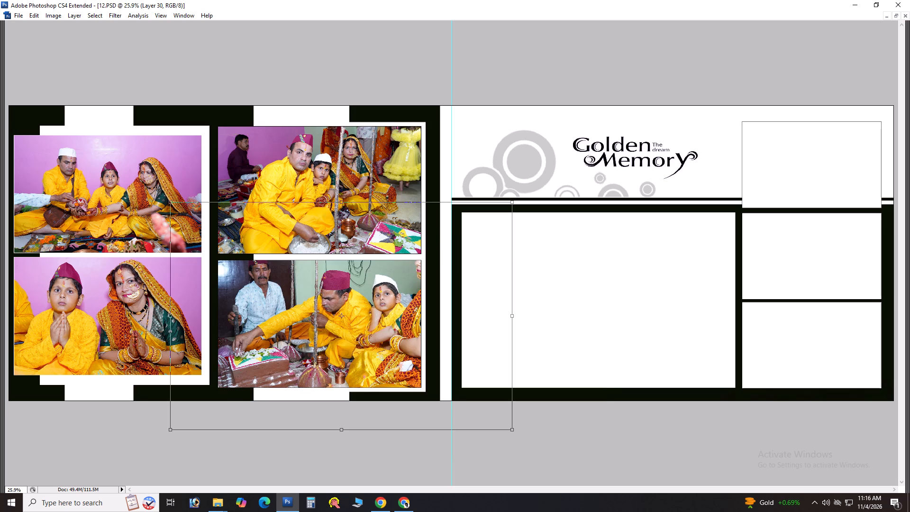
alt+shift+drag(510, 202, 464, 229)
drag(400, 281, 377, 295)
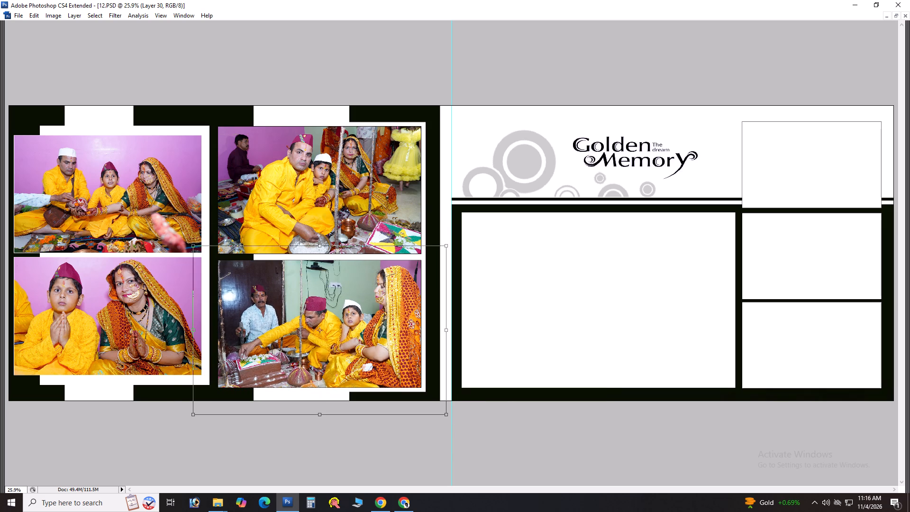
shift+drag(449, 416, 446, 411)
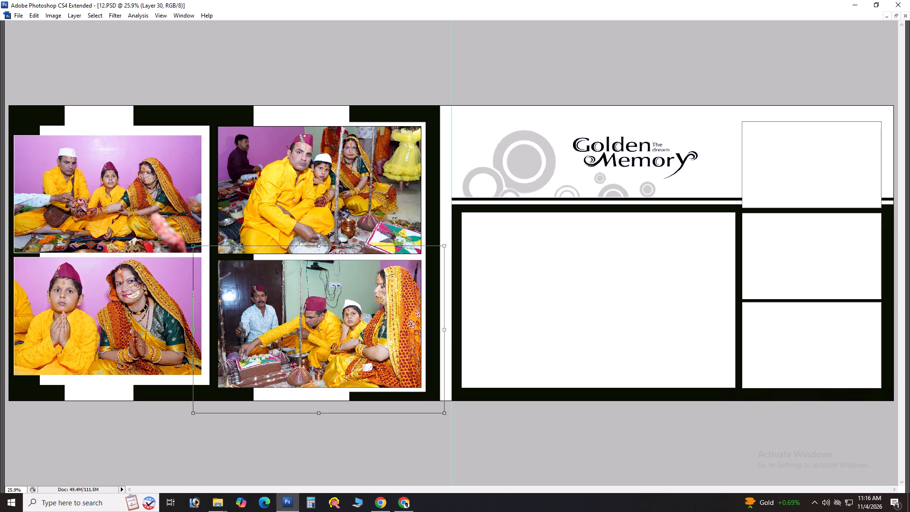
shift+drag(446, 411, 431, 398)
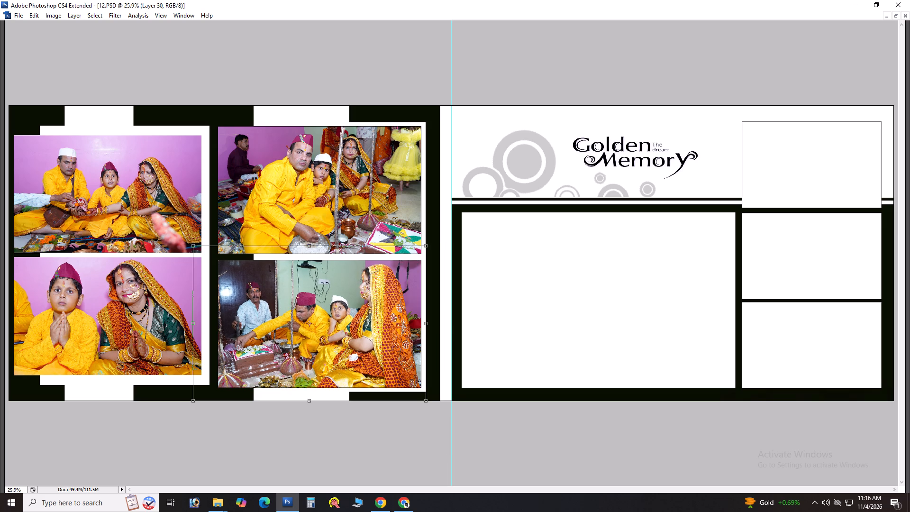
key(Return)
key(shift+Right)
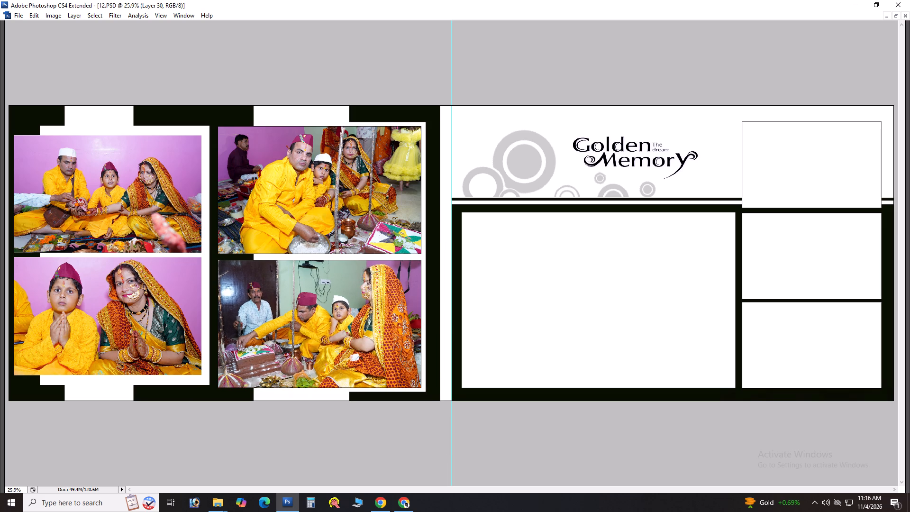
key(Right)
key(Right)
key(Right)
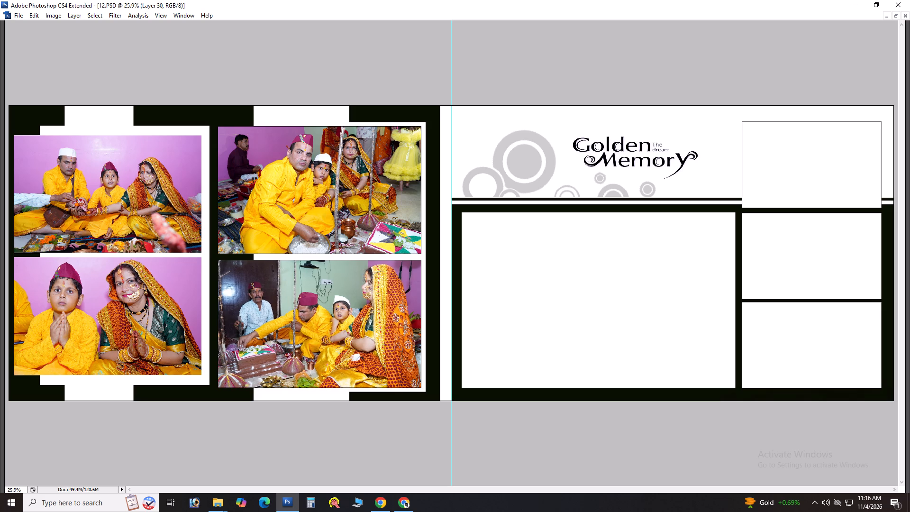
key(Right)
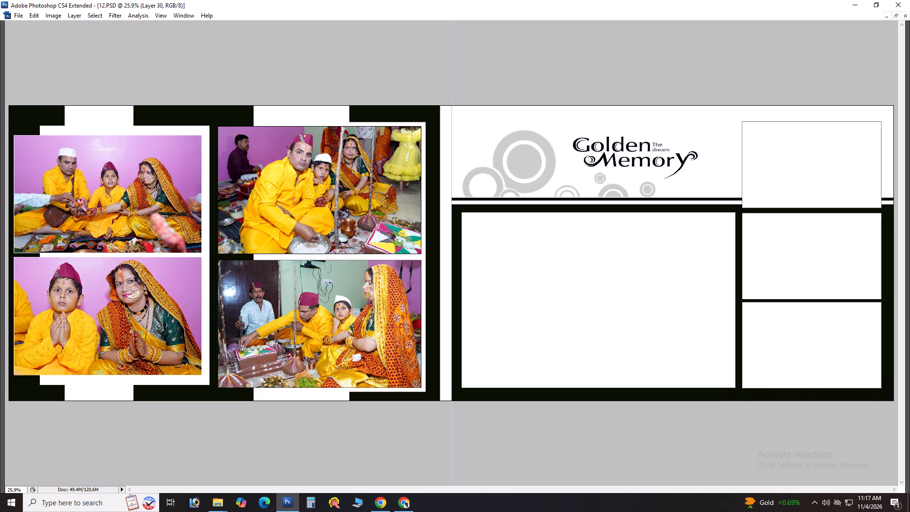
Return to folder 01 and move the used photo DSC08583 into the Done subfolder.
key(alt+Tab)
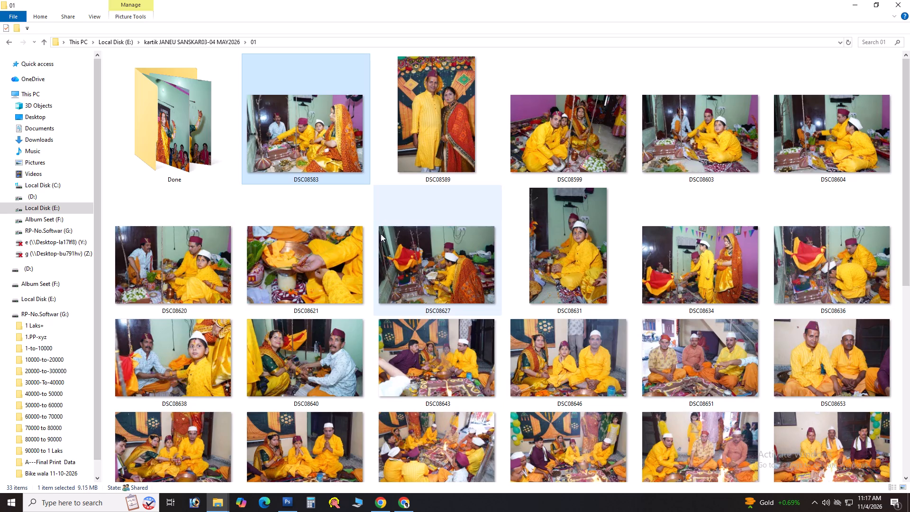
drag(322, 137, 200, 141)
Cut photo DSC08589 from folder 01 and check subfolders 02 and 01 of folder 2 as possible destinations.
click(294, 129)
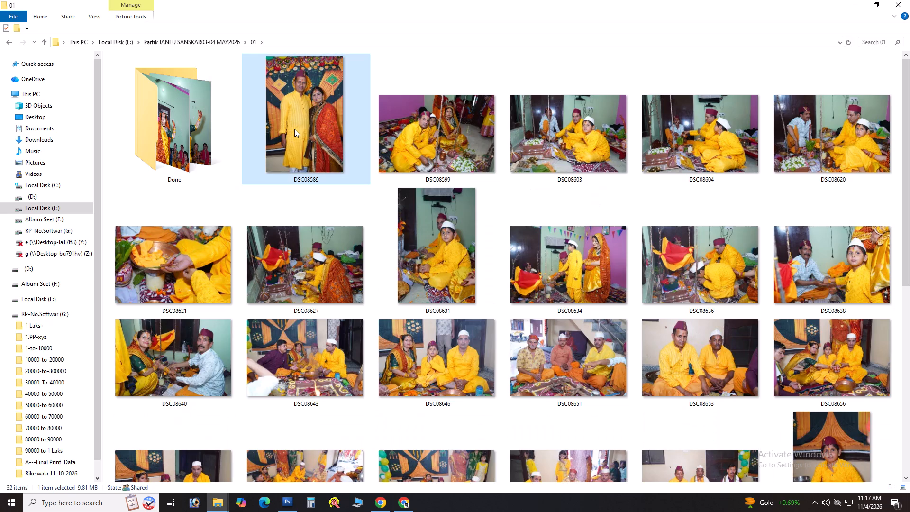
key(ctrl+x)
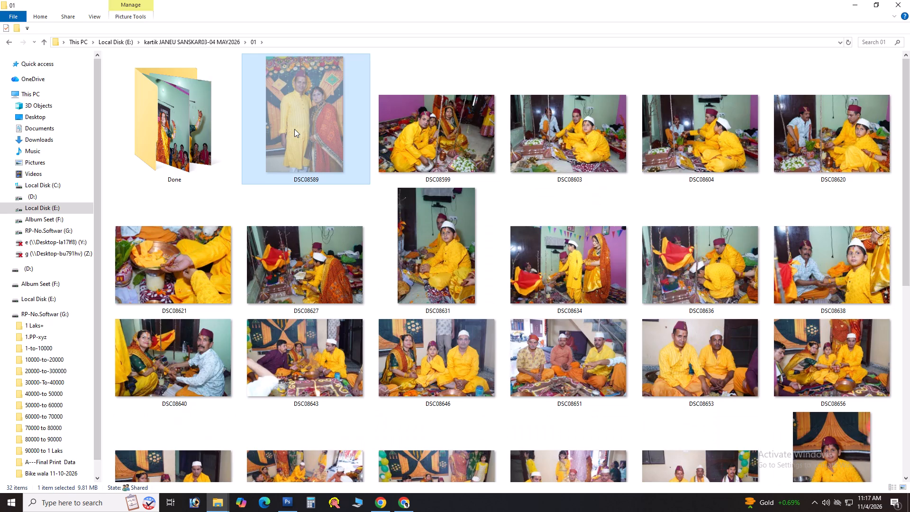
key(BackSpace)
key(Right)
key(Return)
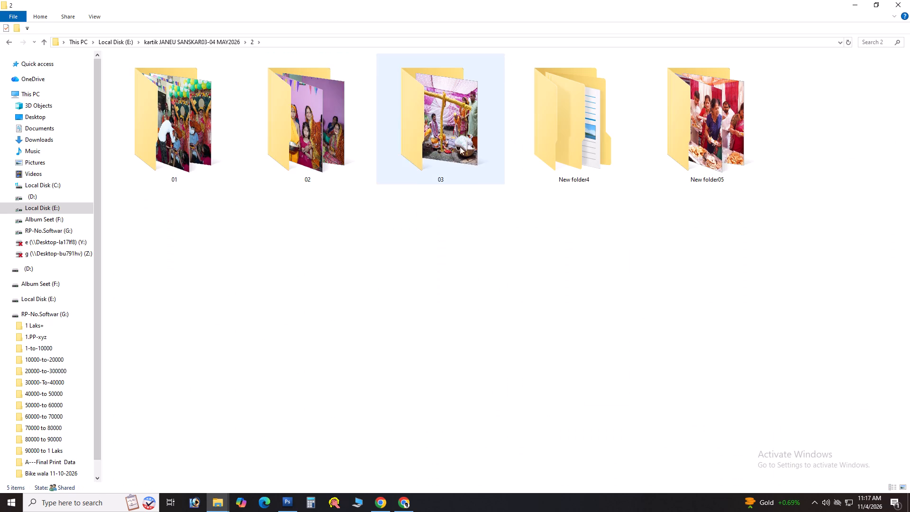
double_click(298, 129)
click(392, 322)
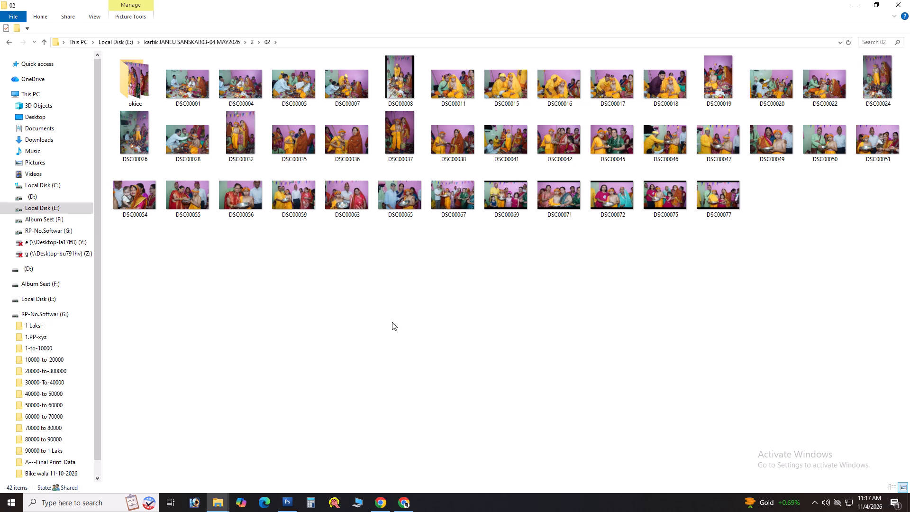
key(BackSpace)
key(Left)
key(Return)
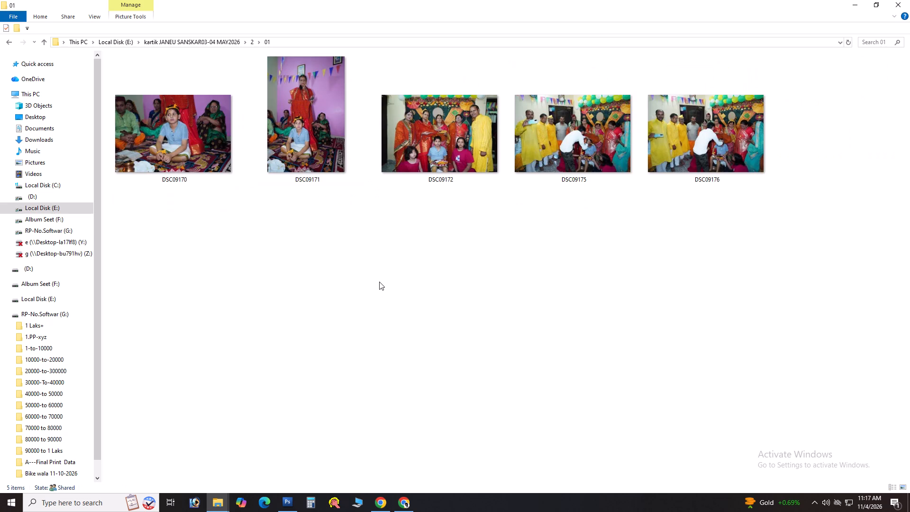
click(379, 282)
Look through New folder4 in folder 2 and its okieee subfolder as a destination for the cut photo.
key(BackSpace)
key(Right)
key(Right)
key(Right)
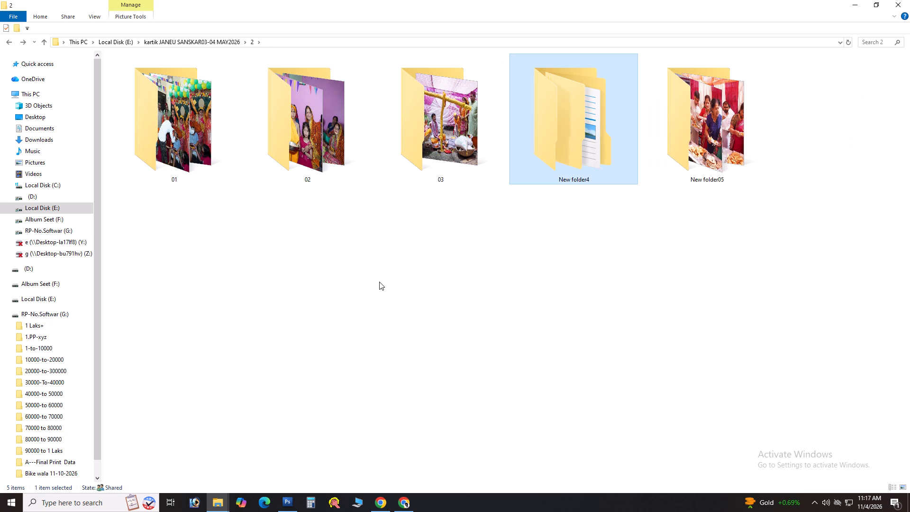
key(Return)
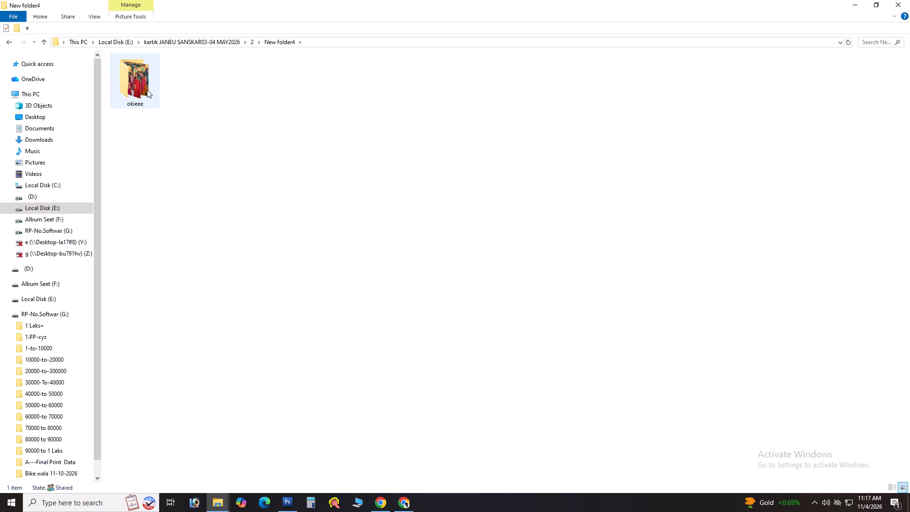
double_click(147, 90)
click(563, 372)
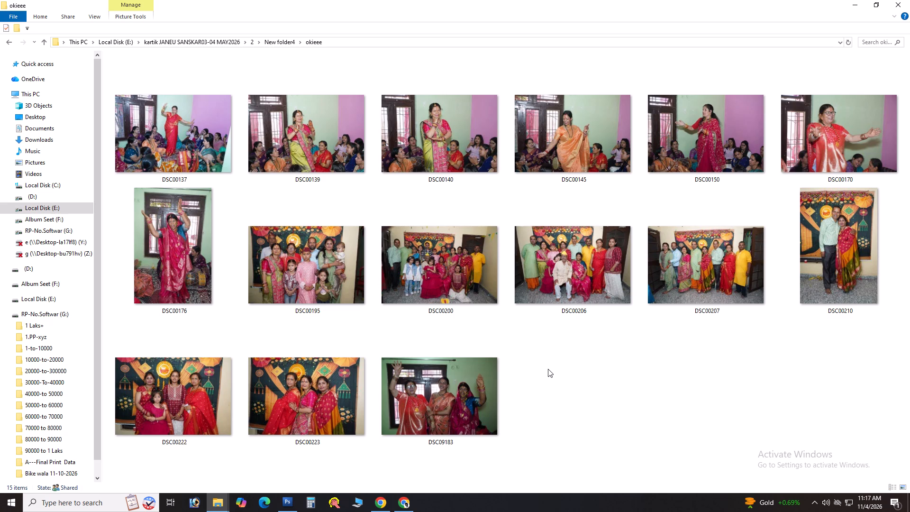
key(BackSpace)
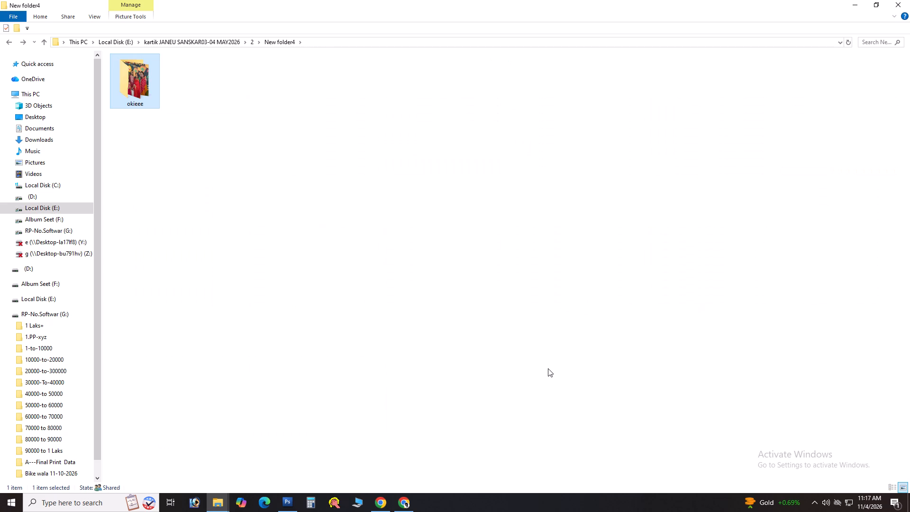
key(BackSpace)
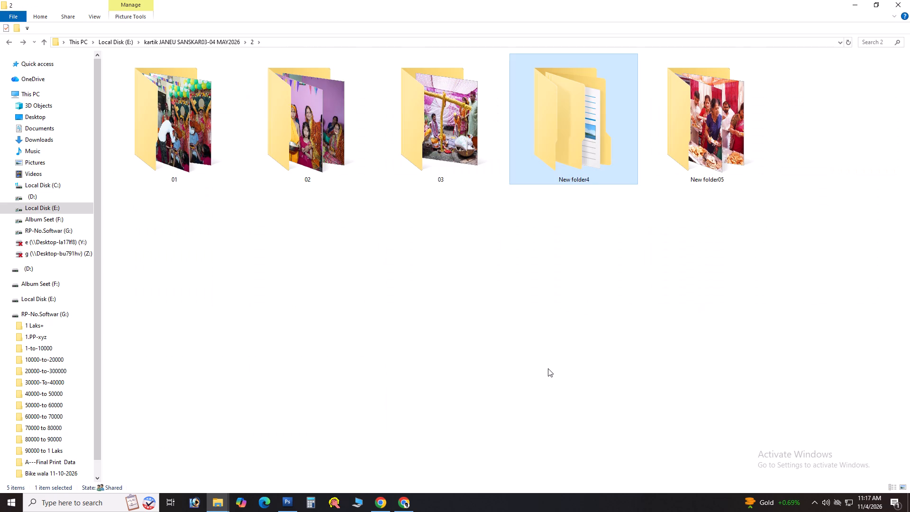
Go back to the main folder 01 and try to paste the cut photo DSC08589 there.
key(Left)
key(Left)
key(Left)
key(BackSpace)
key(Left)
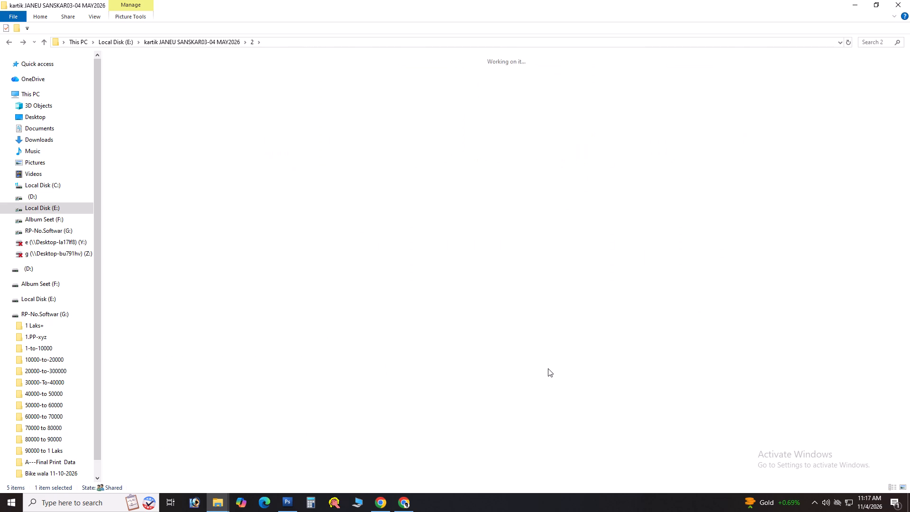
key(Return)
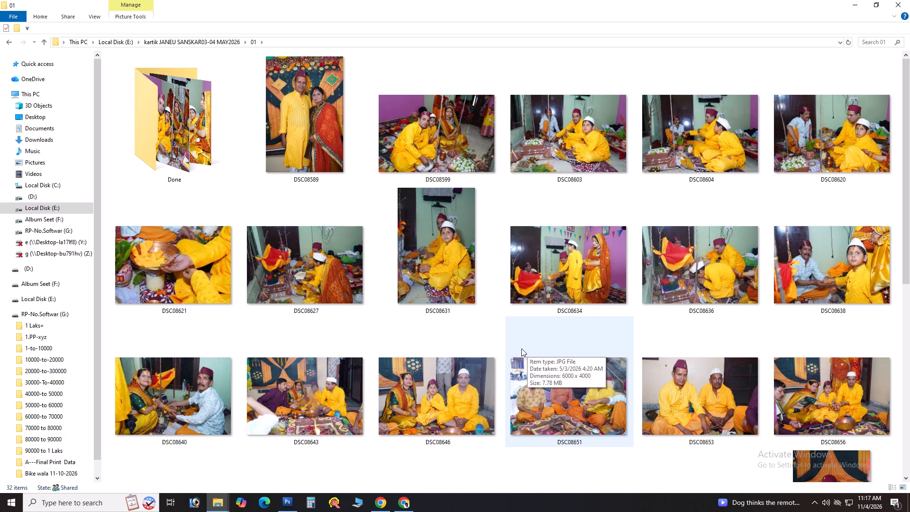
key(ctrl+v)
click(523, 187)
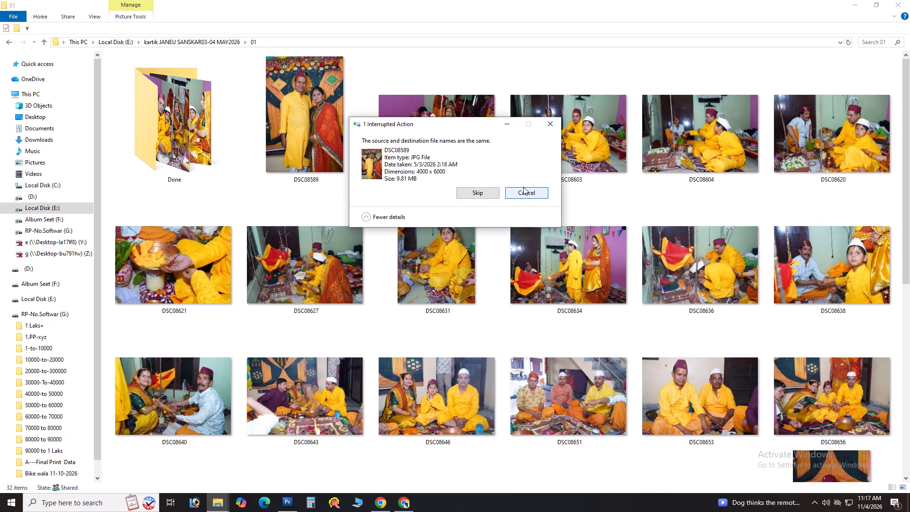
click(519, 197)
Browse the ceremony photos in folder 01 and open DSC08599 in Photoshop.
click(460, 159)
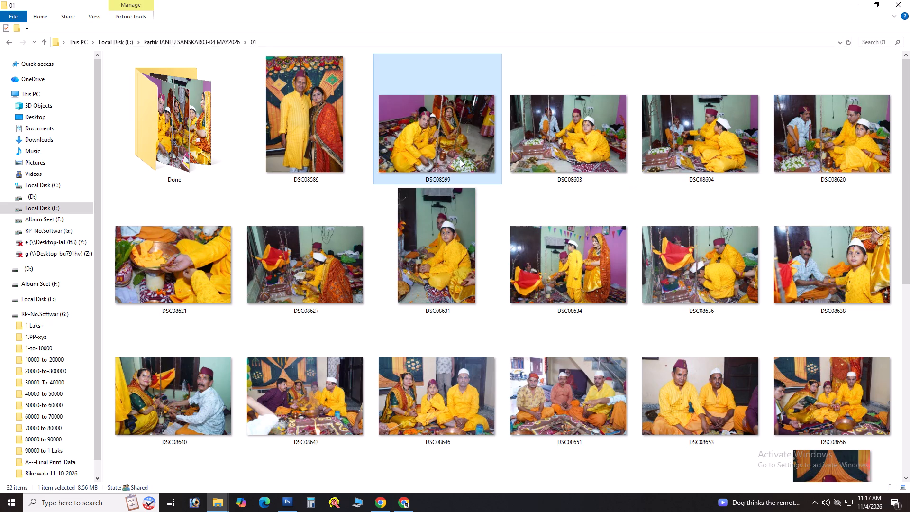
key(alt+Tab)
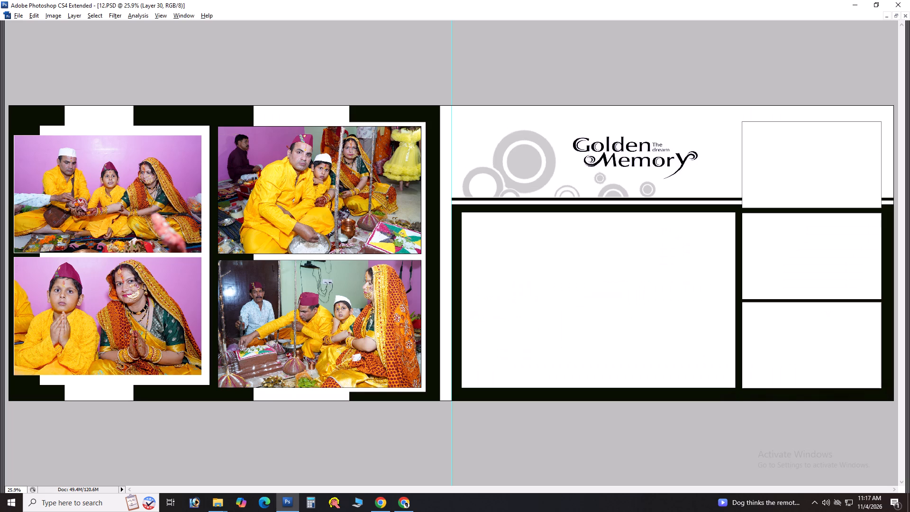
key(alt+Tab)
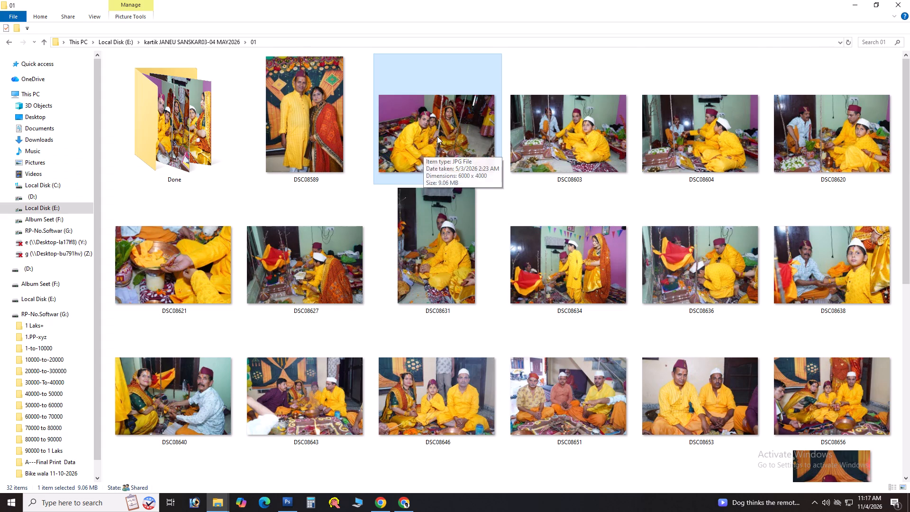
scroll(436, 133, down, 4)
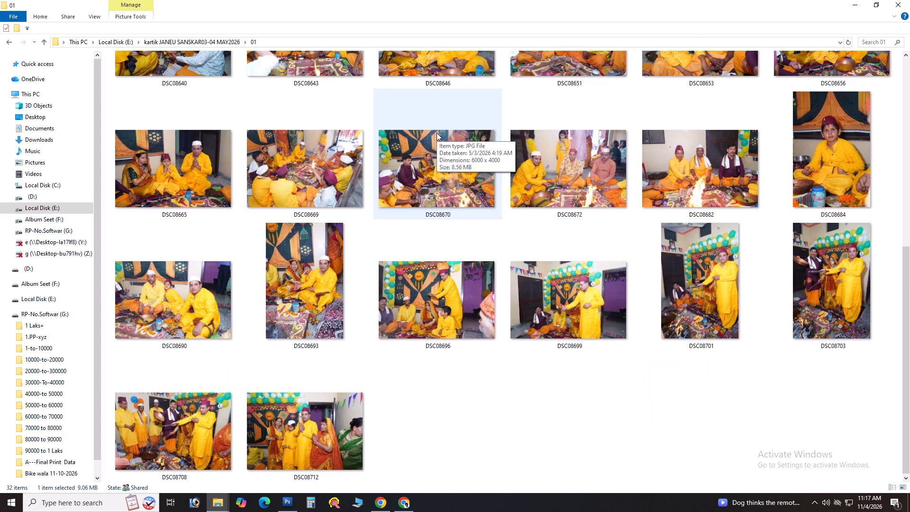
scroll(437, 133, up, 2)
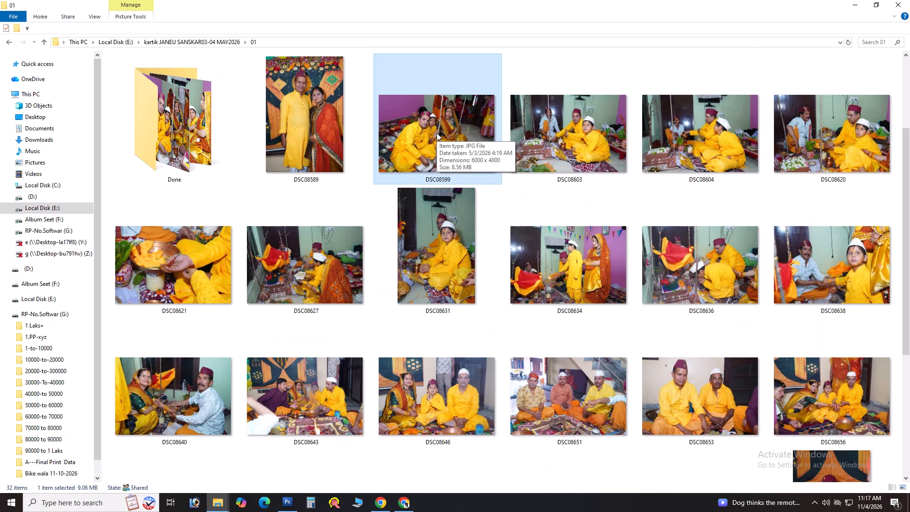
drag(436, 119, 385, 279)
key(alt+Tab)
key(alt+Tab)
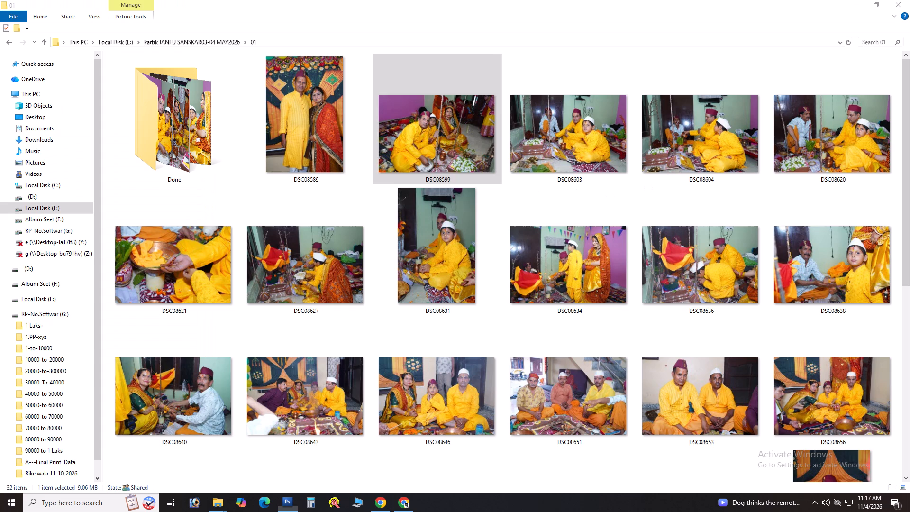
scroll(343, 293, down, 1)
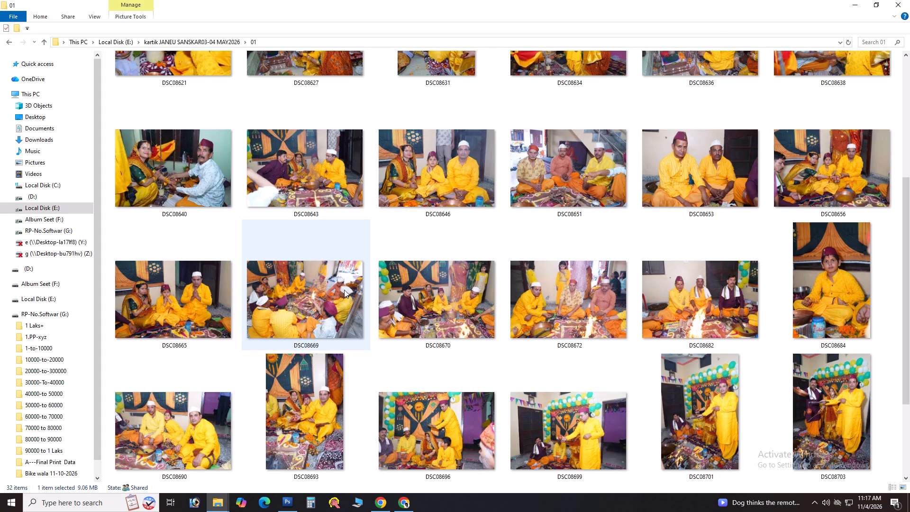
key(alt+Tab)
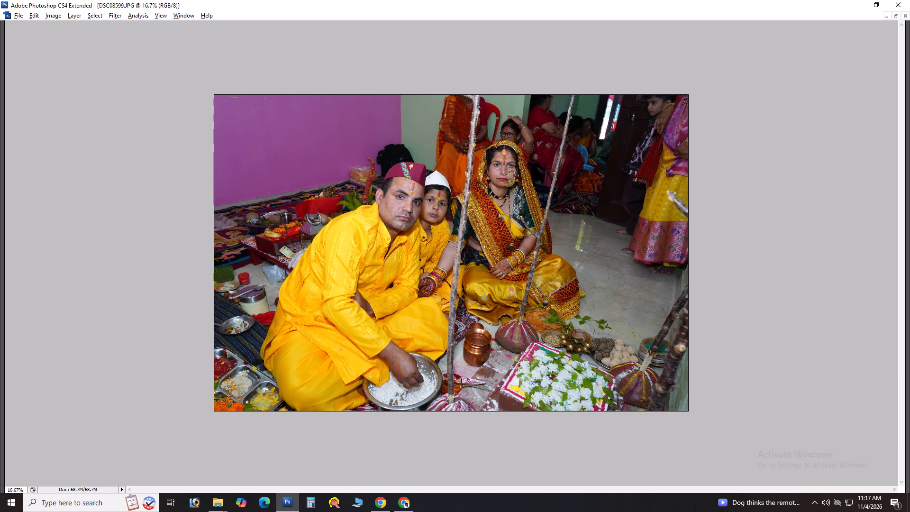
Run the tone-correction action on DSC08599, clear its selection, and adjust the photo's shadows and highlights with Levels.
key(F6)
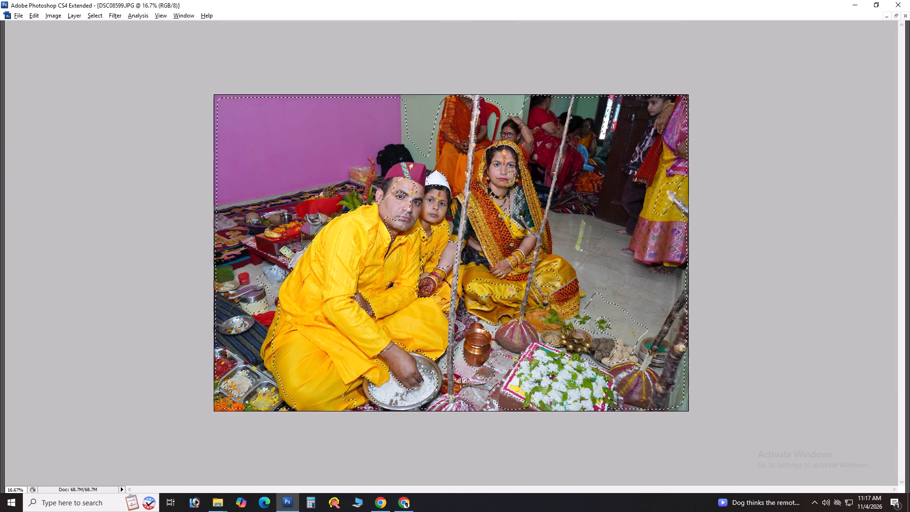
key(ctrl+d)
key(ctrl+l)
key(Tab)
drag(699, 406, 682, 408)
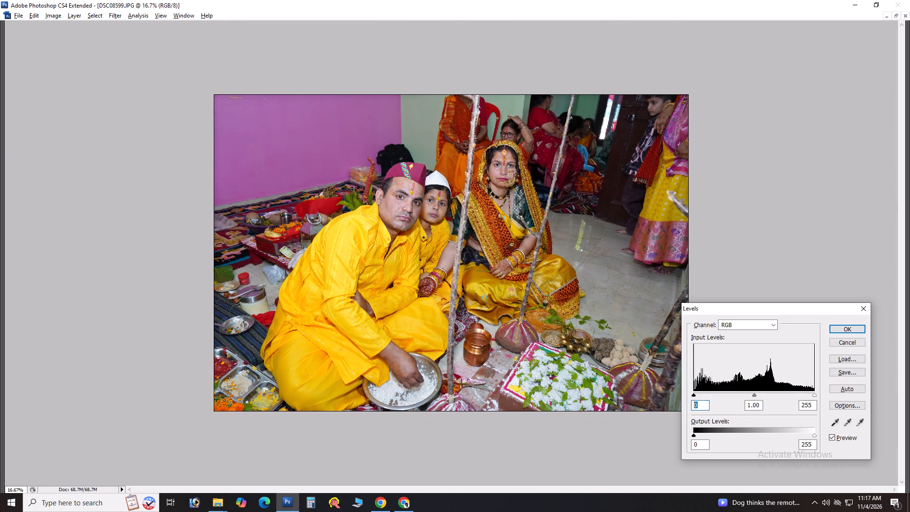
scroll(721, 381, up, 18)
key(Tab)
key(Tab)
scroll(721, 381, down, 8)
key(Return)
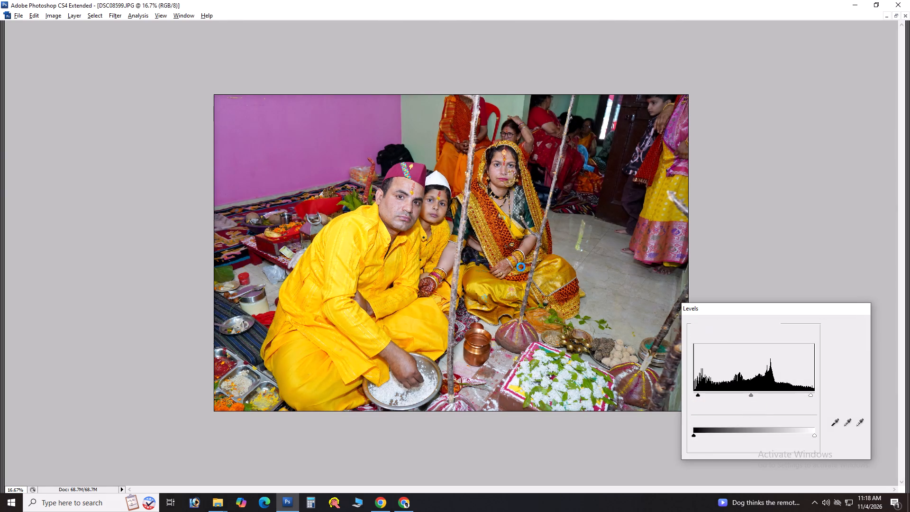
key(ctrl+alt+z)
key(ctrl+z)
Cut the entire DSC08599 image and close its file without saving.
key(ctrl+a)
key(ctrl+x)
key(ctrl+w)
key(Tab)
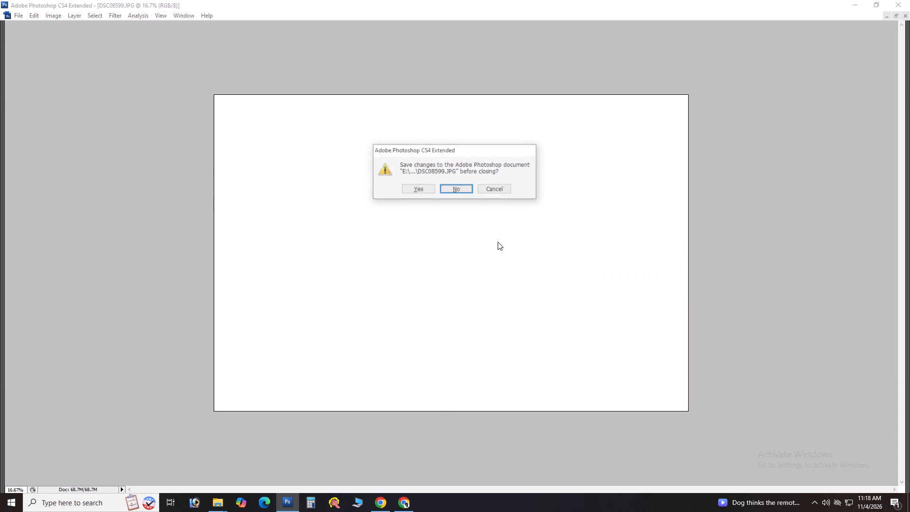
key(space)
Paste the photo above Layer 10, the large empty frame below the Golden Memory title, and clip it to that frame.
key(v)
key(v)
right_click(508, 238)
click(537, 244)
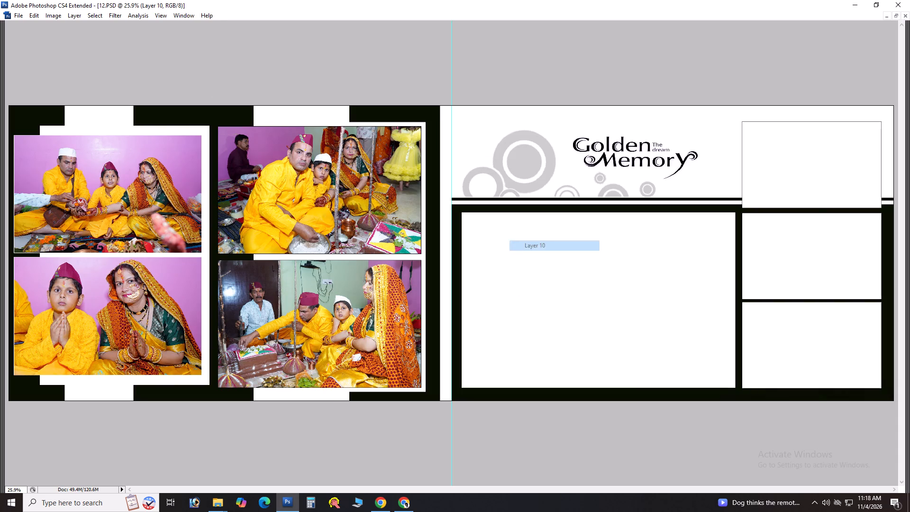
key(ctrl+v)
key(ctrl+g)
Scale down and position the pasted photo so the seated family of three fills the large frame.
key(ctrl+t)
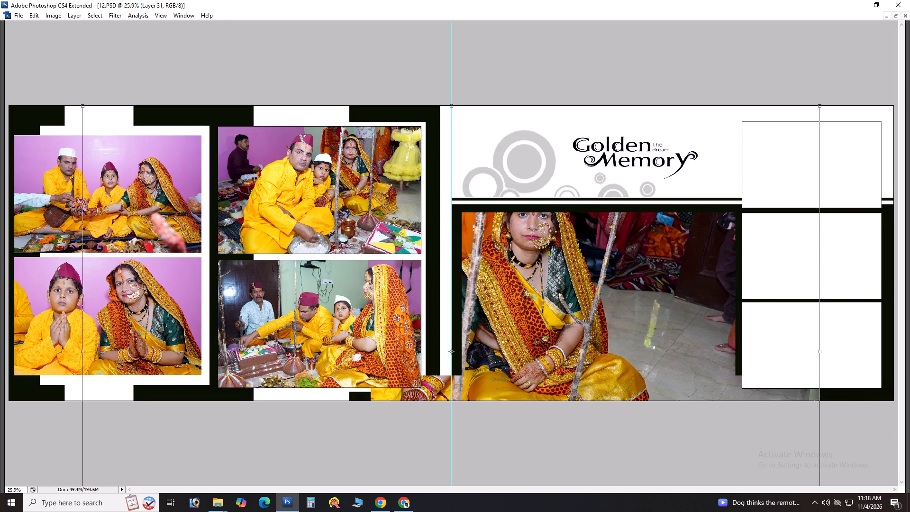
alt+shift+drag(823, 107, 634, 190)
drag(521, 265, 675, 237)
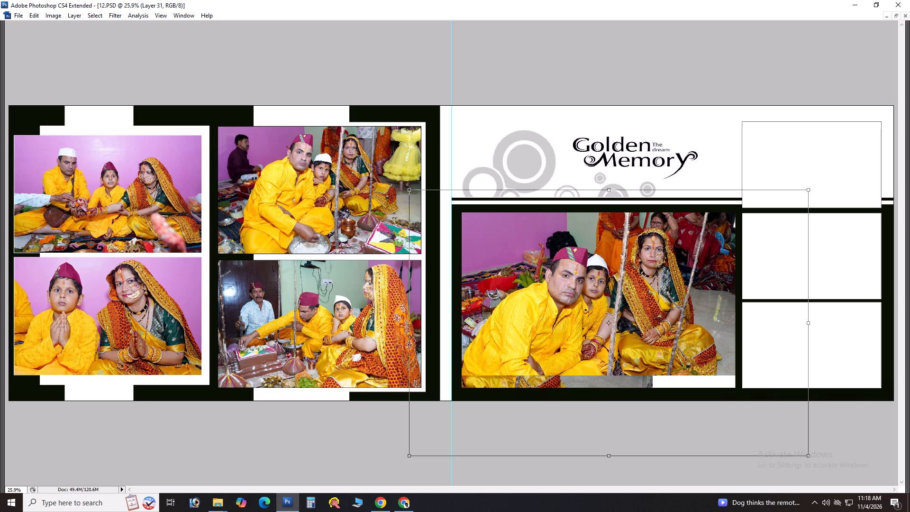
drag(675, 237, 677, 231)
alt+shift+drag(807, 186, 762, 200)
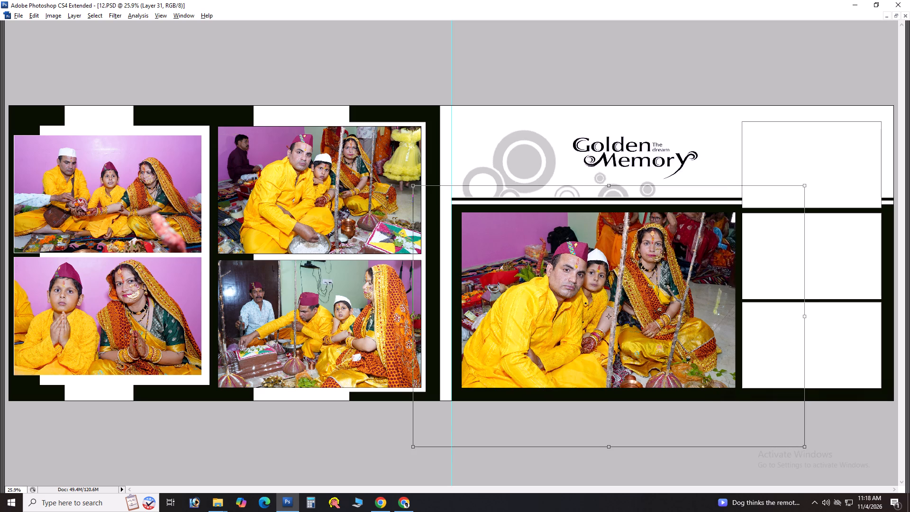
alt+shift+drag(762, 200, 771, 193)
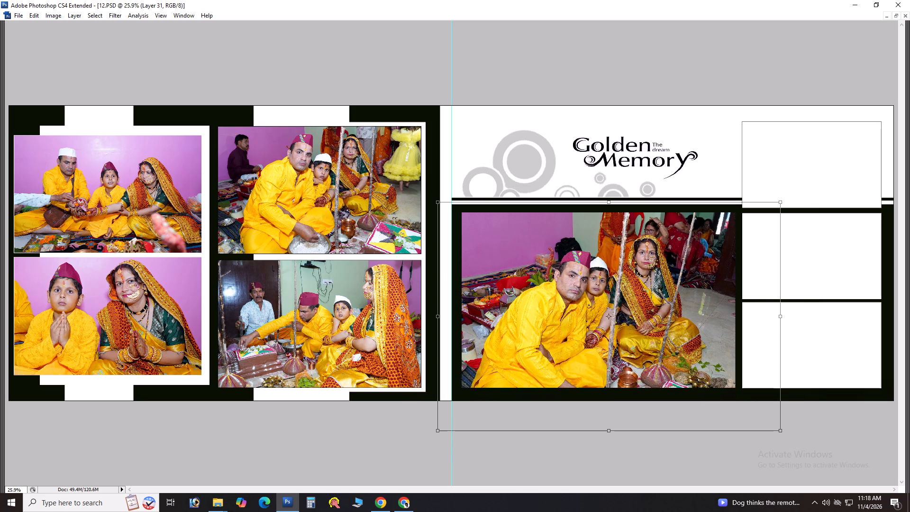
drag(685, 239, 692, 228)
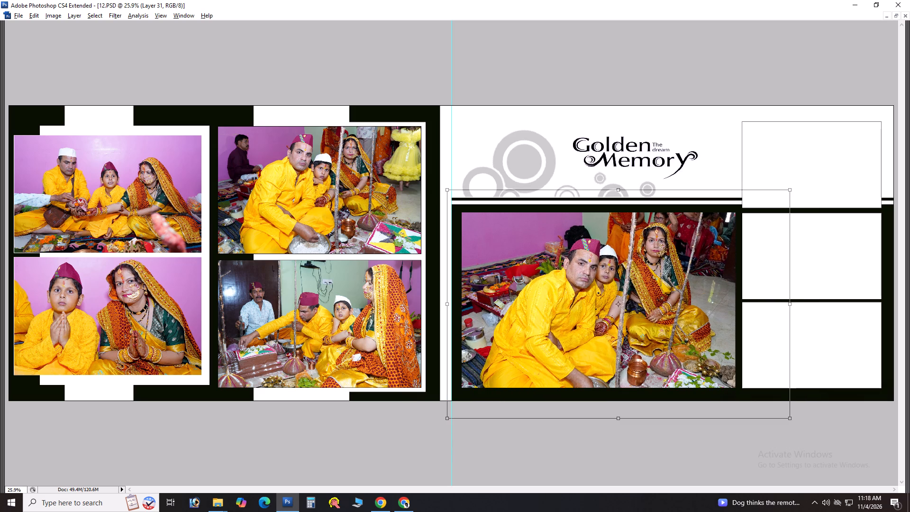
alt+shift+drag(787, 188, 773, 193)
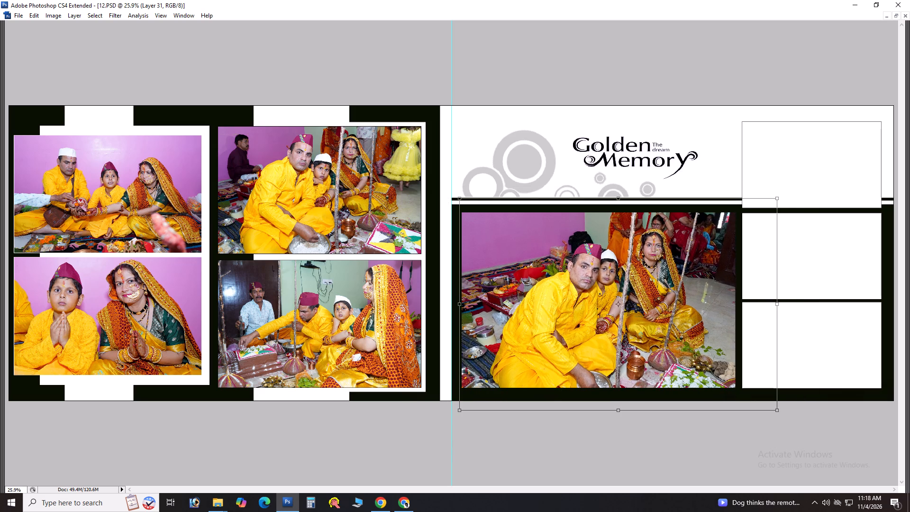
drag(705, 230, 705, 226)
key(Return)
key(shift+Up)
key(Up)
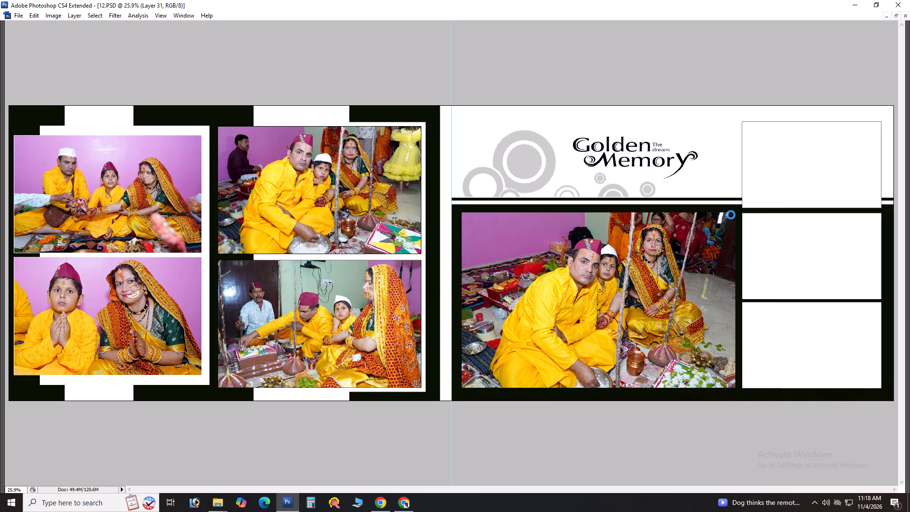
Return to folder 01 and move the used photo DSC08599 into the Done subfolder.
key(alt+Tab)
scroll(466, 207, up, 6)
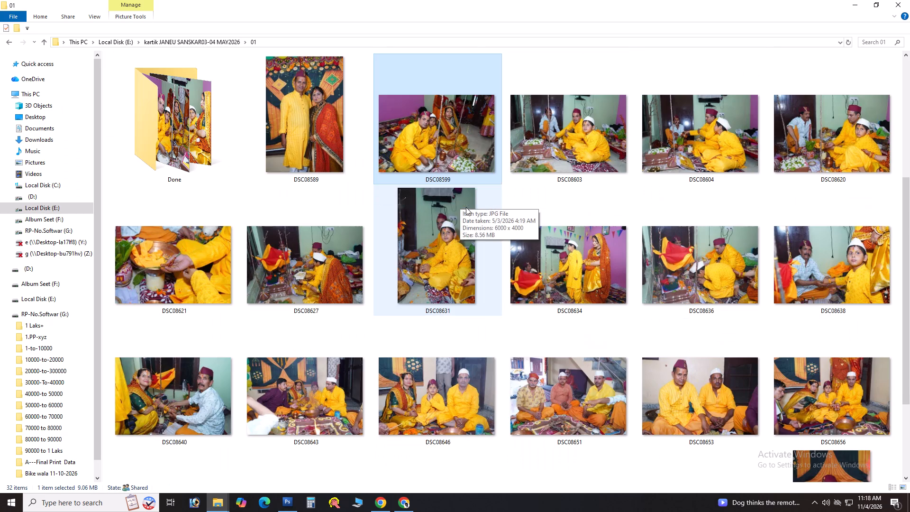
drag(448, 177, 217, 162)
Open photo DSC08603 from folder 01 in Photoshop.
click(425, 145)
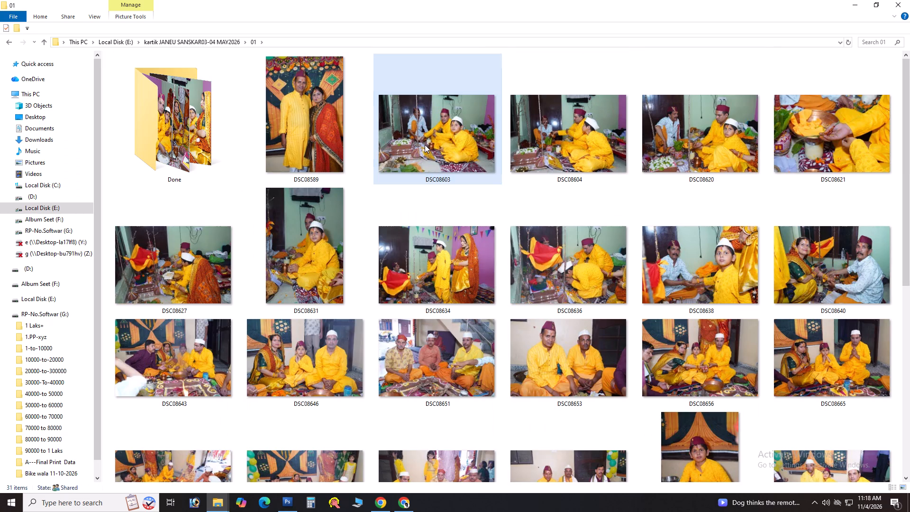
drag(435, 143, 515, 246)
key(Tab)
key(alt+Tab)
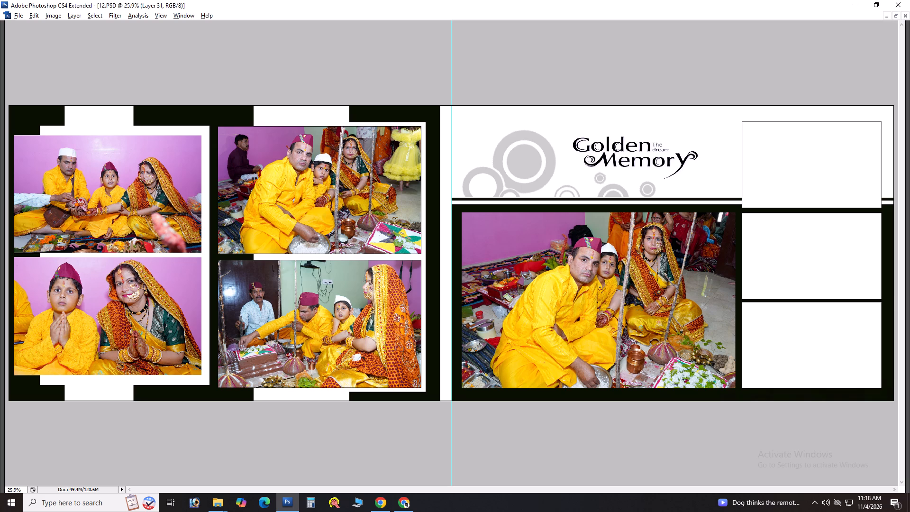
drag(515, 246, 481, 246)
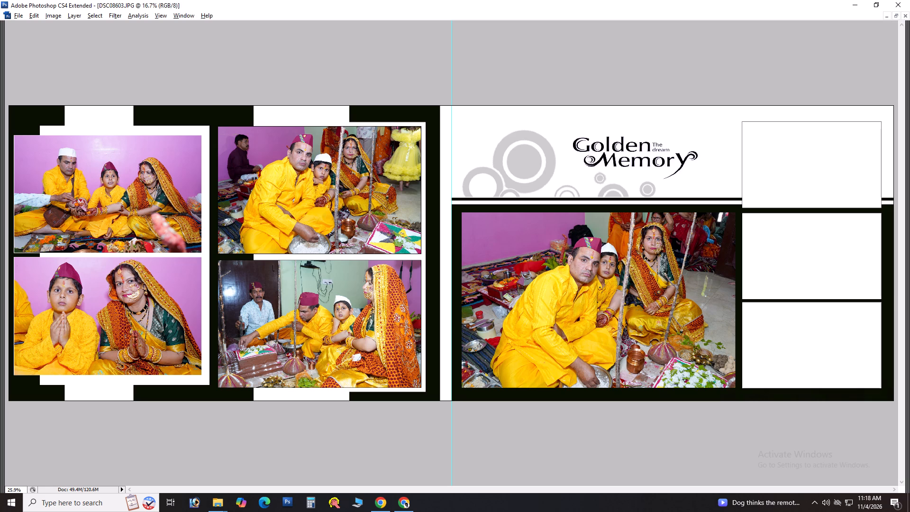
Select freehand around the head of the man beside the boy, feather by 50 and again by 60, brighten it with Levels, and deselect.
key(j)
key(j)
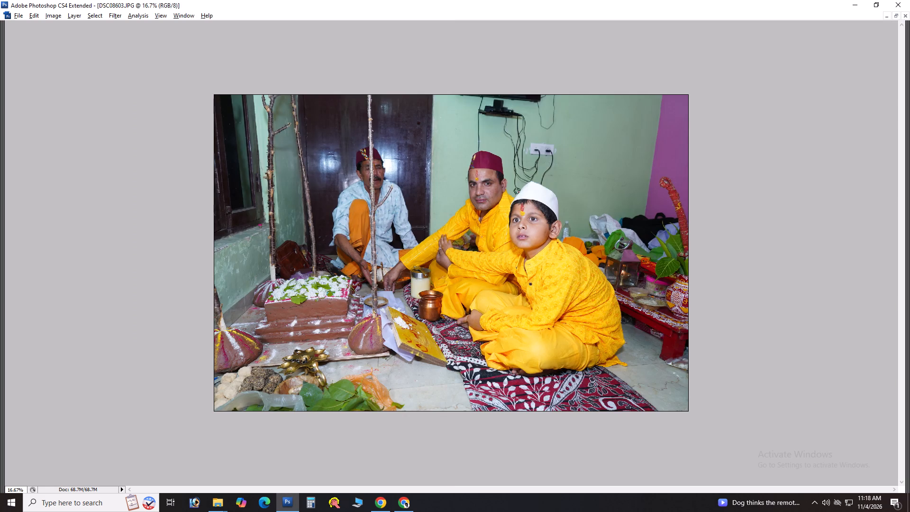
drag(483, 149, 497, 139)
key(ctrl+alt+d)
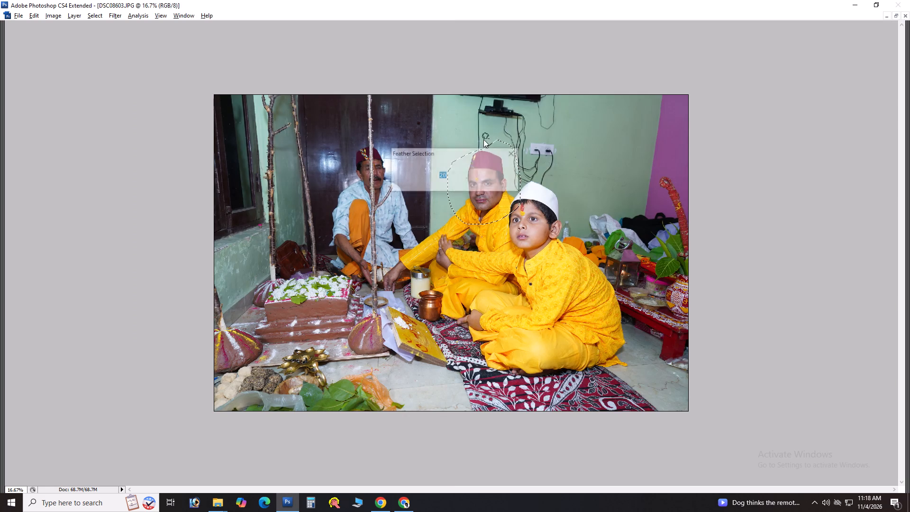
text(50)
key(Return)
key(ctrl+alt+d)
text(60)
key(Return)
key(ctrl+l)
key(Tab)
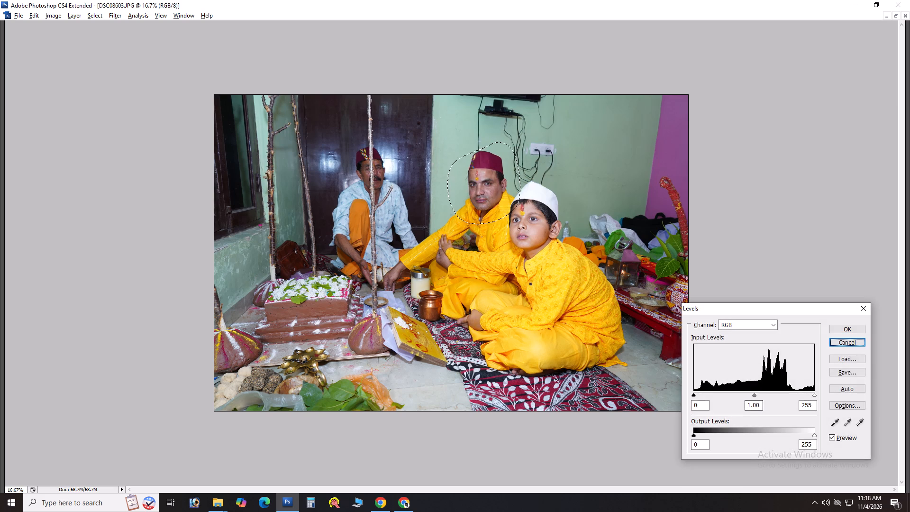
drag(760, 404, 729, 412)
scroll(761, 384, up, 17)
middle_click(761, 384)
key(Return)
key(ctrl+d)
Cut the entire DSC08603 image and close its file without saving.
key(ctrl+a)
key(ctrl+x)
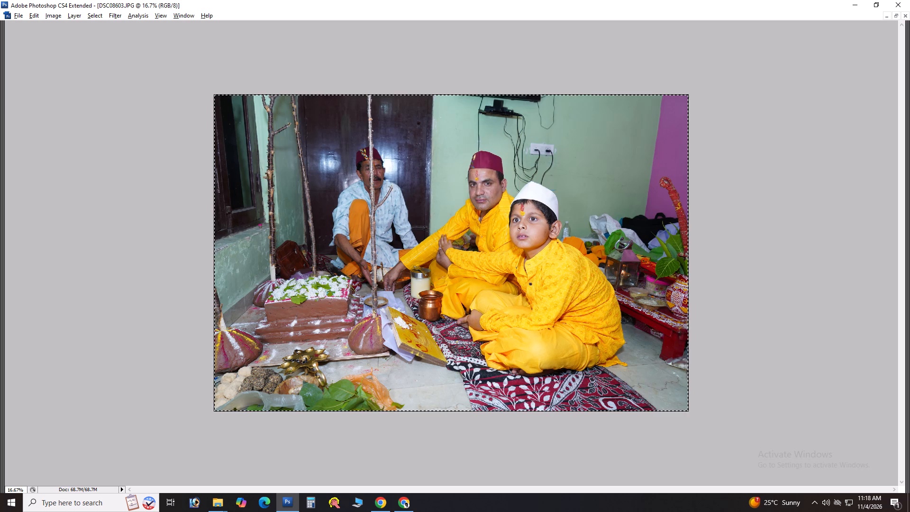
key(ctrl+w)
key(Tab)
key(space)
Paste the photo above Layer 9 copy 8, the topmost of the three small frames, and clip it to that frame.
text(v)
key(v)
key(v)
right_click(801, 179)
click(819, 187)
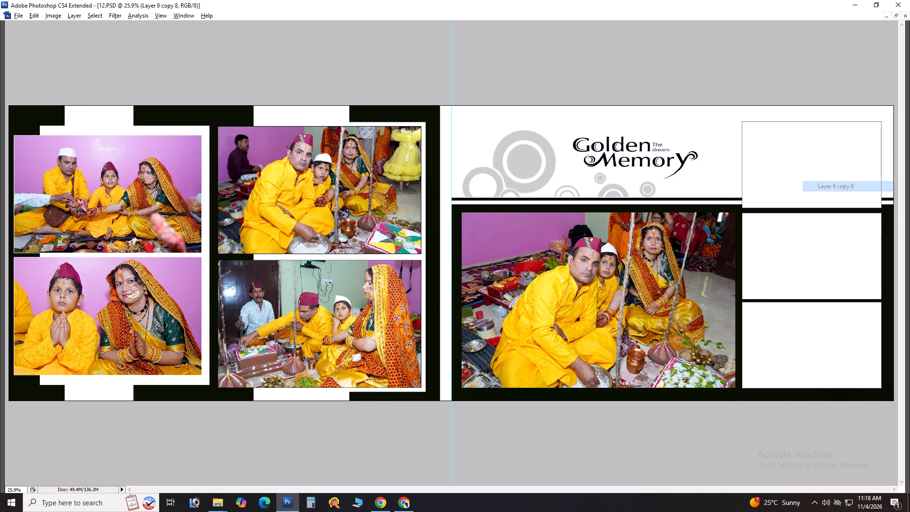
key(ctrl+v)
key(ctrl+g)
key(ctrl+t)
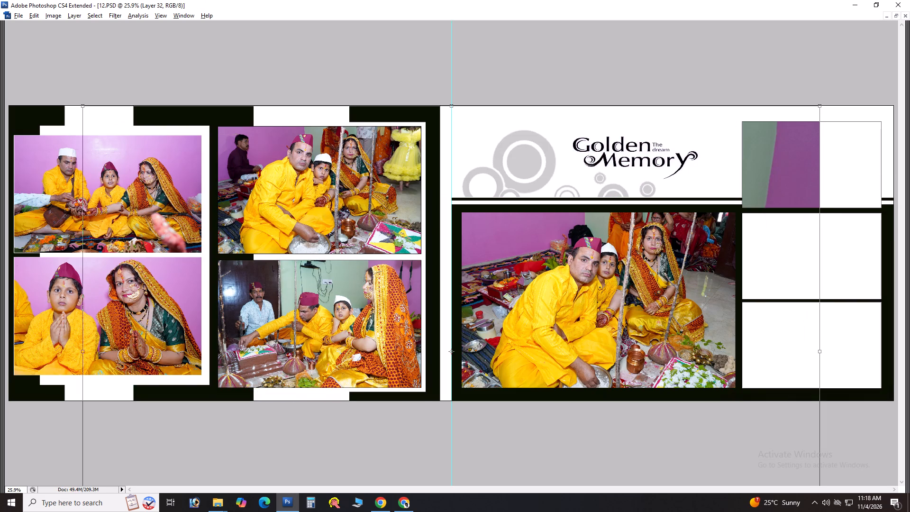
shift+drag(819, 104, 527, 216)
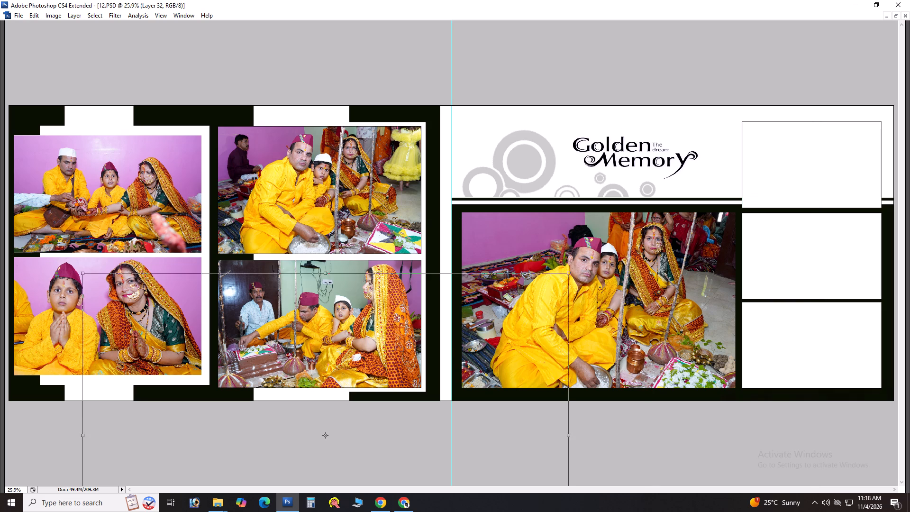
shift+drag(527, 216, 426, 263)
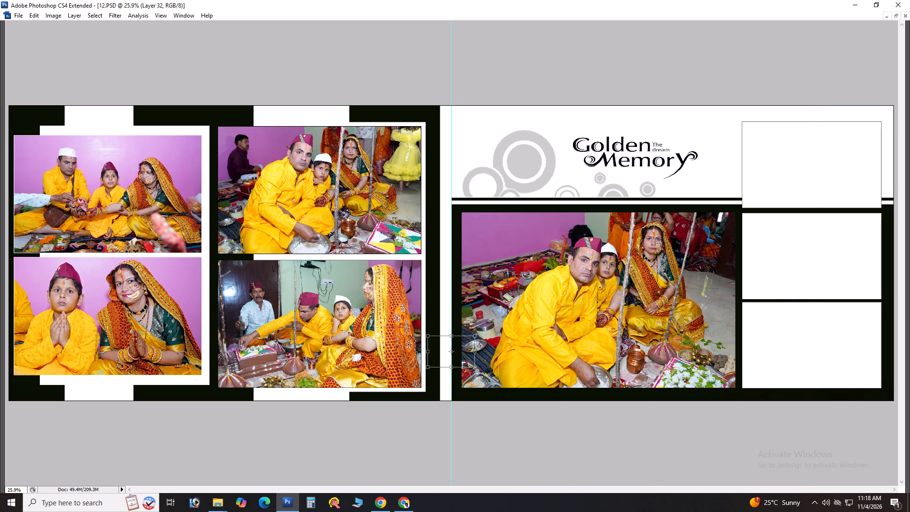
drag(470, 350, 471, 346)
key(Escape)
Scale the pasted photo down to the topmost small frame and shift it so the seated men and boy fill it.
key(ctrl+t)
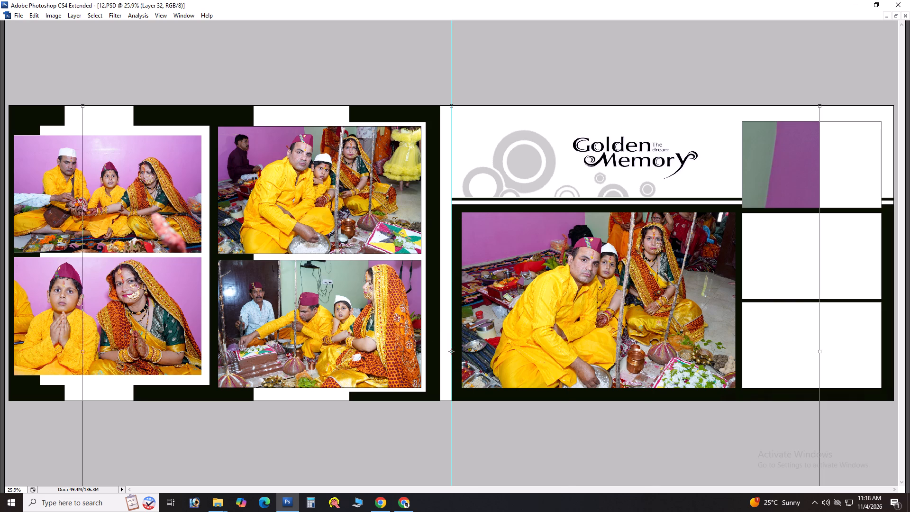
alt+shift+drag(818, 109, 596, 221)
drag(474, 318, 728, 182)
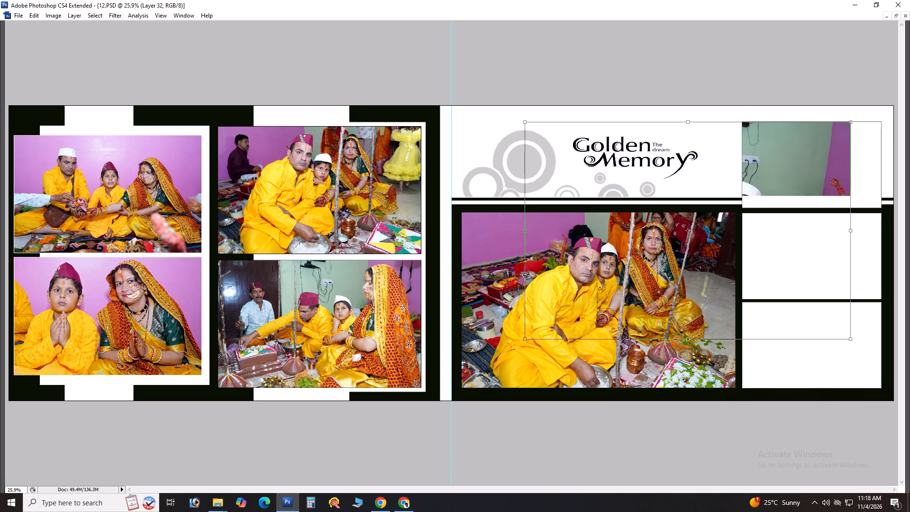
drag(728, 182, 738, 171)
alt+shift+drag(556, 93, 637, 143)
drag(700, 179, 794, 140)
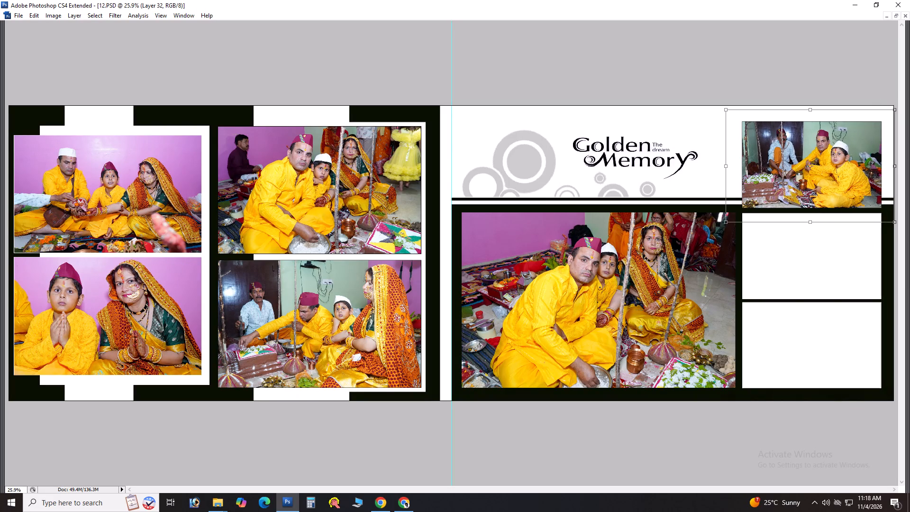
drag(794, 140, 795, 140)
key(Return)
key(shift+Right)
key(shift+Right)
key(shift+Right)
key(shift+Right)
key(shift+Right)
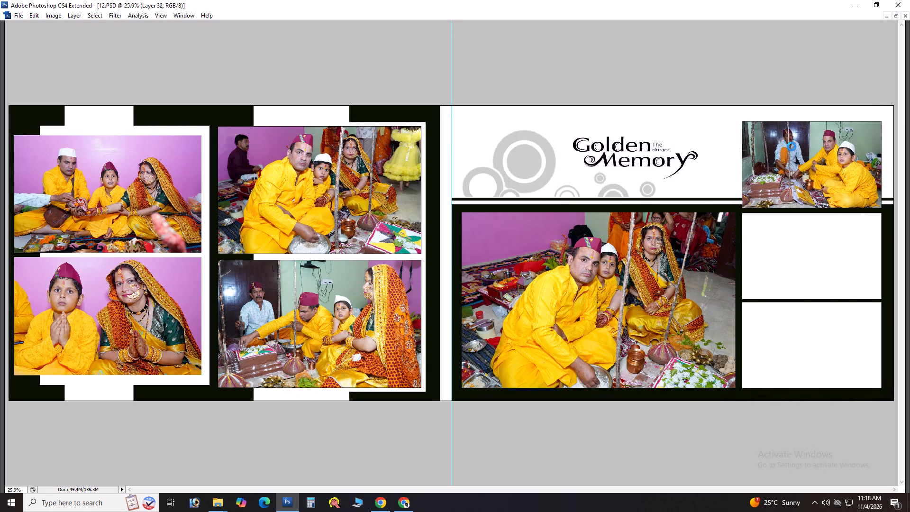
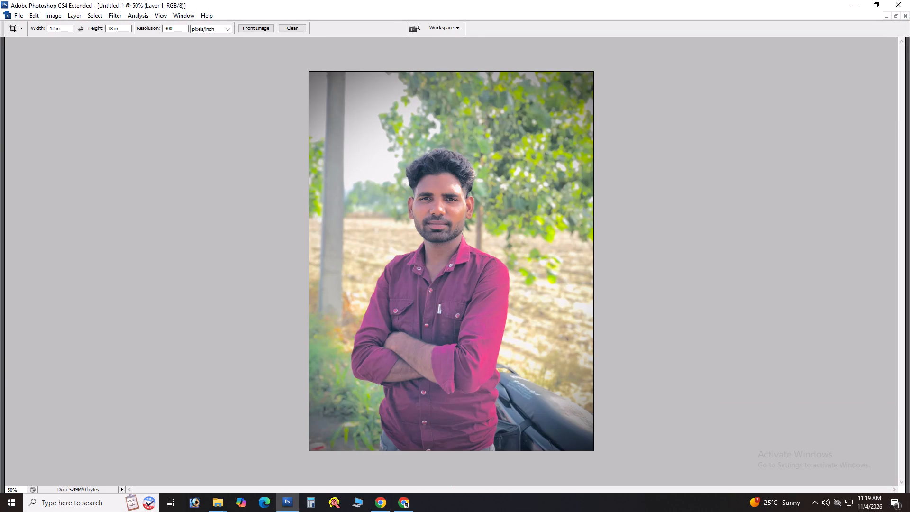
Crop the portrait to 1.4 by 1.7 inches at 300 pixels/inch around the man's head and chest.
key(Return)
key(Return)
key(Return)
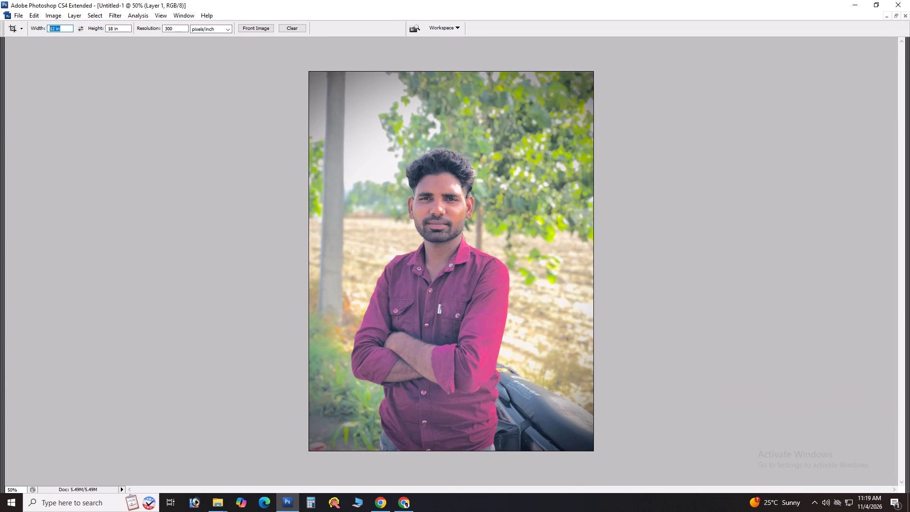
text(1.4)
key(Tab)
text(1.7)
key(Tab)
text(300)
key(Return)
click(418, 176)
drag(368, 145, 509, 315)
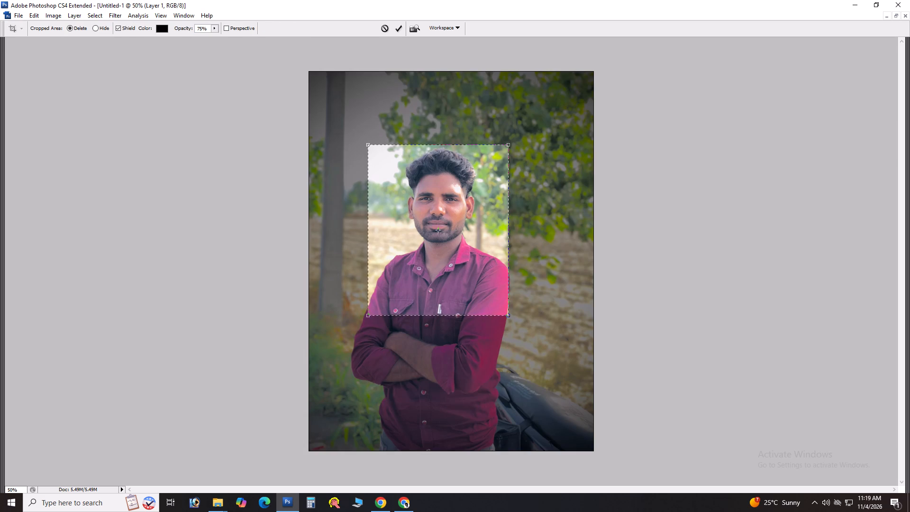
key(shift+Right)
key(shift+Down)
key(shift+Up)
key(Left)
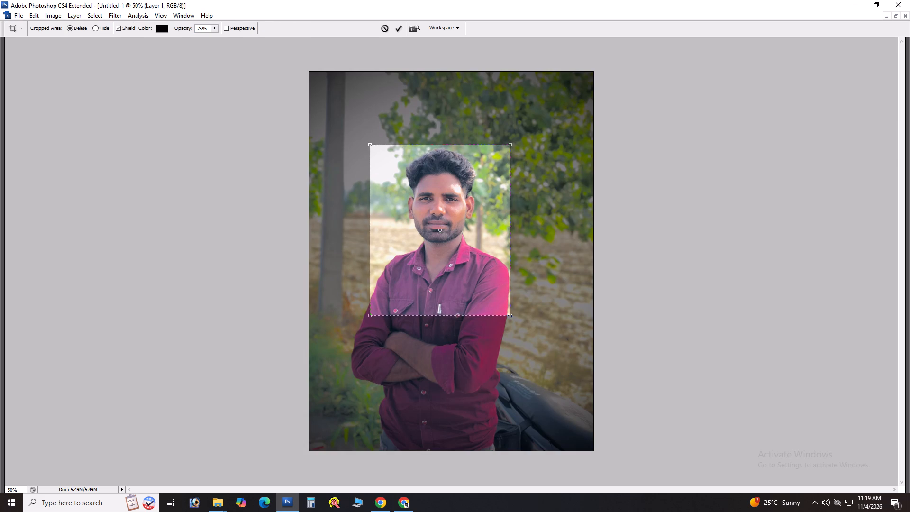
key(Up)
key(Up)
key(Left)
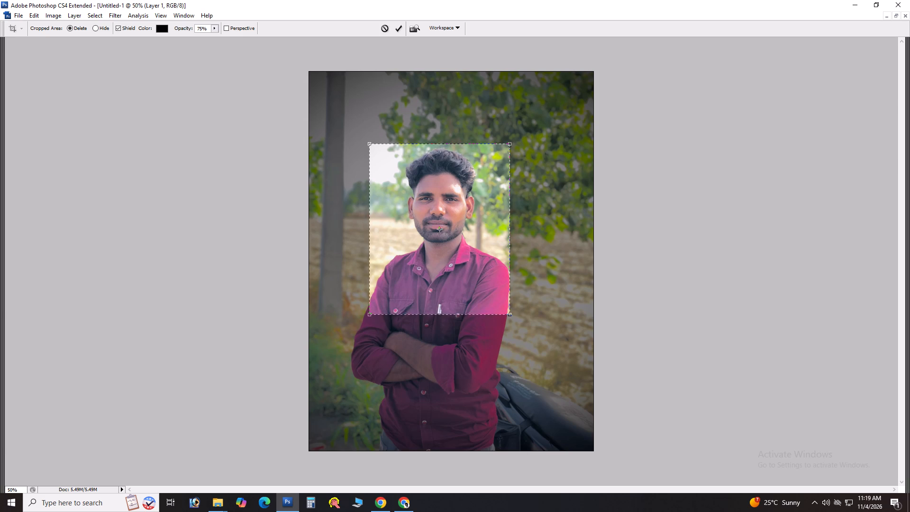
key(Up)
key(Left)
key(Right)
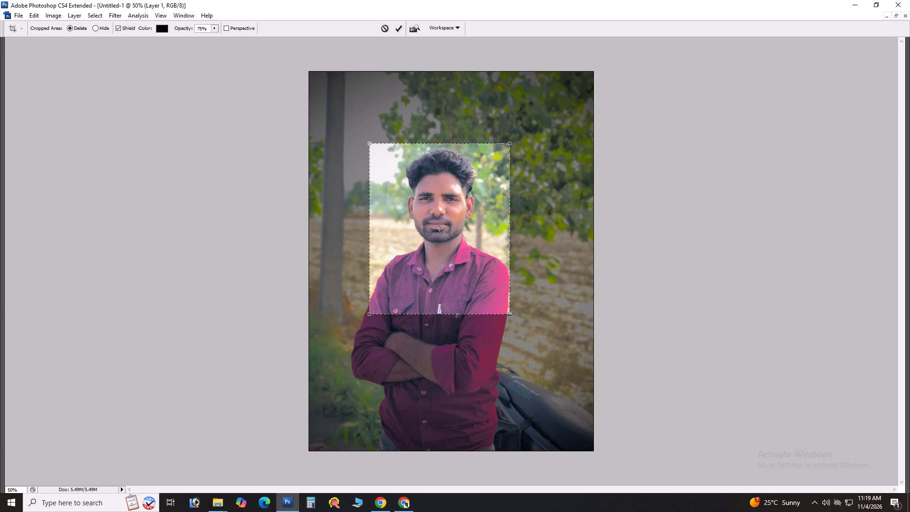
key(Up)
key(Left)
key(Up)
key(Left)
key(Up)
key(Return)
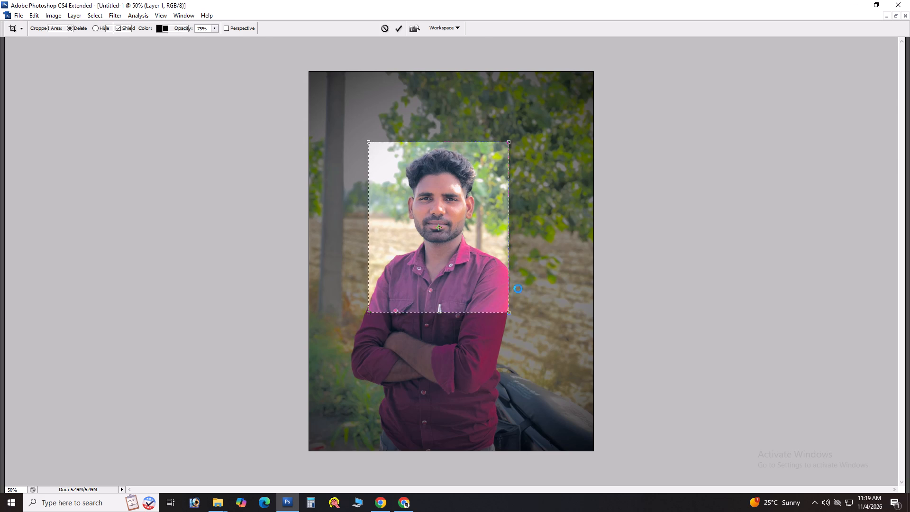
Apply Auto Tone to the cropped portrait and fade it to 50%.
key(ctrl+0)
key(ctrl+0)
key(ctrl+0)
key(ctrl+shift+l)
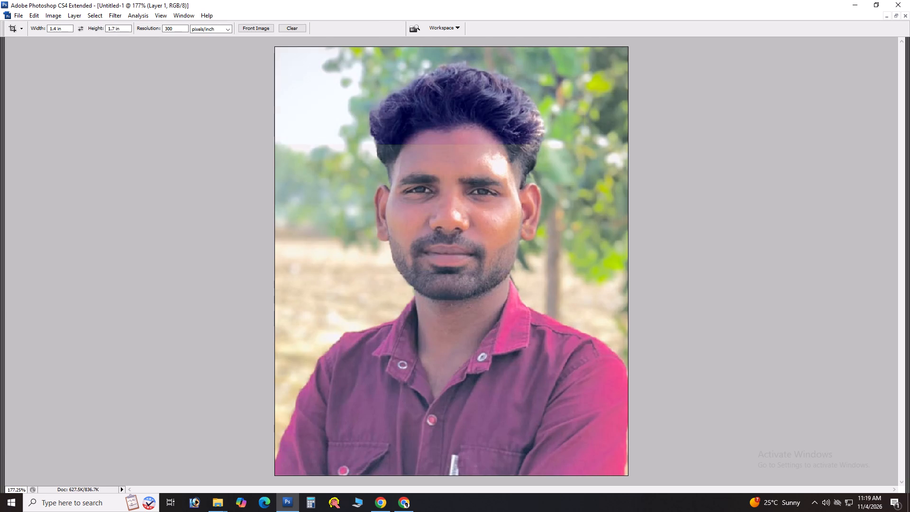
key(ctrl+shift+f)
text(50)
key(ctrl+Return)
Strengthen the portrait's contrast with Levels by raising the black input, and compare before and after.
key(ctrl+l)
key(Tab)
drag(700, 409, 686, 410)
scroll(728, 387, up, 4)
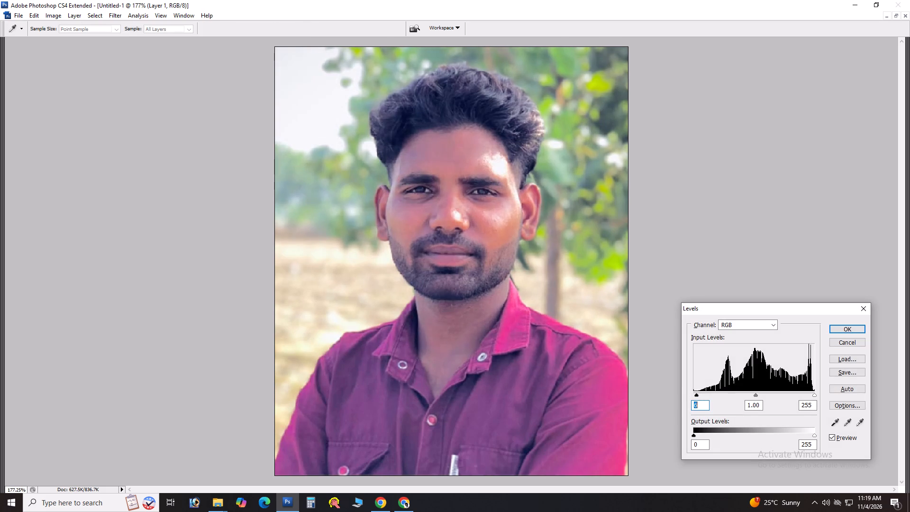
scroll(728, 387, up, 13)
key(Tab)
key(Tab)
scroll(728, 386, down, 6)
key(Return)
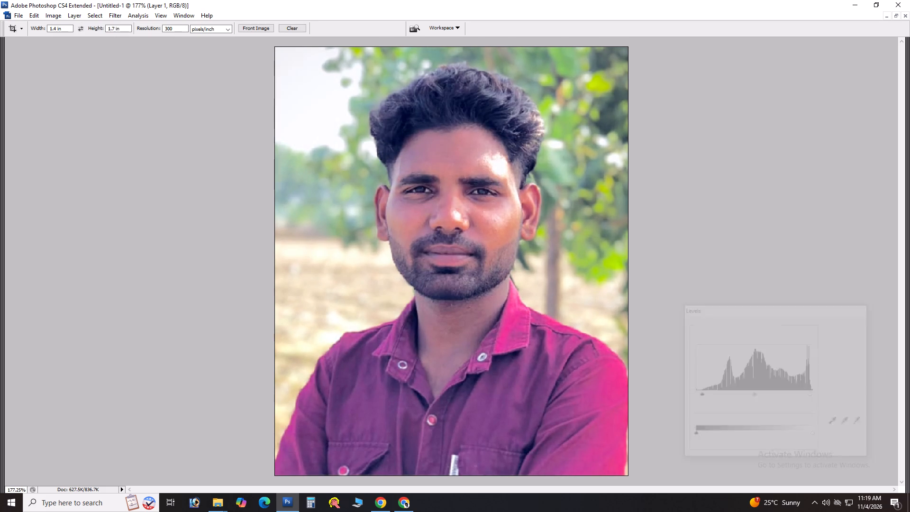
key(ctrl+alt+z)
key(ctrl+z)
Examine the man's face up close for spots to retouch, with the Clone Stamp brush reduced to size 35.
key(ctrl+space)
ctrl+drag(346, 58, 545, 258)
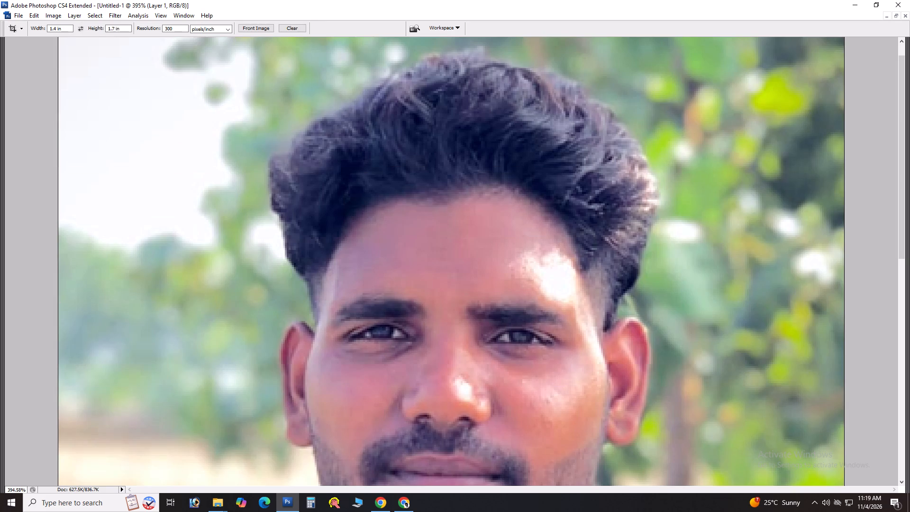
key(ctrl+0)
key(ctrl+0)
key(ctrl+space)
key(ctrl+space)
key(ctrl+space)
key(ctrl+space)
key(ctrl+space)
key(ctrl+space)
key(ctrl+space)
key(ctrl+space)
ctrl+drag(364, 124, 510, 300)
key(s)
key(space)
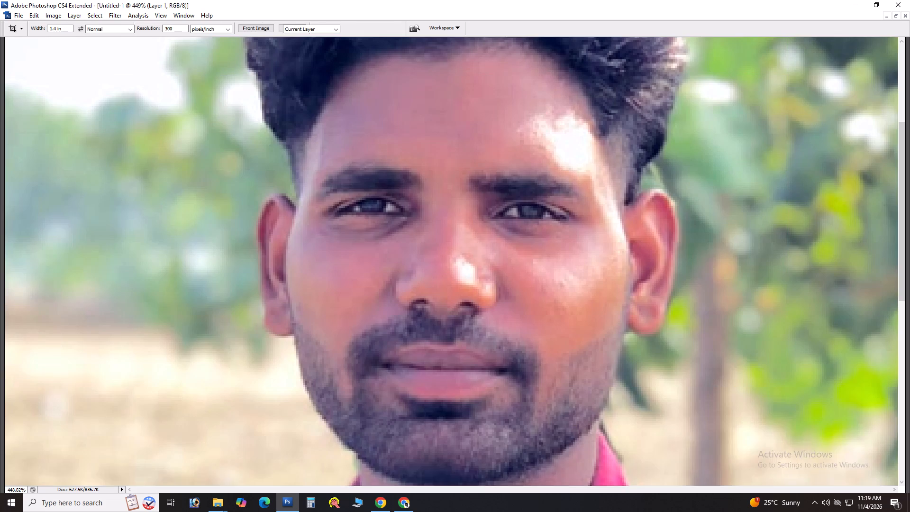
drag(470, 287, 468, 308)
key(bracketleft)
key(bracketleft)
key(bracketleft)
key(bracketleft)
key(bracketleft)
key(bracketleft)
key(bracketleft)
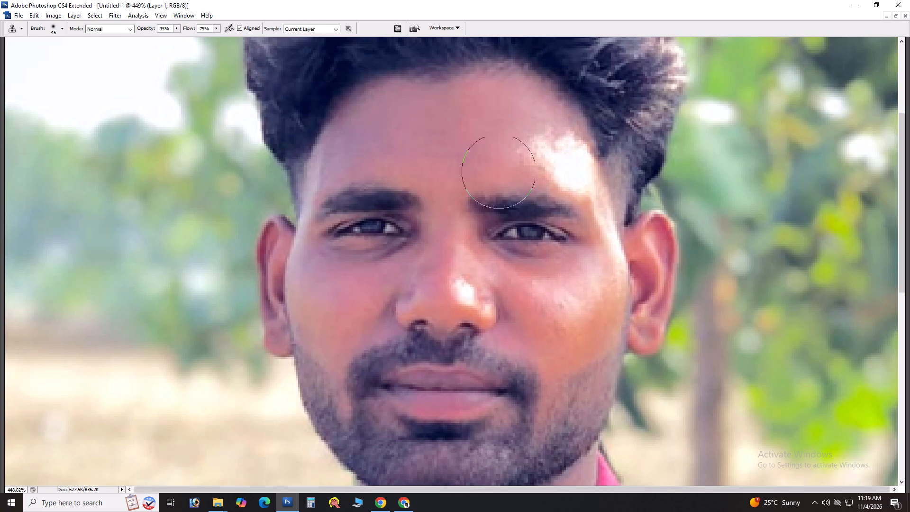
key(bracketleft)
key(bracketleft)
key(space)
key(ctrl+0)
key(ctrl+0)
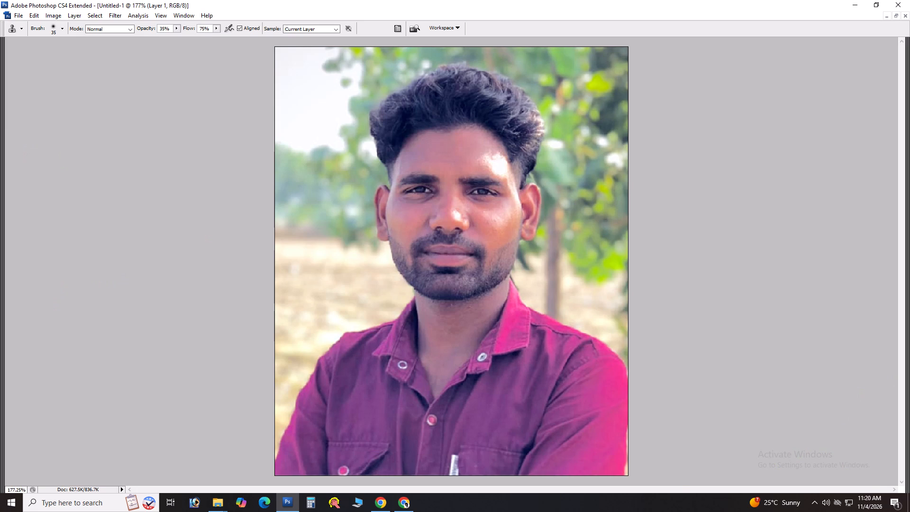
Adjust the portrait with Levels to input black 19, midtone 1.19 and white 253, and compare before and after.
key(a)
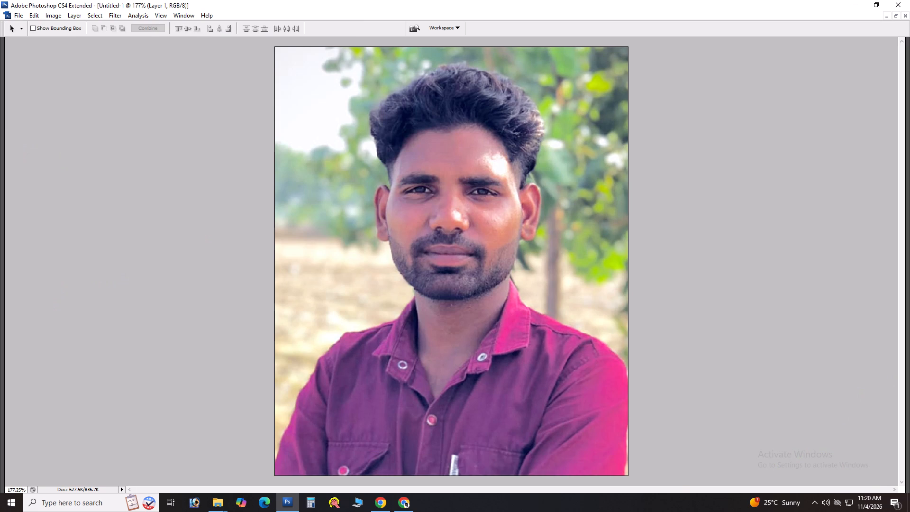
key(ctrl+l)
key(Tab)
drag(695, 406, 683, 406)
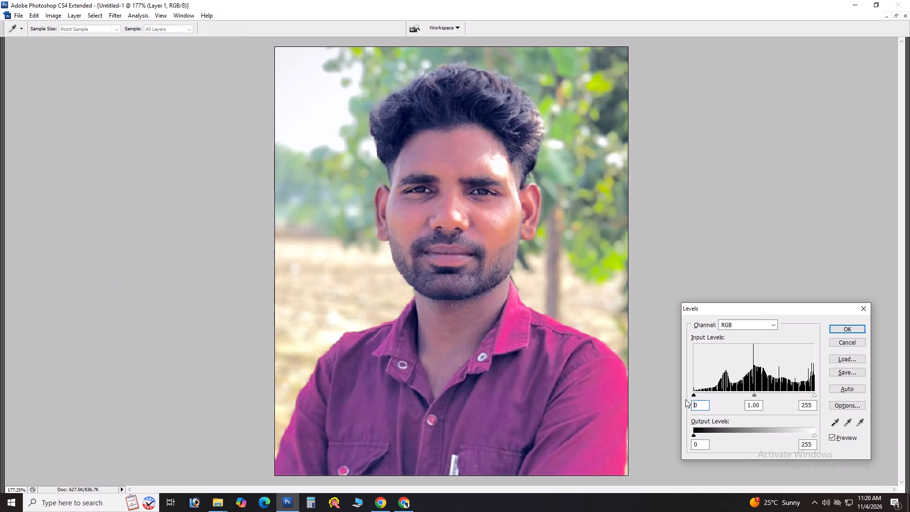
scroll(689, 395, up, 18)
key(Tab)
scroll(689, 395, up, 7)
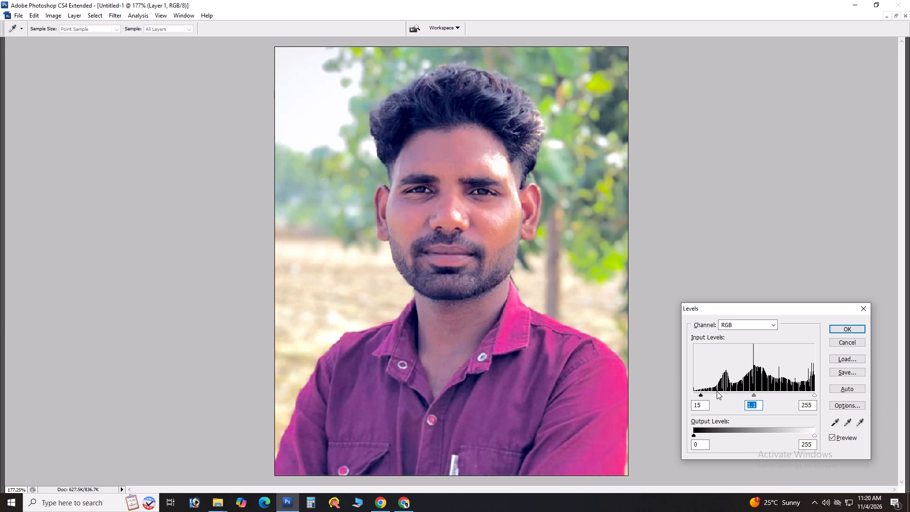
key(shift+Tab)
scroll(720, 397, up, 4)
key(Tab)
scroll(720, 397, up, 9)
key(Tab)
scroll(720, 397, down, 2)
key(Return)
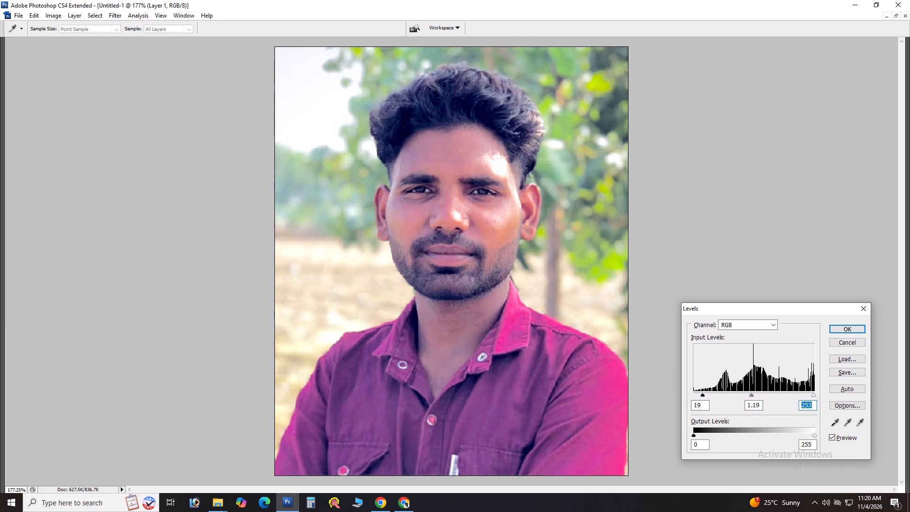
key(ctrl+alt+z)
key(ctrl+z)
Run the photo-sheet action to lay out eight rotated, black-bordered copies of the portrait in a new document.
key(F8)
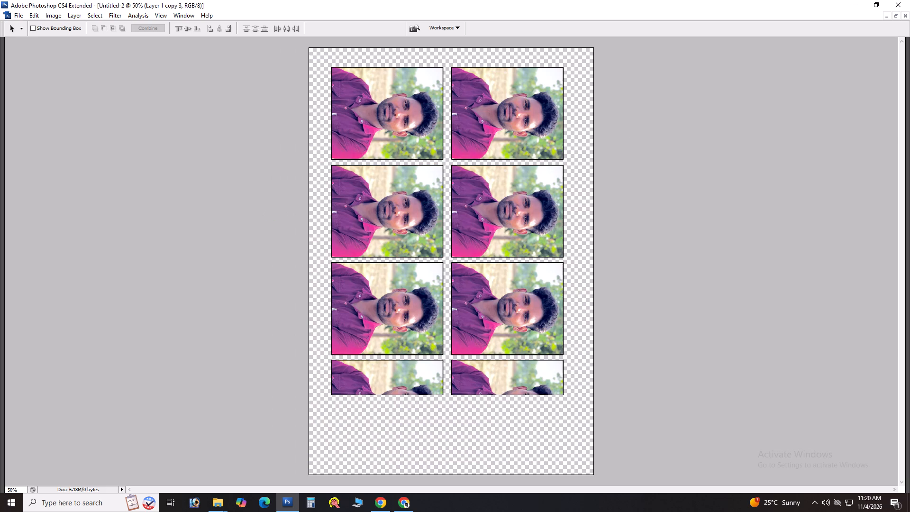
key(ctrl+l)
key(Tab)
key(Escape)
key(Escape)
Examine one of the bordered portraits on the new sheet up close and return to the whole sheet.
key(ctrl+space)
ctrl+drag(482, 273, 646, 363)
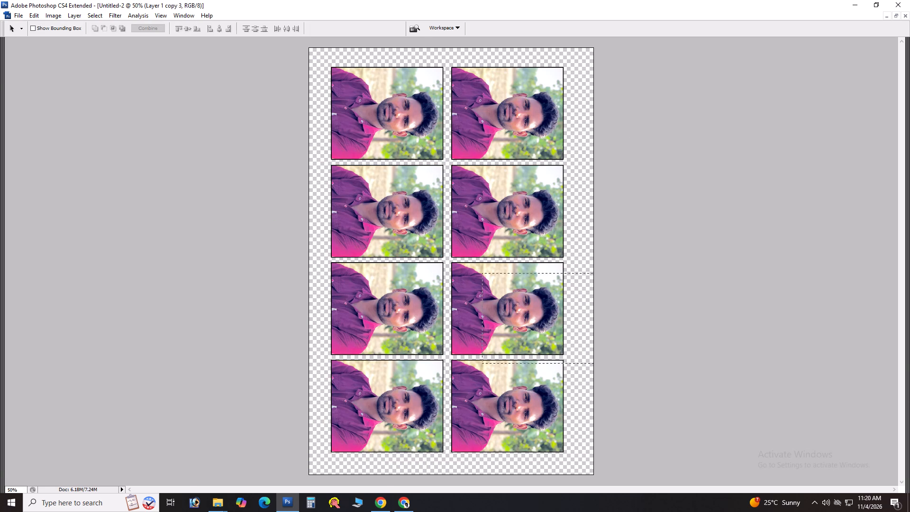
ctrl+drag(646, 363, 647, 363)
key(ctrl+0)
key(ctrl+0)
key(ctrl+0)
key(ctrl+0)
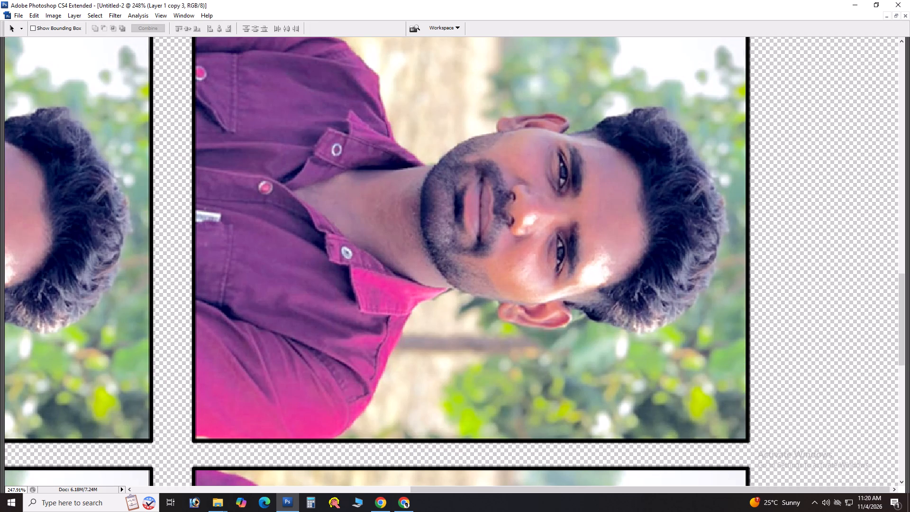
key(ctrl+0)
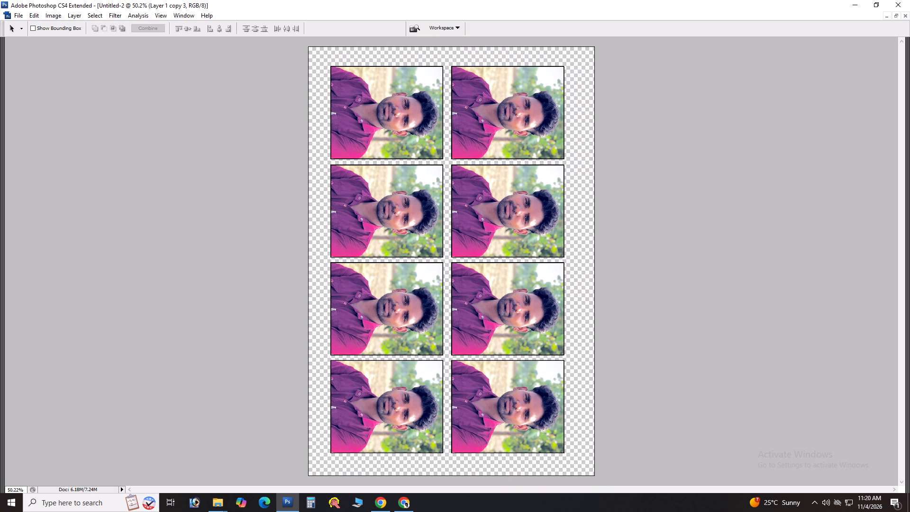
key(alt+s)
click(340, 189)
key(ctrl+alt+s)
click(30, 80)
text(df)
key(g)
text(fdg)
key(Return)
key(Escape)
Save a copy of the photo sheet to the Desktop as a JPEG named Untitled-2 copy at quality 12.
key(ctrl+alt+s)
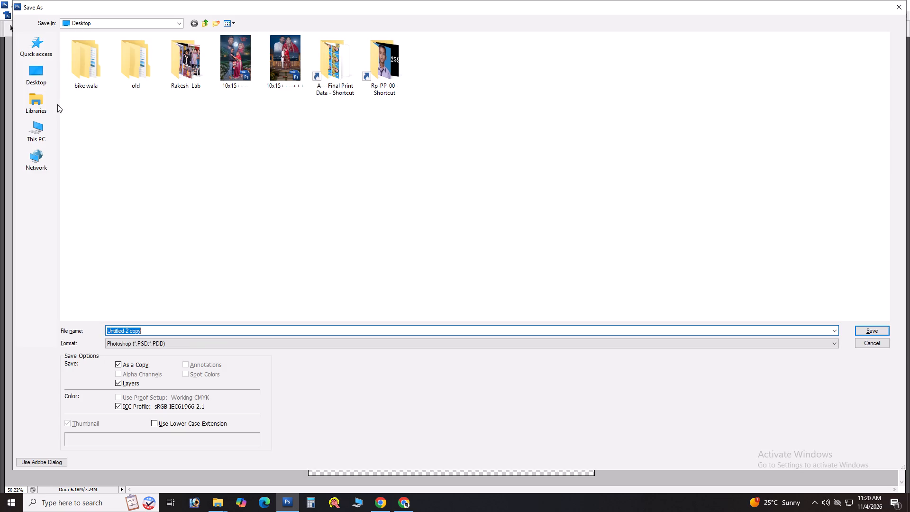
click(32, 55)
click(30, 76)
key(Tab)
text(ik)
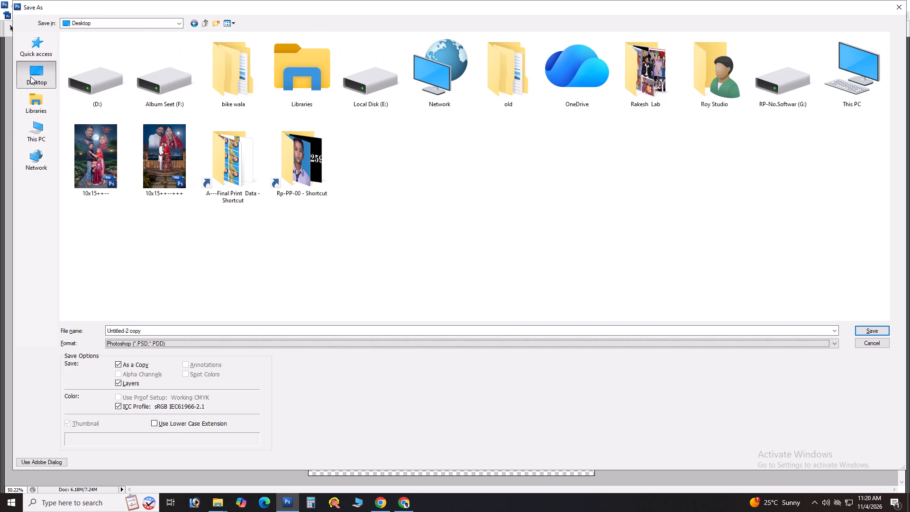
key(j)
key(Return)
key(Return)
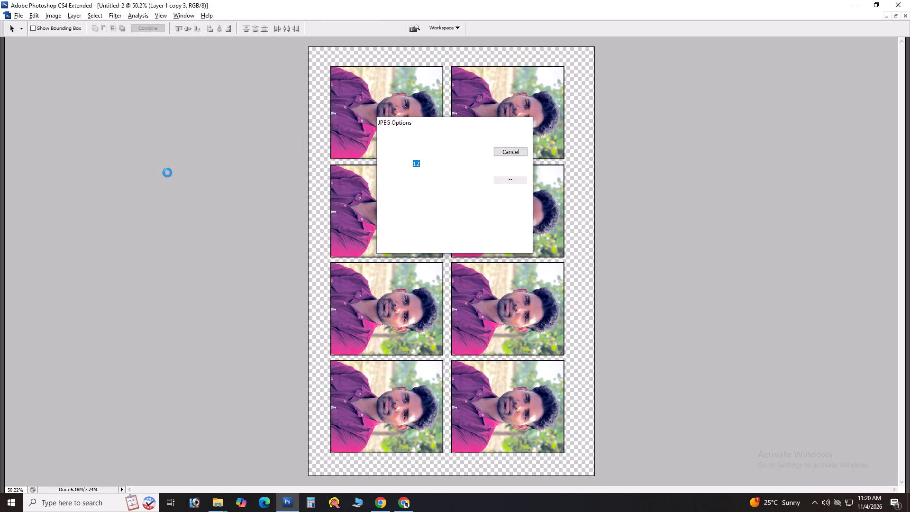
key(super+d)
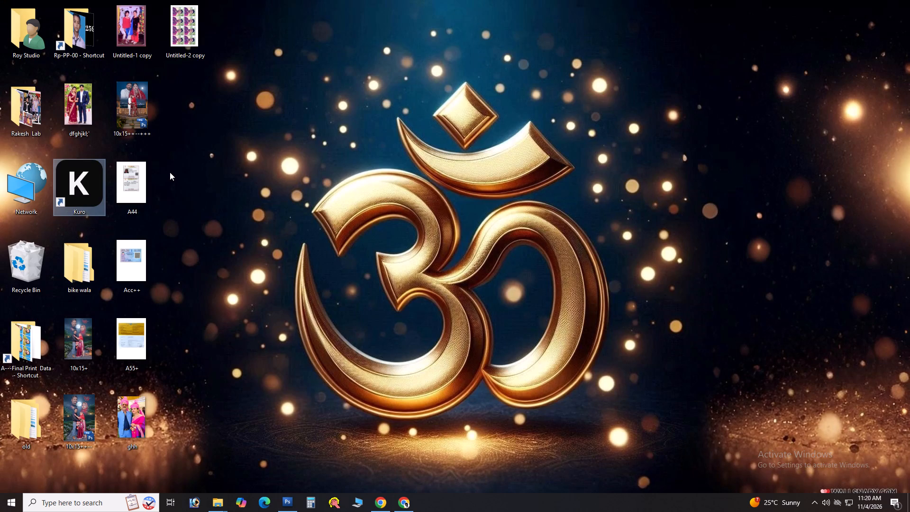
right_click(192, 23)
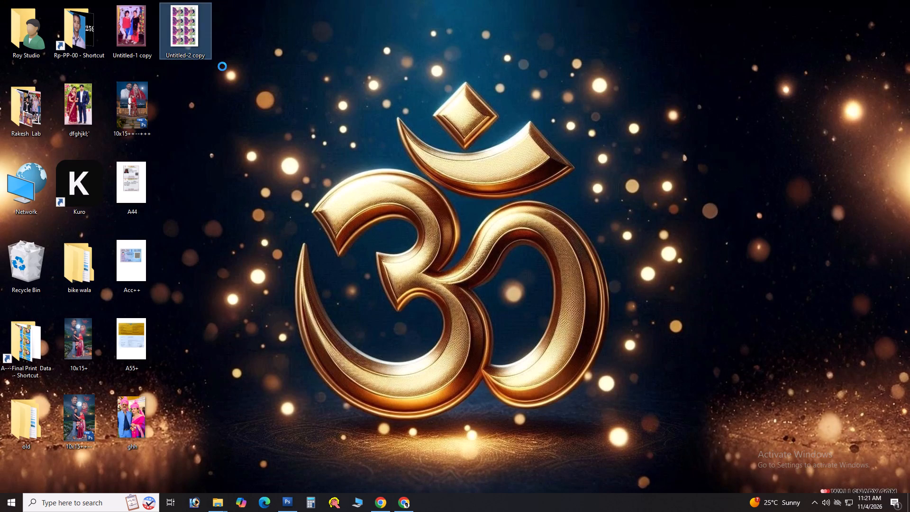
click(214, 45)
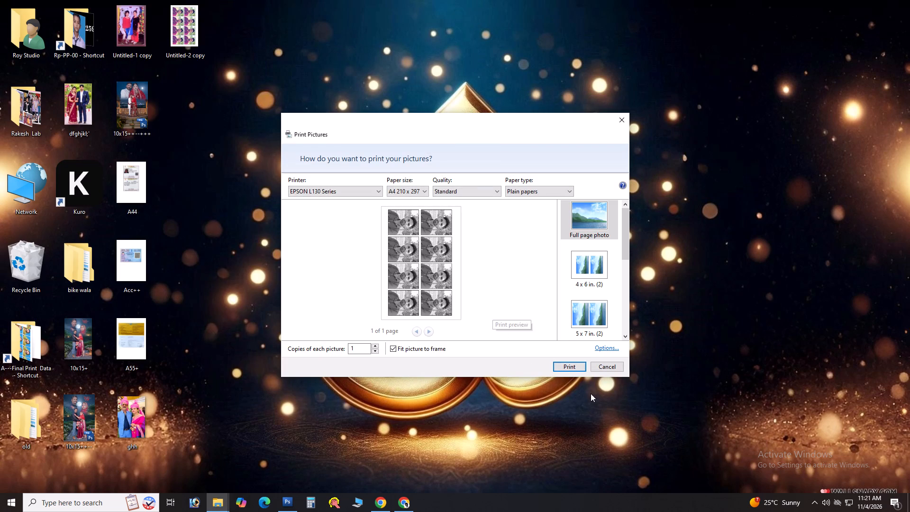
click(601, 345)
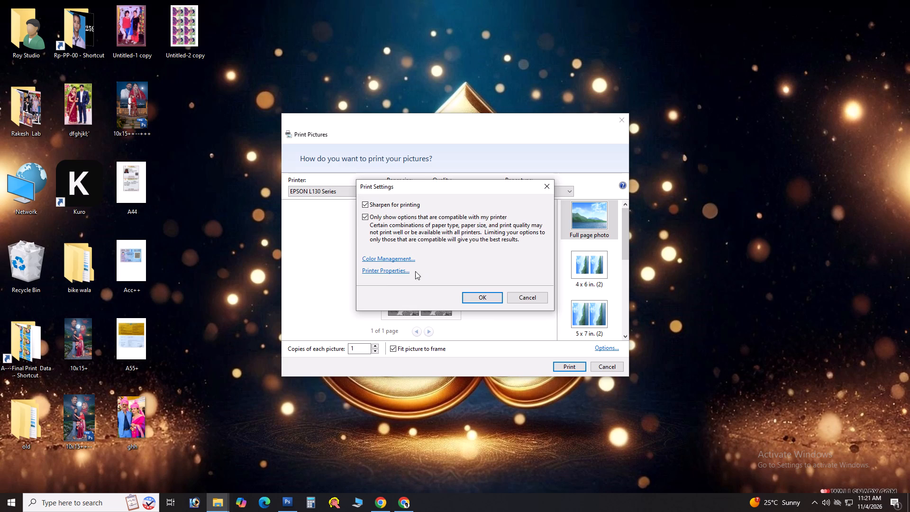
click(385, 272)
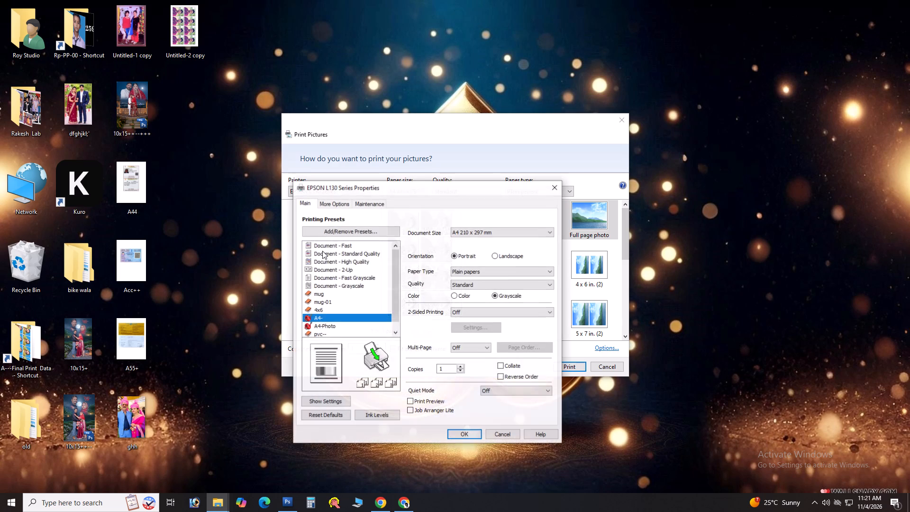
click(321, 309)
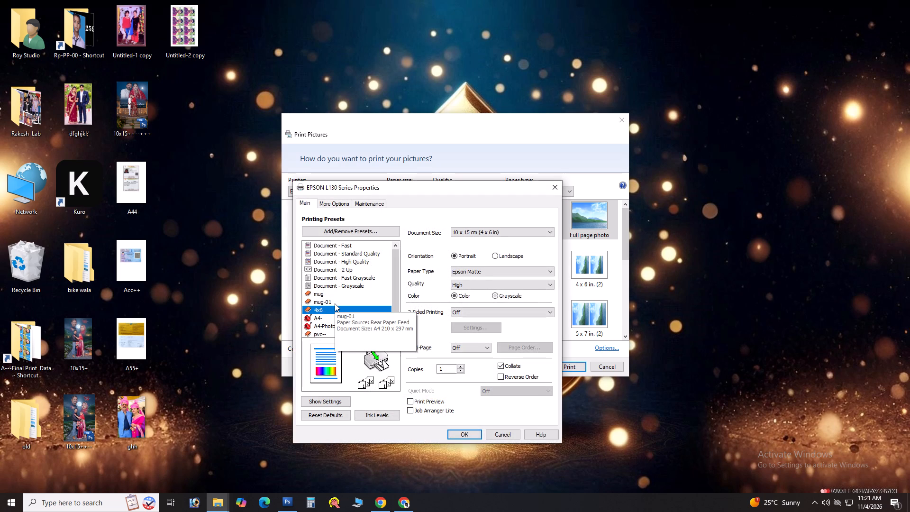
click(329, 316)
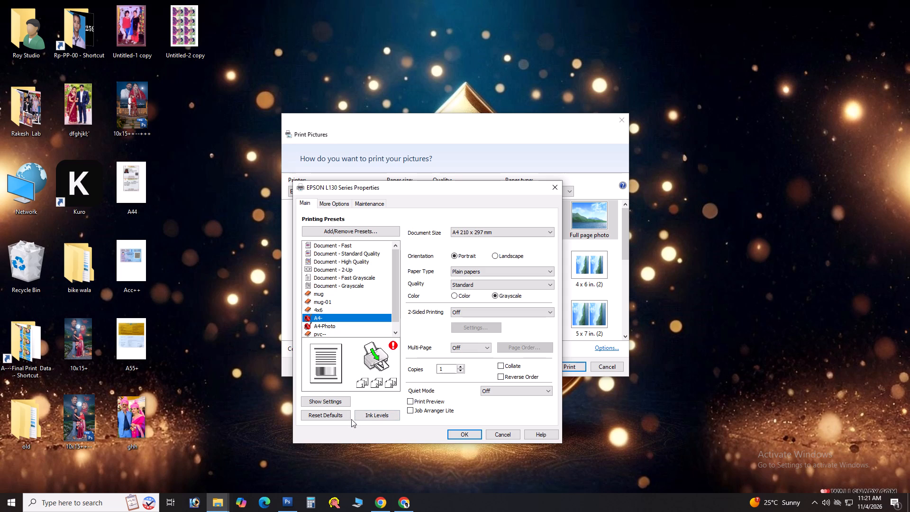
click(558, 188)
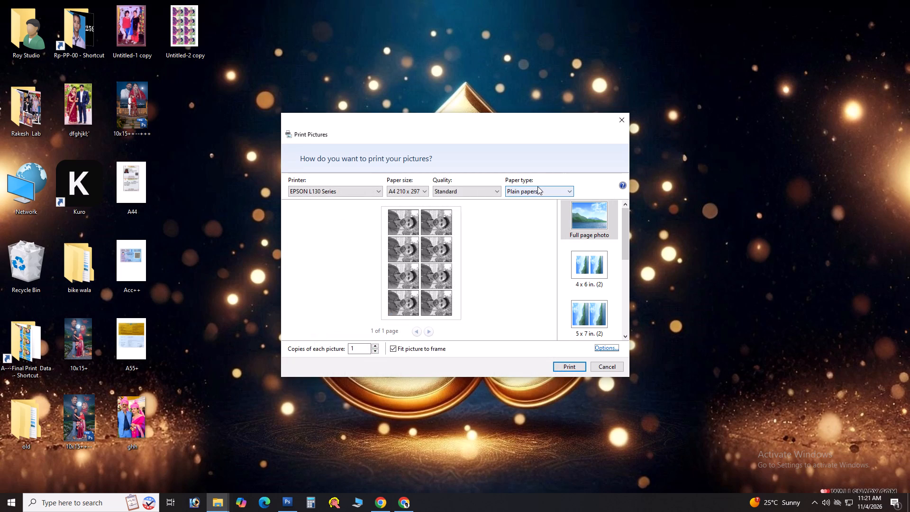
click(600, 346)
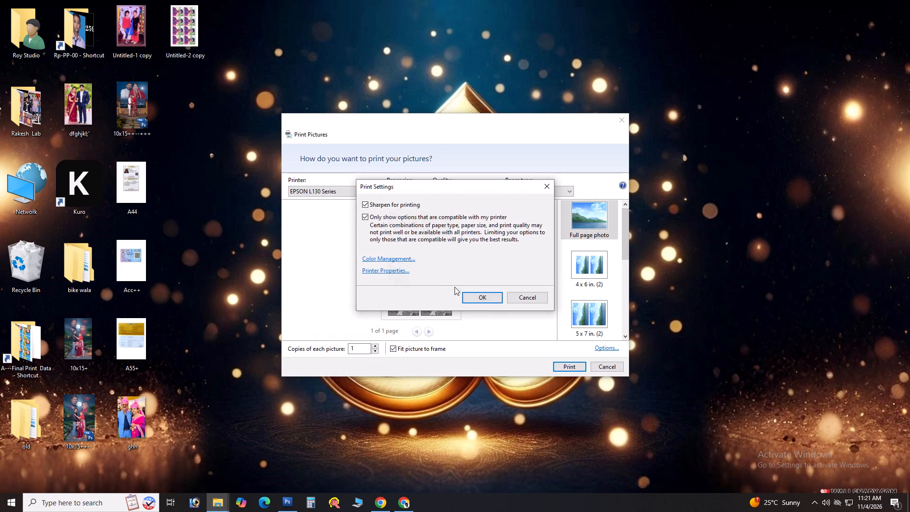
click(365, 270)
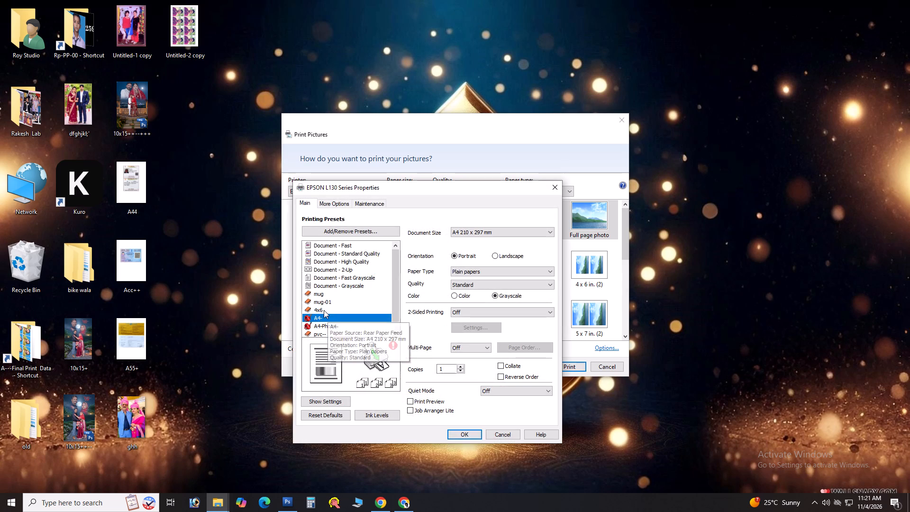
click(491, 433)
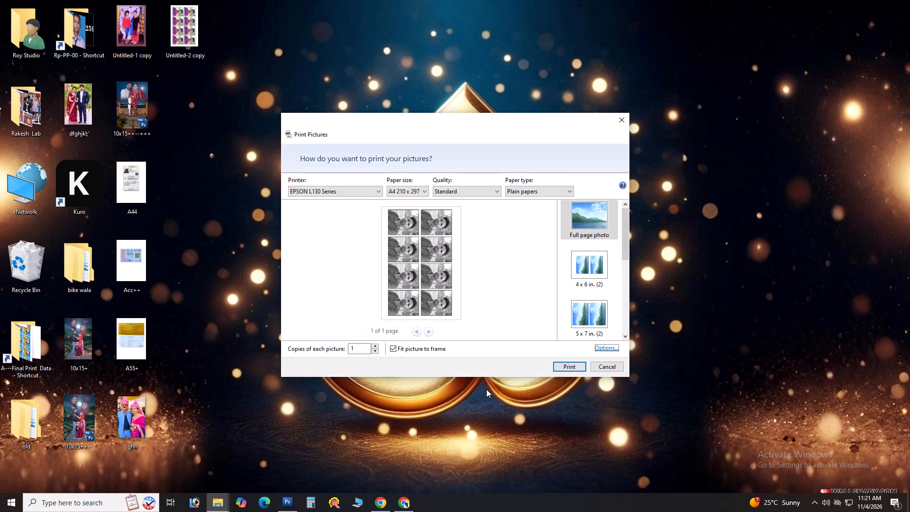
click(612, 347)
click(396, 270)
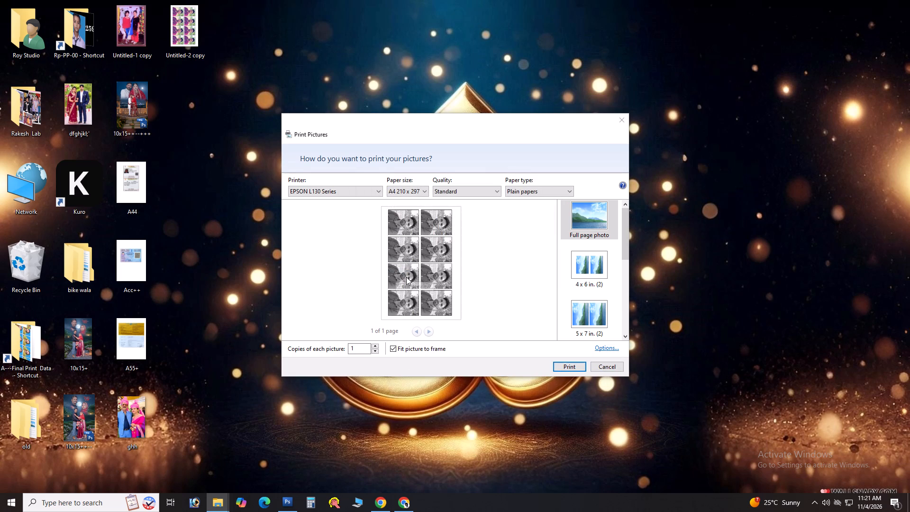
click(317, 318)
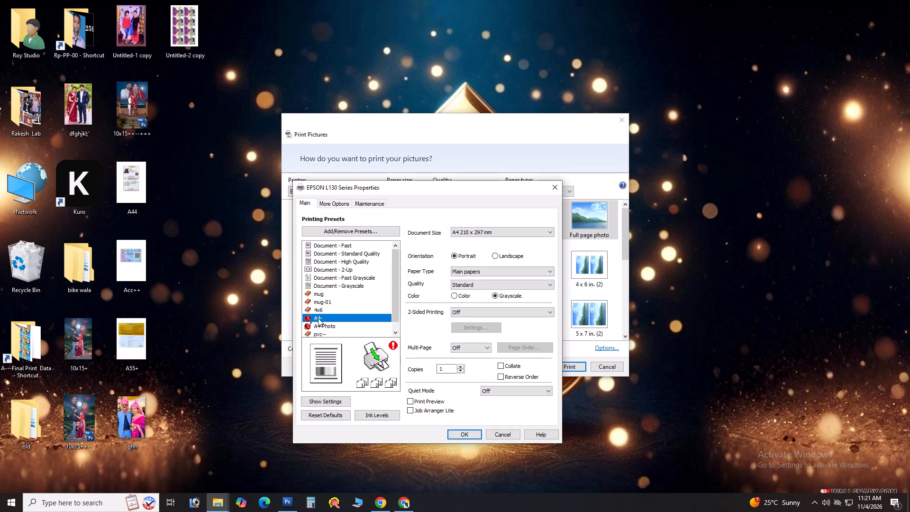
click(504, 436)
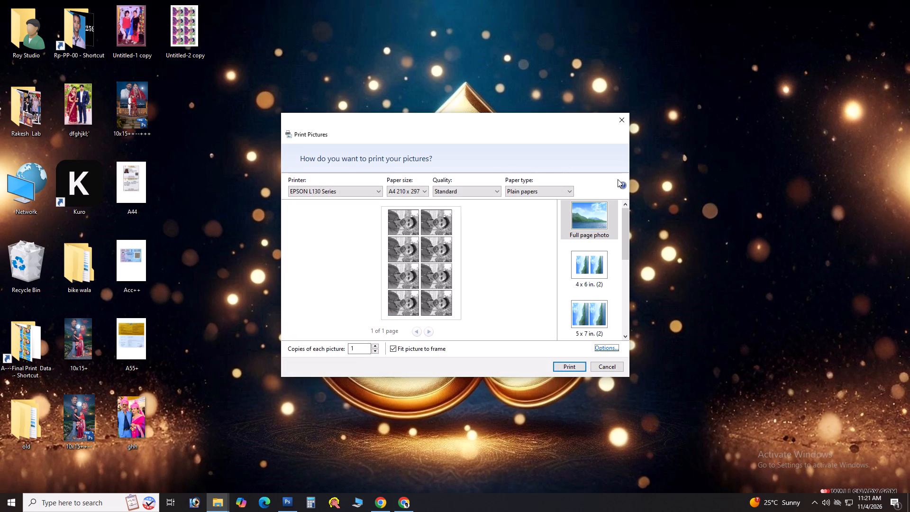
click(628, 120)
Open the Untitled-2 copy image from the desktop for printing and check the EPSON L130 Series printer's properties.
right_click(198, 36)
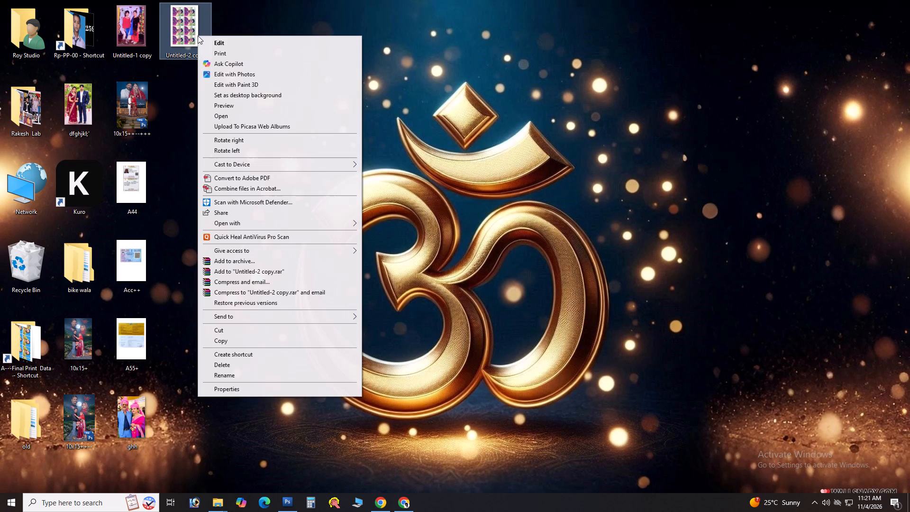
drag(224, 63, 226, 55)
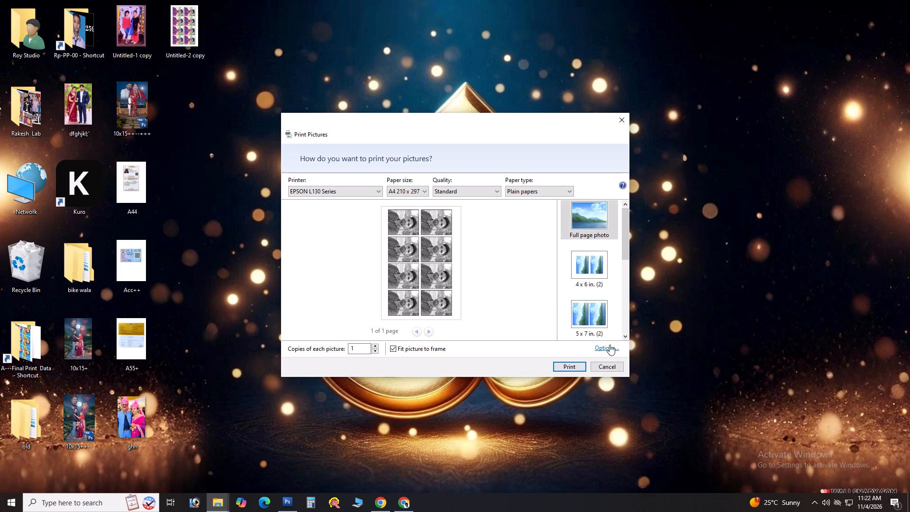
click(609, 350)
click(397, 271)
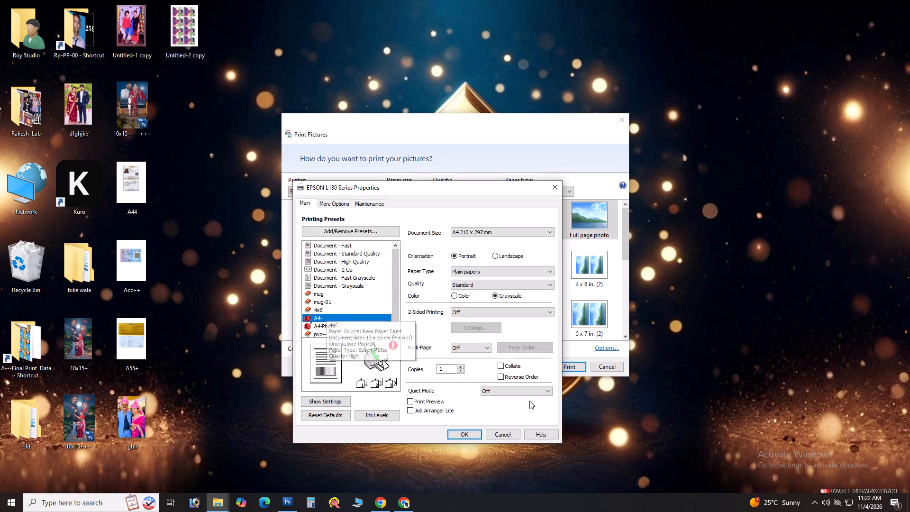
click(490, 435)
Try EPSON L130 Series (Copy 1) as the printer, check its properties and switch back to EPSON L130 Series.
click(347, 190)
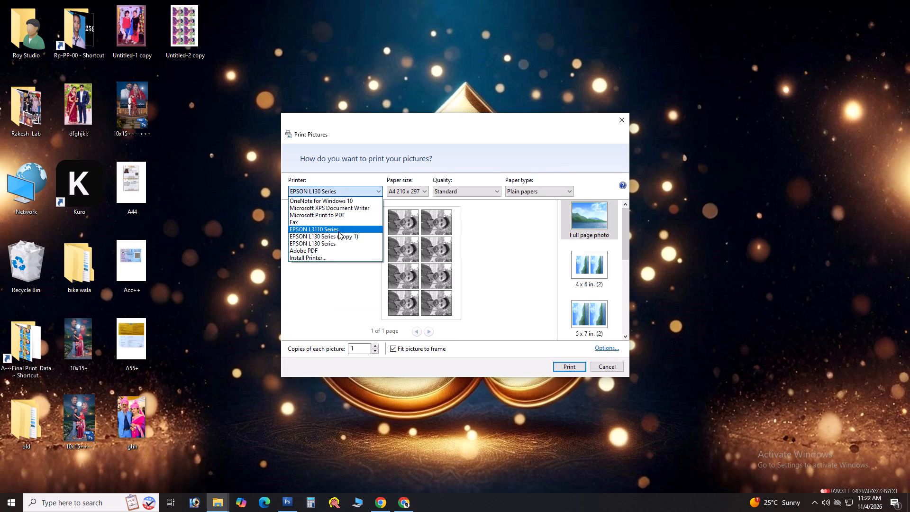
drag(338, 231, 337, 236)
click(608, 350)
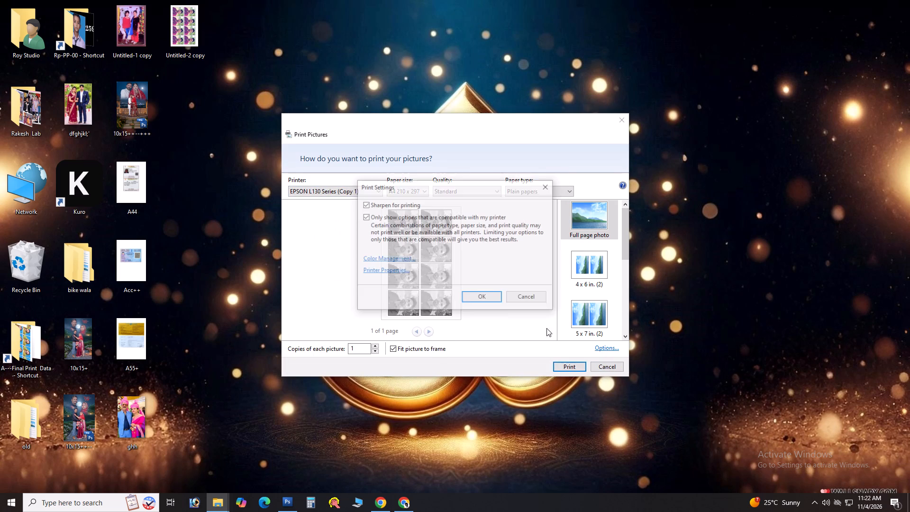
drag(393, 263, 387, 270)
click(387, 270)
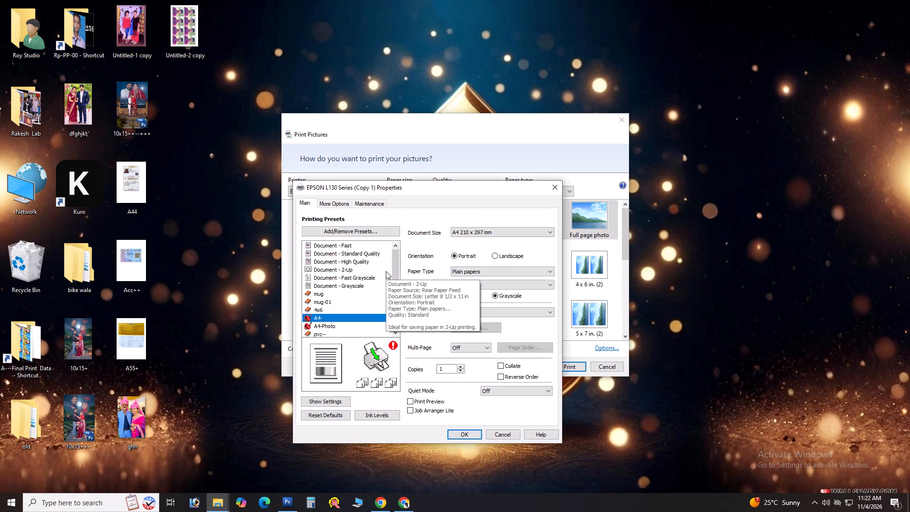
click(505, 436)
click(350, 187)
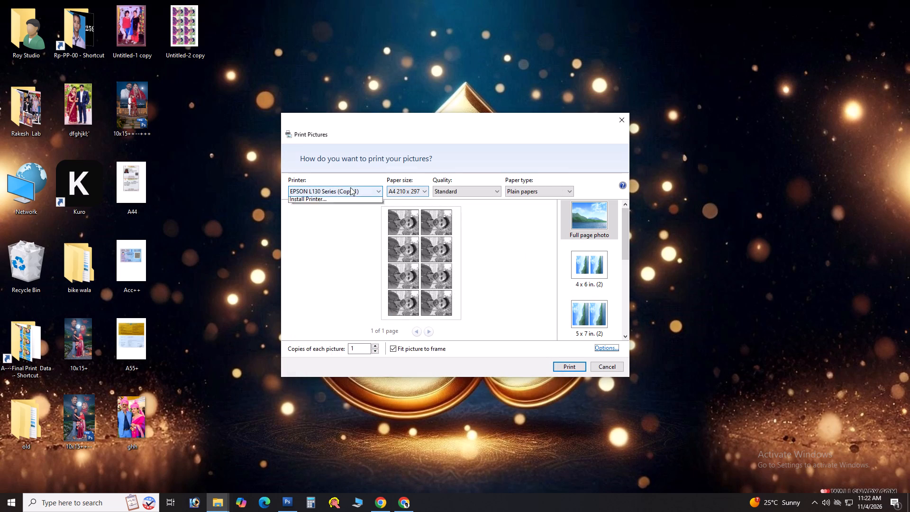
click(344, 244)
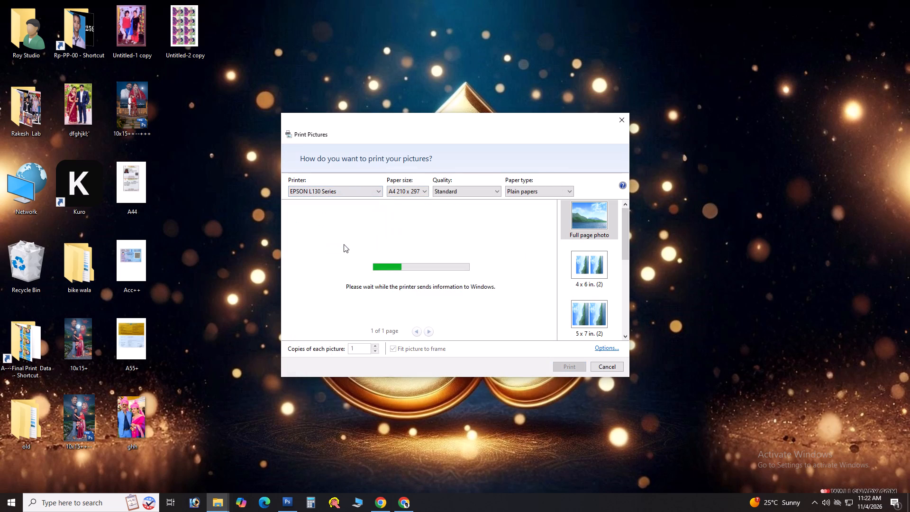
Recheck the EPSON L130 Series printer's properties and status, keeping the A4- preset.
click(623, 350)
click(620, 347)
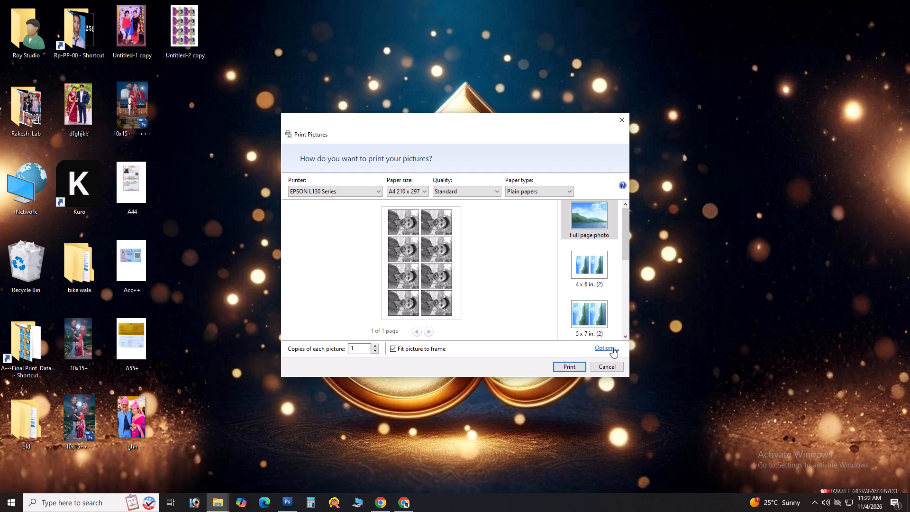
click(612, 347)
click(394, 267)
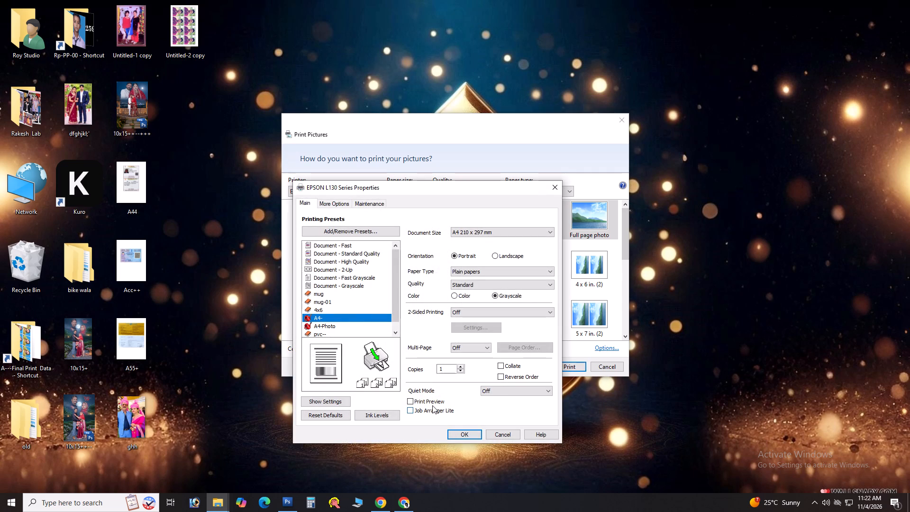
click(457, 432)
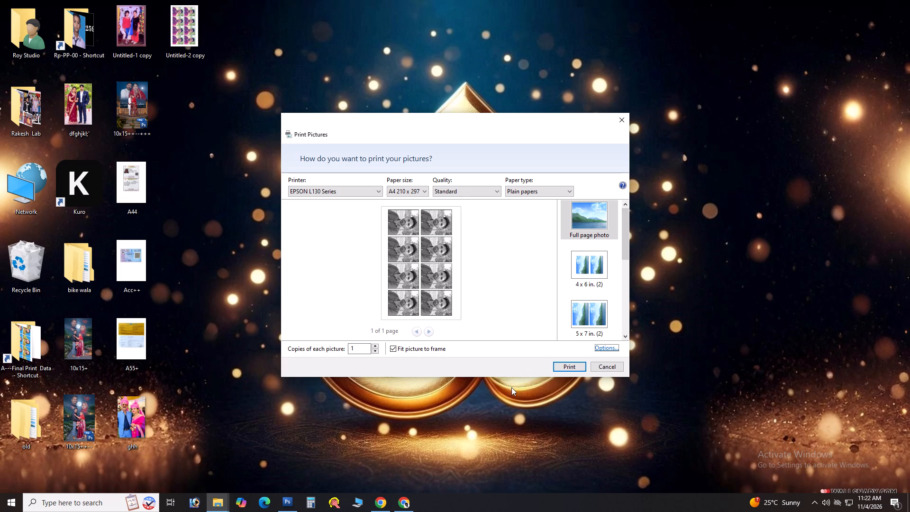
click(607, 345)
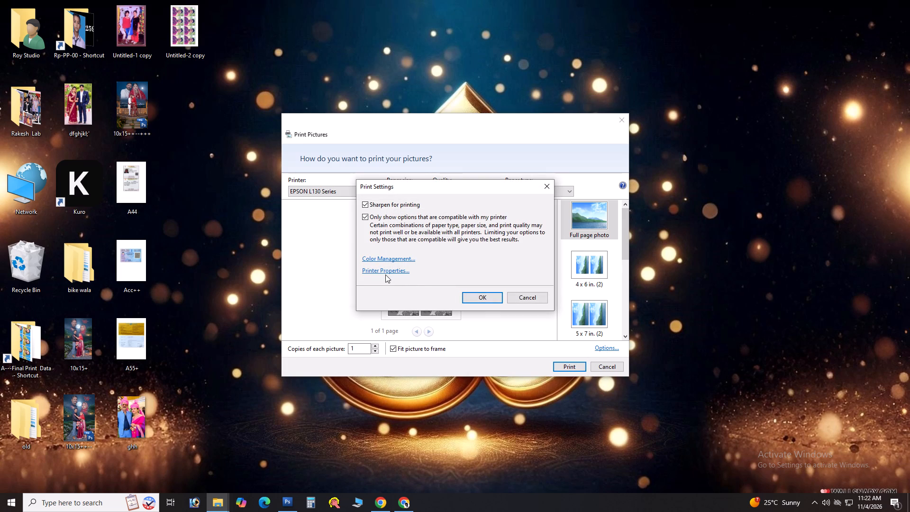
click(385, 274)
click(390, 268)
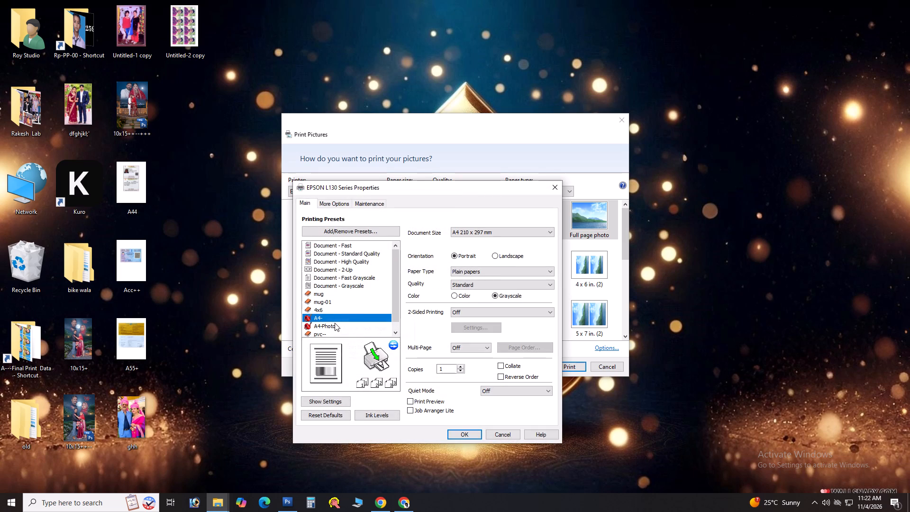
click(460, 435)
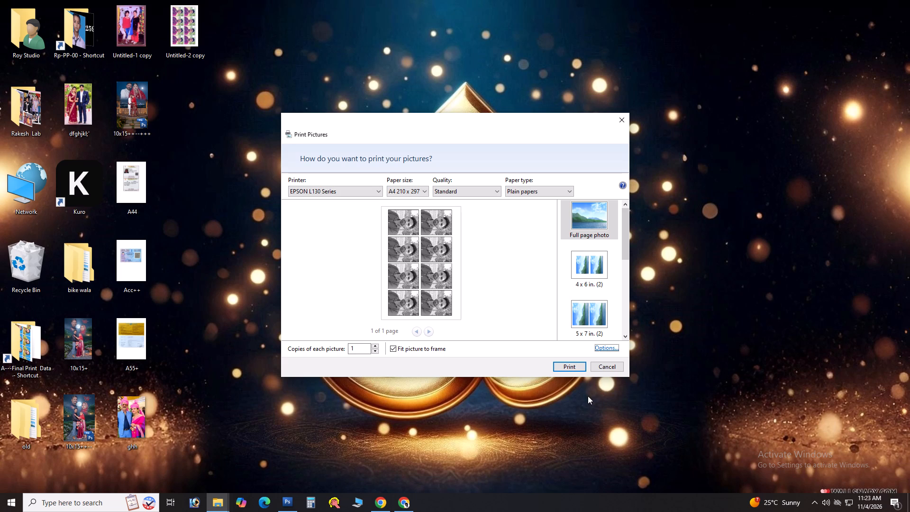
Apply the 4x6 preset in the EPSON L130 Series printer properties and print one full-page copy of the photo sheet.
click(609, 351)
click(393, 266)
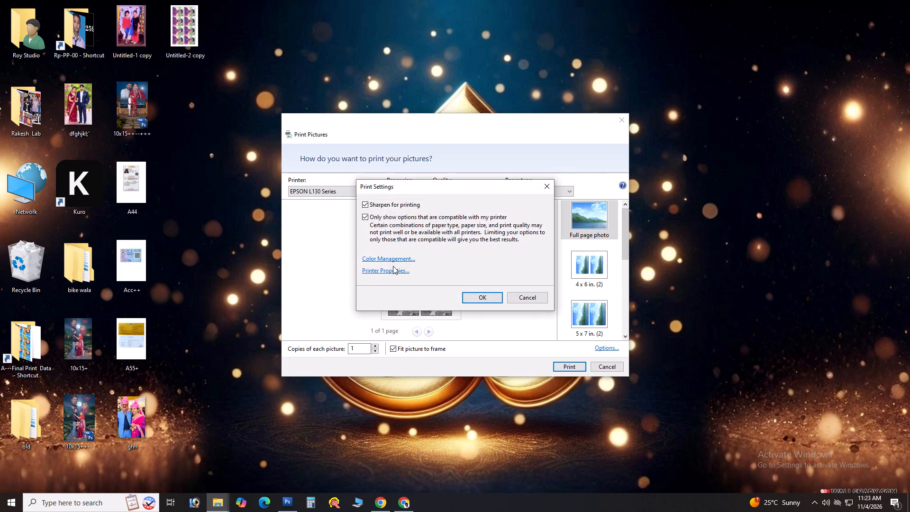
click(382, 267)
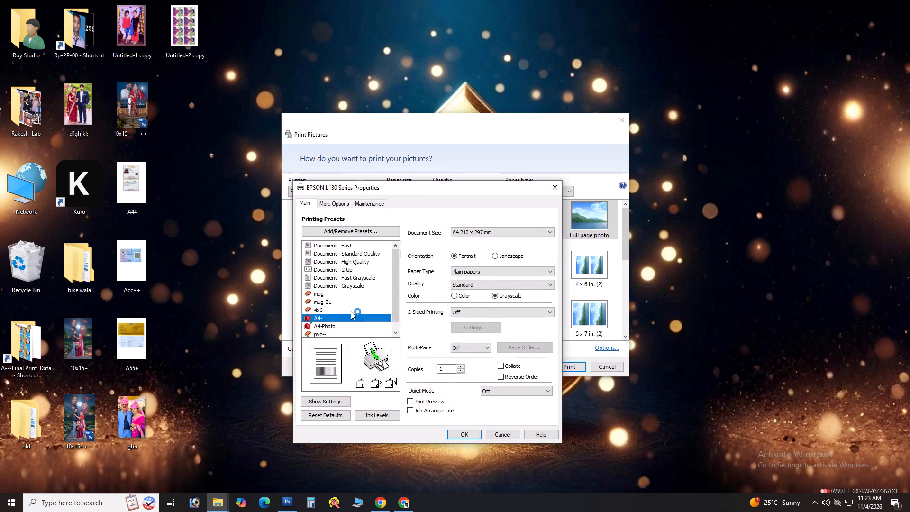
click(344, 311)
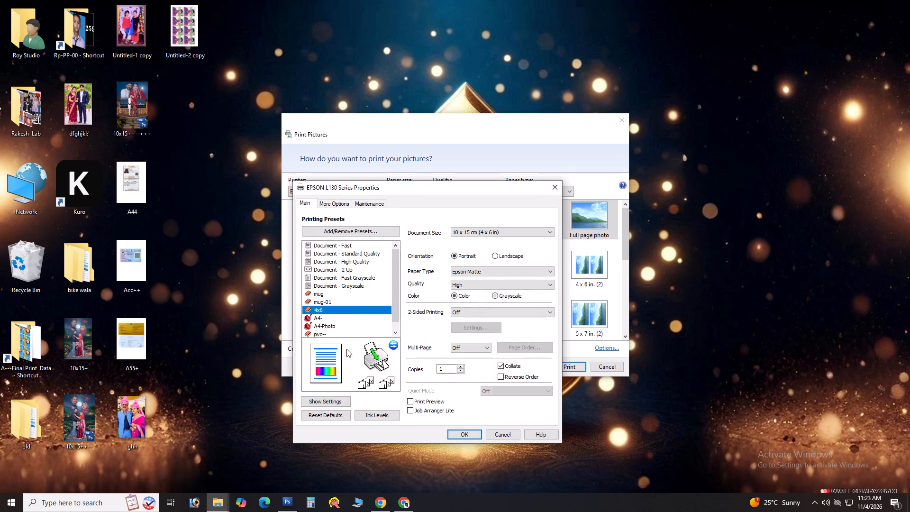
click(474, 435)
click(551, 364)
click(578, 365)
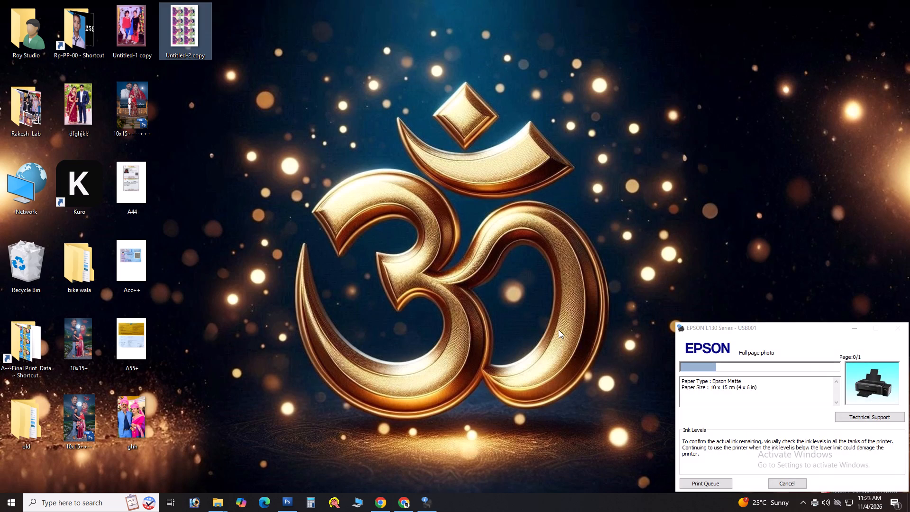
Return to Photoshop and close the eight-portrait sheet and the single portrait document without saving either.
key(alt+Tab)
key(Escape)
key(ctrl+w)
key(Tab)
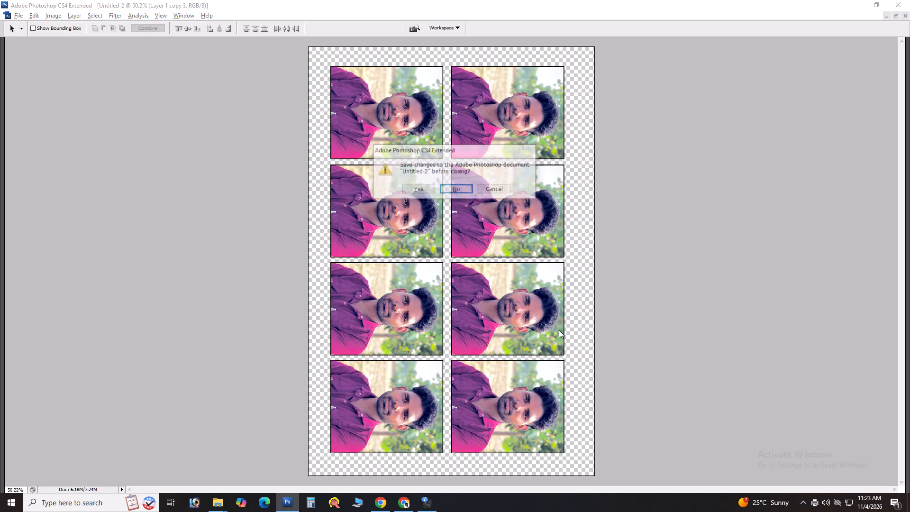
key(space)
key(ctrl+w)
key(Tab)
key(space)
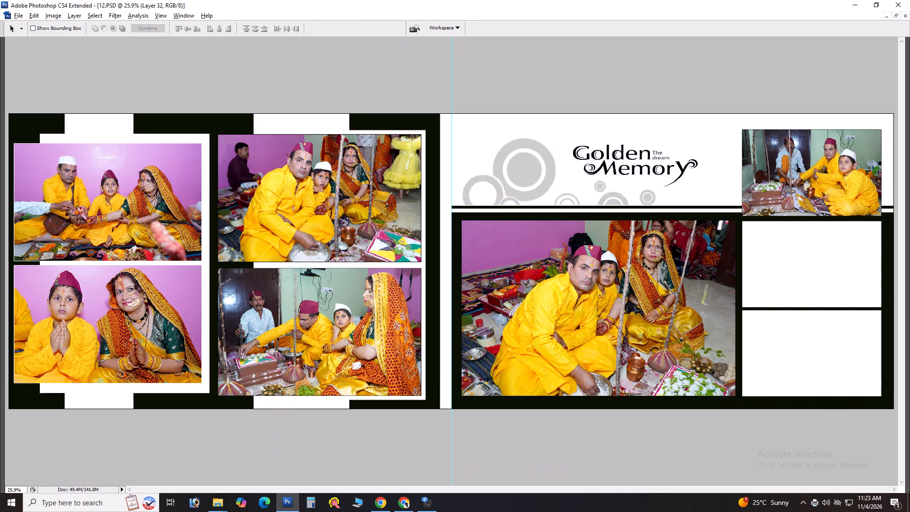
Move the photo already placed in the album from folder 01 into its Done subfolder.
key(alt+Tab)
key(alt+Tab)
key(alt+Tab)
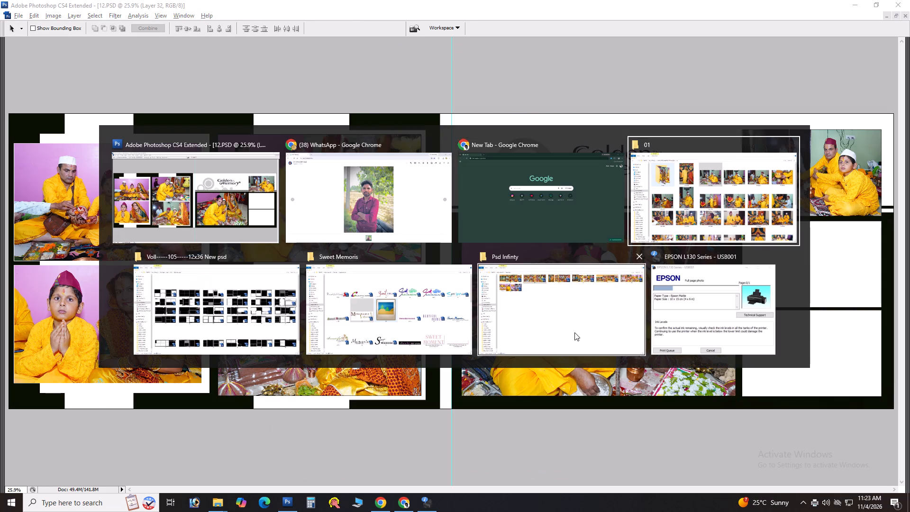
drag(425, 132, 177, 153)
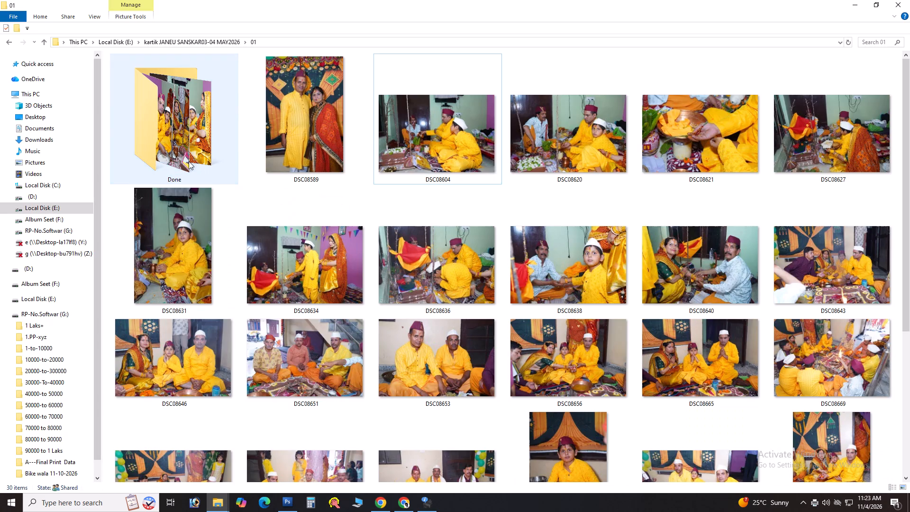
Open DSC08604 in Photoshop, run the retouch action on it, cut the whole image and close the file without saving.
click(411, 125)
drag(450, 112, 463, 274)
key(alt+Tab)
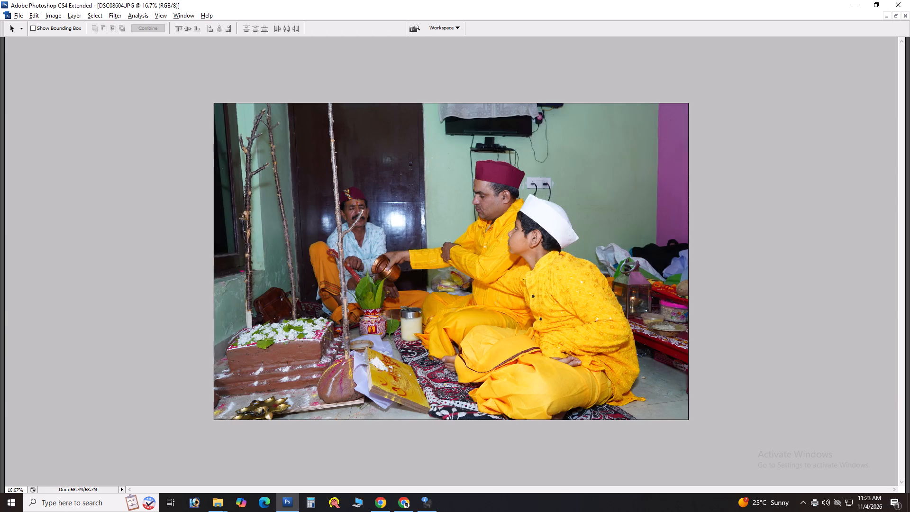
key(F6)
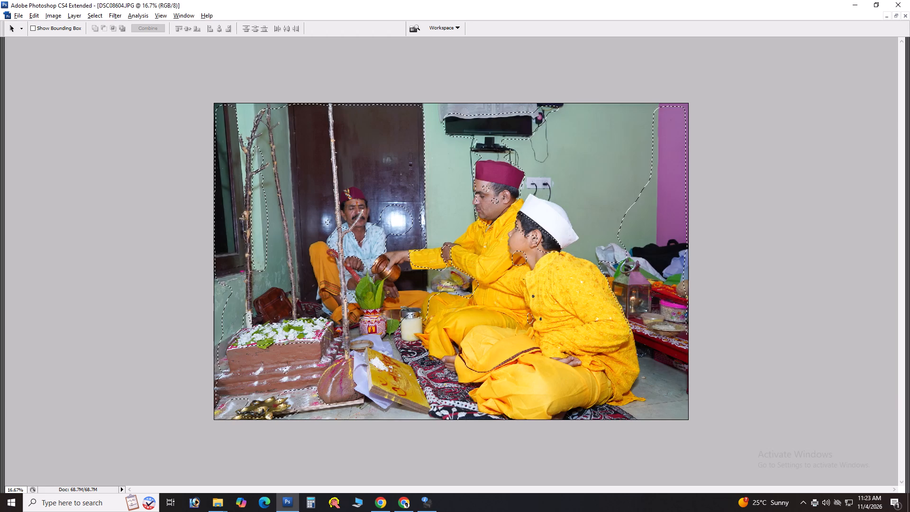
key(ctrl+d)
key(ctrl+a)
key(ctrl+x)
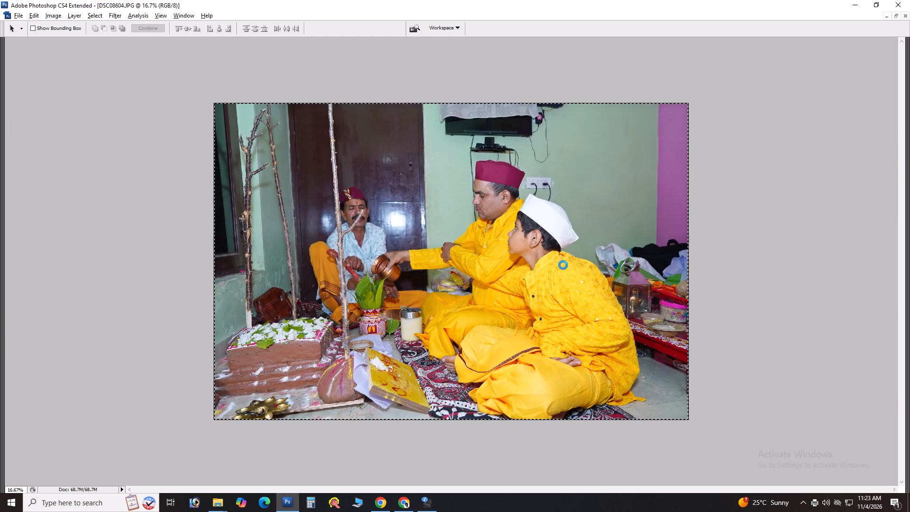
key(ctrl+w)
key(Tab)
key(space)
Paste the cut photo above the empty middle frame of the right page's side column and clip it to that frame.
key(v)
key(v)
key(v)
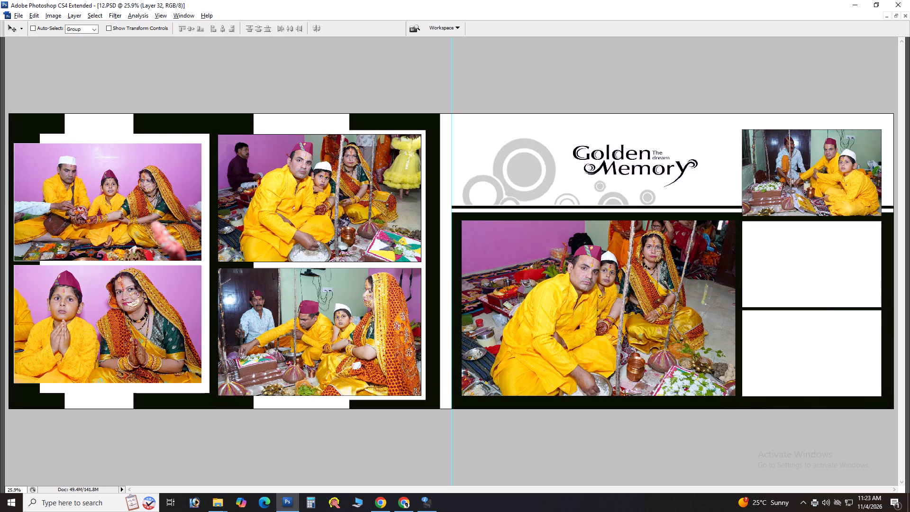
right_click(805, 240)
click(819, 244)
key(ctrl+v)
key(ctrl+g)
Scale the pasted photo to about 19.3% and nudge it into place so it fills the middle frame.
key(ctrl+t)
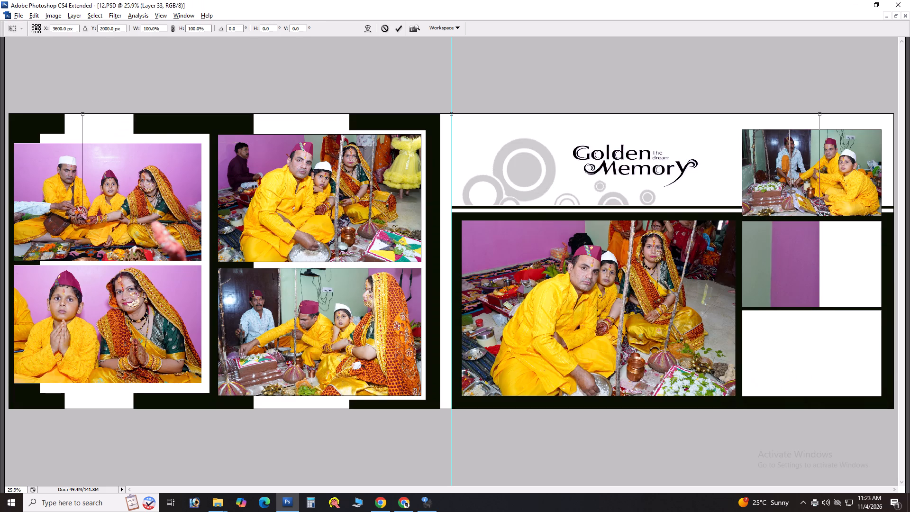
alt+shift+drag(821, 112, 493, 275)
drag(443, 355, 805, 258)
alt+shift+drag(747, 218, 744, 214)
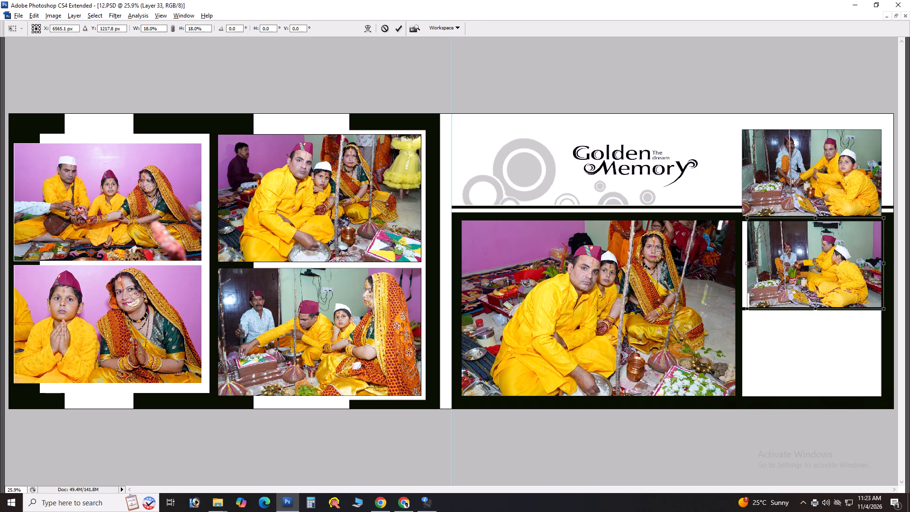
alt+shift+drag(744, 214, 744, 213)
key(Return)
key(shift+Up)
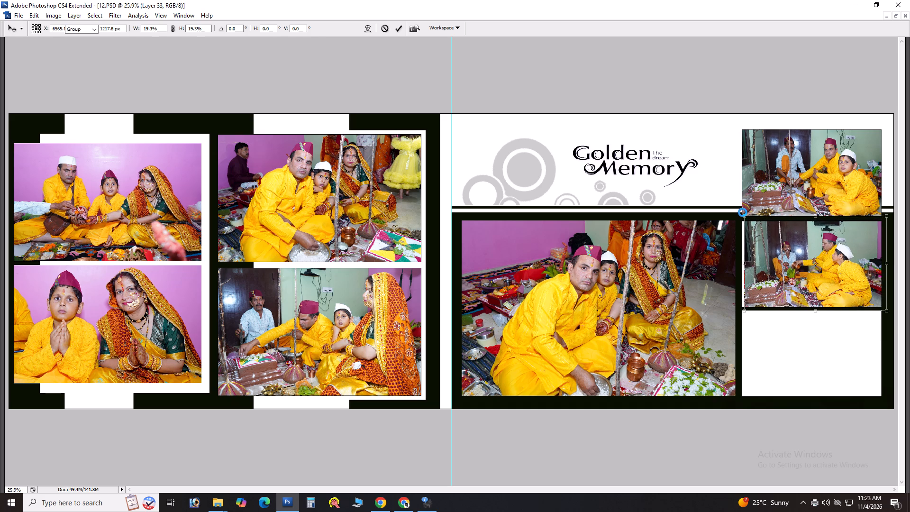
key(shift+Up)
key(shift+Left)
key(shift+Left)
key(shift+Left)
key(shift+Left)
key(Left)
key(Left)
Move DSC08604 from folder 01 into the Done subfolder.
key(alt+Tab)
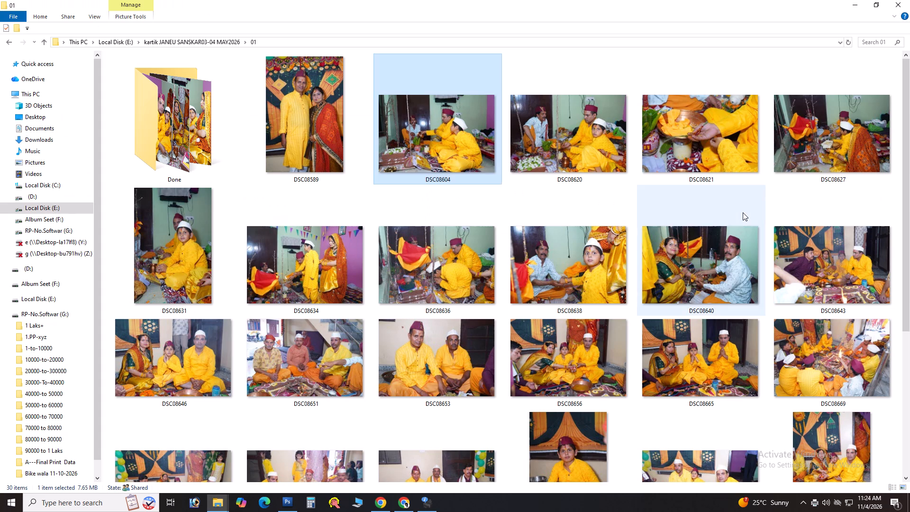
drag(441, 154, 185, 152)
Open DSC08620 in Photoshop, run the retouch action on it, cut the whole image and close the file without saving.
click(452, 158)
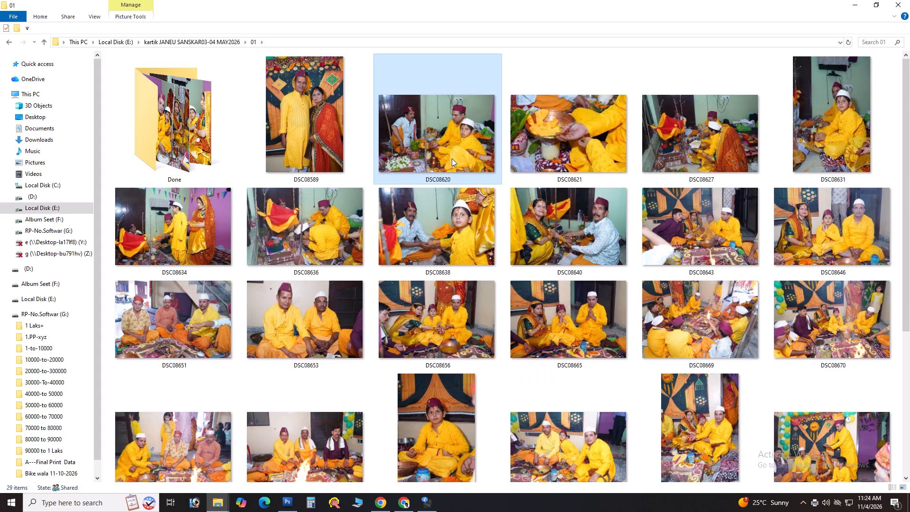
drag(457, 120, 558, 276)
key(alt+Tab)
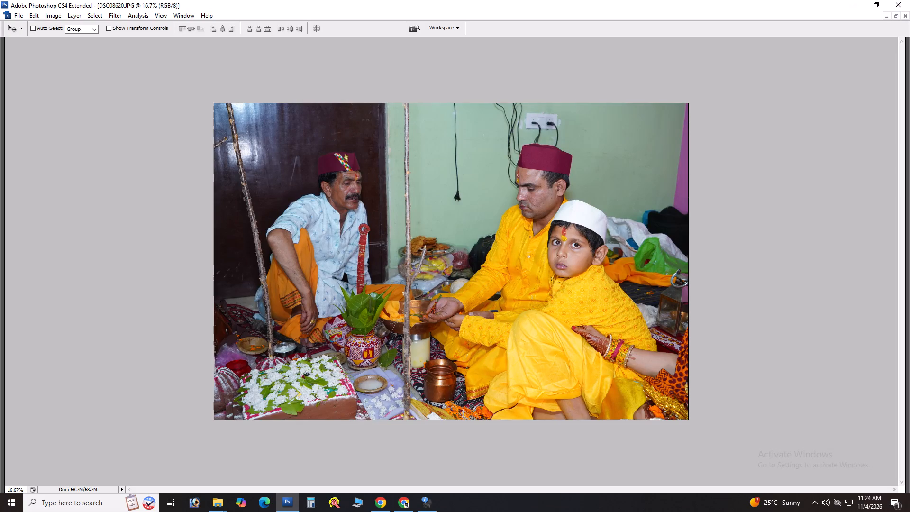
key(F6)
key(ctrl+d)
key(ctrl+a)
key(ctrl+x)
key(ctrl+w)
key(Tab)
key(space)
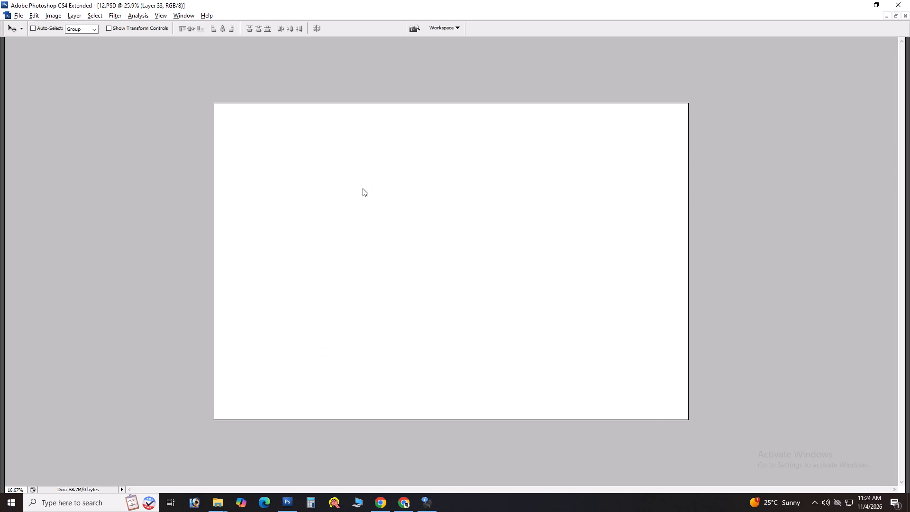
Paste the cut photo above the empty bottom frame of the right page's side column and clip it to that frame.
key(v)
key(v)
key(v)
right_click(837, 342)
click(845, 347)
key(ctrl+v)
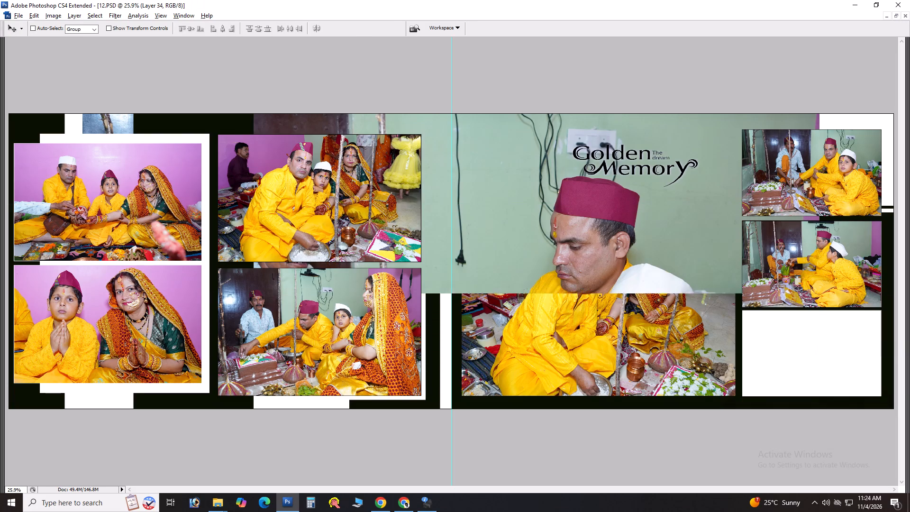
key(ctrl+g)
Scale down and position the pasted photo so it fills the bottom frame with the seated men and boy in view.
key(ctrl+t)
alt+shift+drag(823, 111, 819, 114)
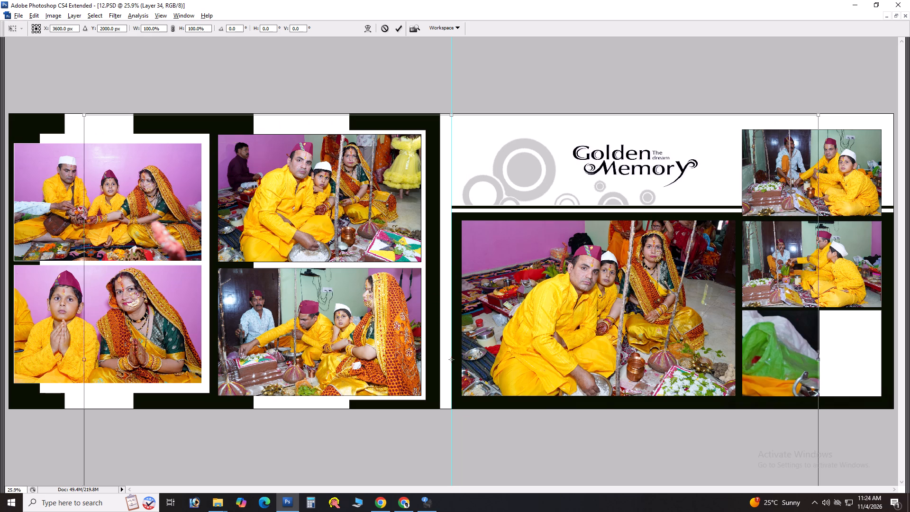
alt+shift+drag(819, 114, 614, 261)
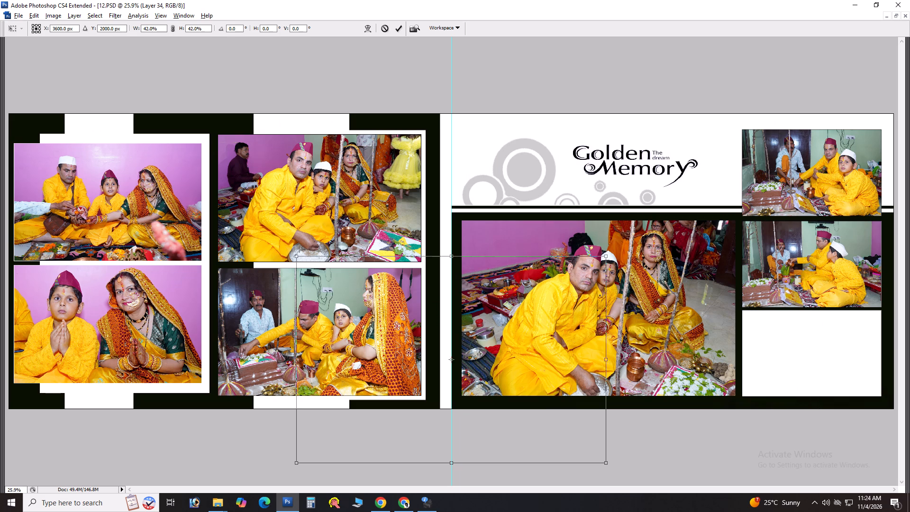
drag(446, 323, 808, 292)
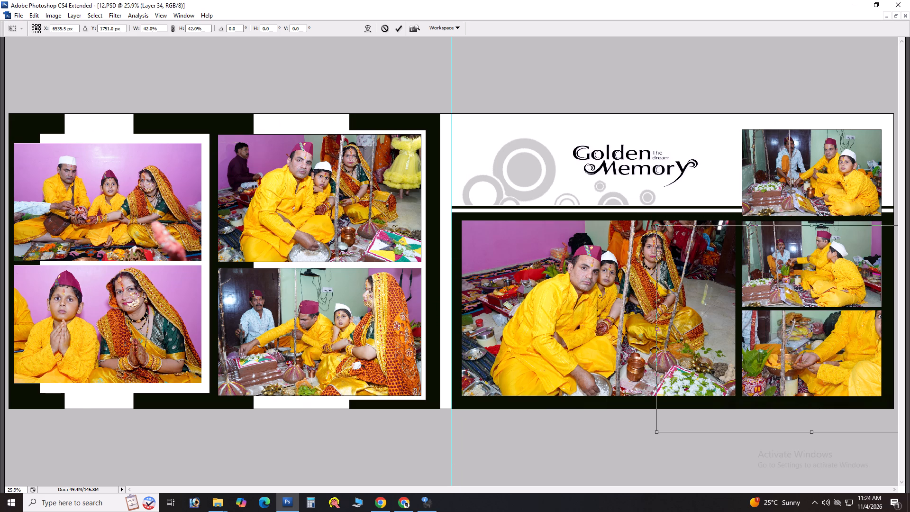
alt+shift+drag(659, 227, 716, 275)
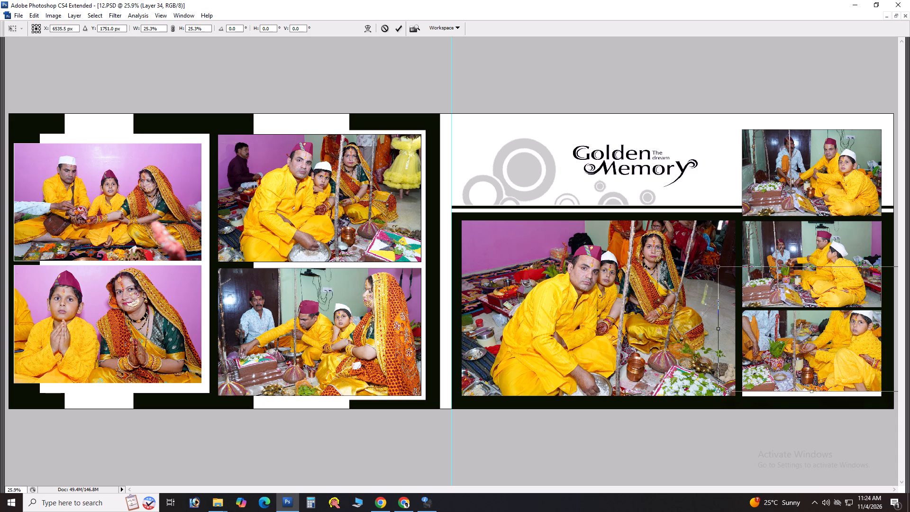
drag(801, 291, 797, 312)
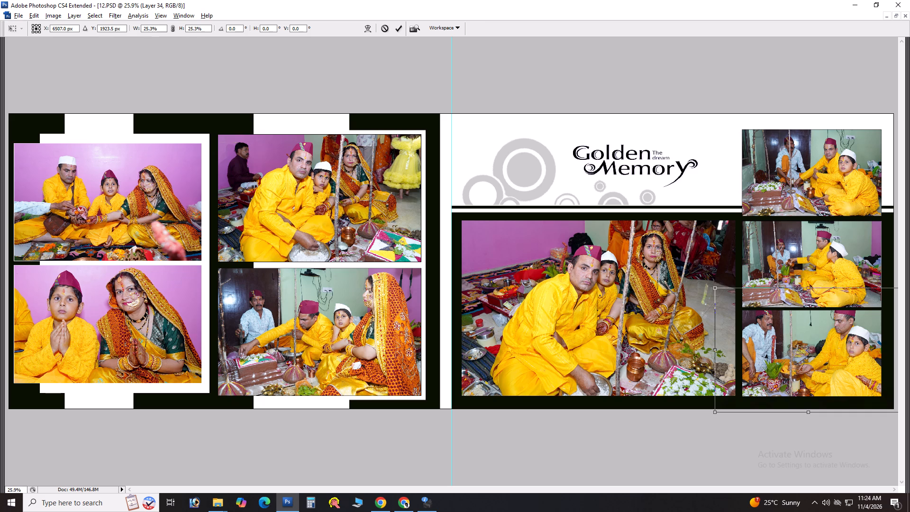
alt+shift+drag(716, 287, 740, 306)
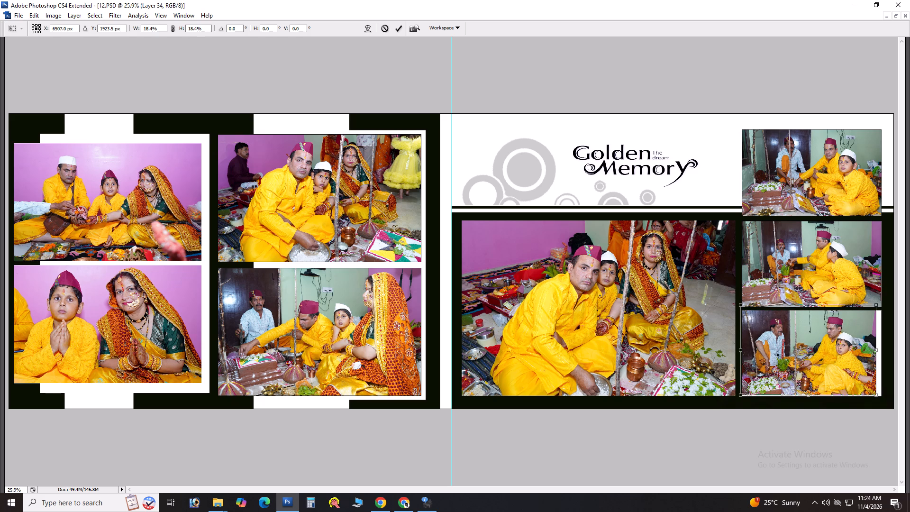
shift+drag(876, 396, 879, 405)
key(Return)
key(Right)
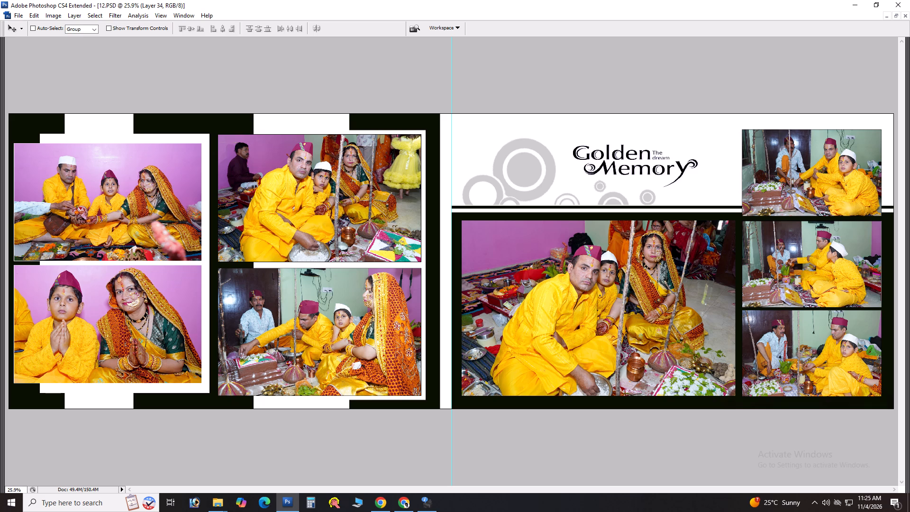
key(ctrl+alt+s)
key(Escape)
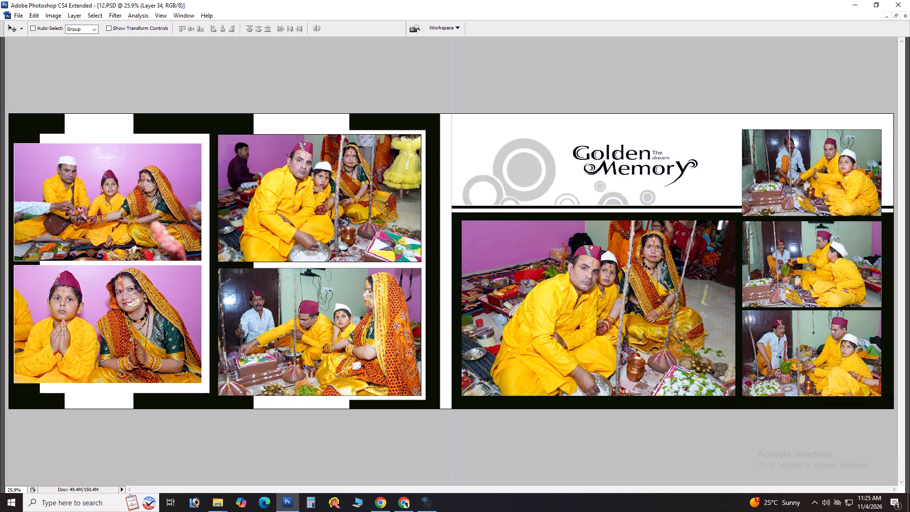
Change the Color Overlay of Layer 1, the right page's black background, to a soft golden yellow based on the yellow kurta.
right_click(466, 216)
click(479, 224)
key(F7)
scroll(764, 307, down, 18)
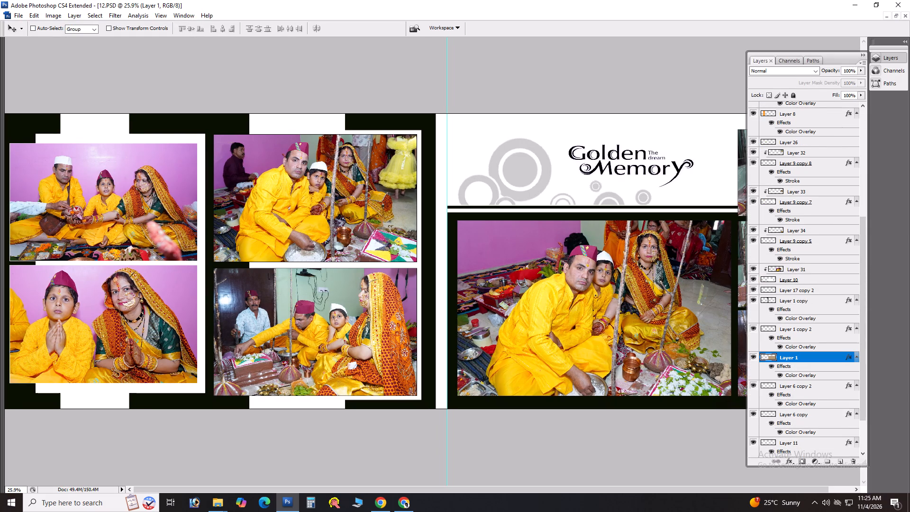
double_click(807, 358)
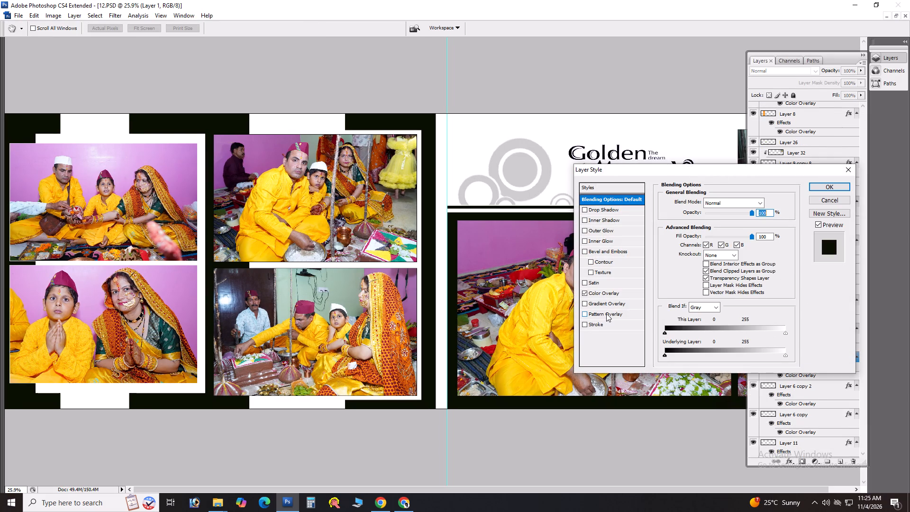
click(621, 293)
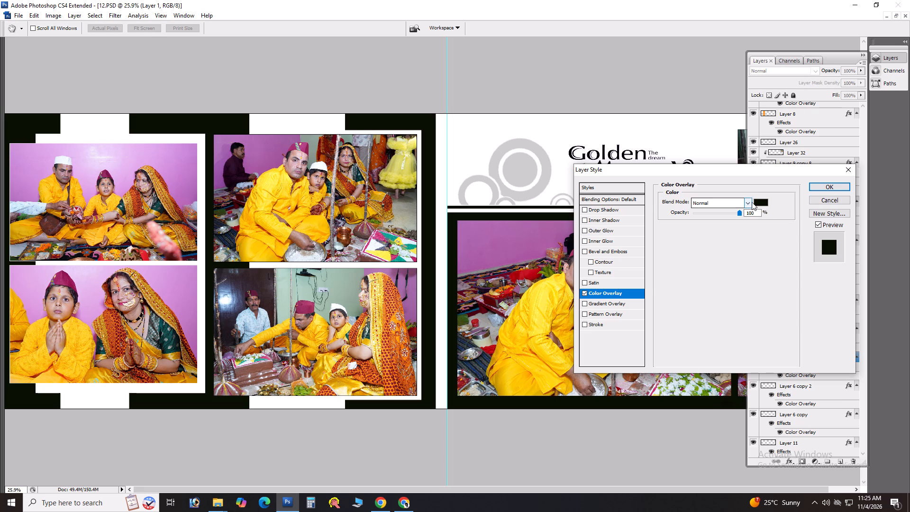
click(761, 201)
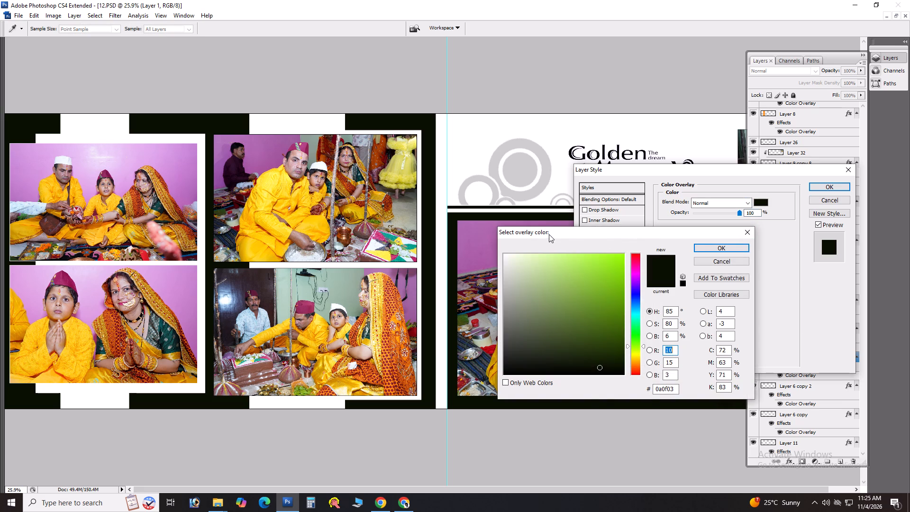
drag(550, 237, 764, 235)
click(548, 285)
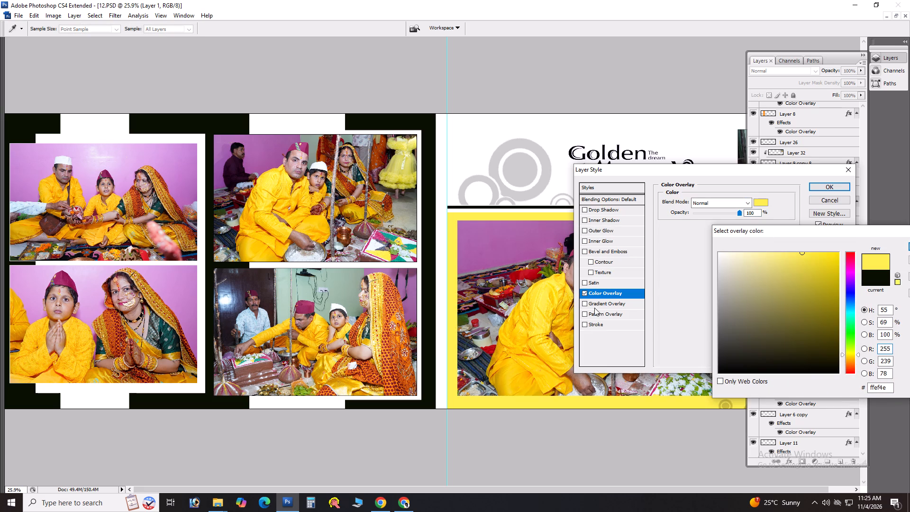
click(494, 249)
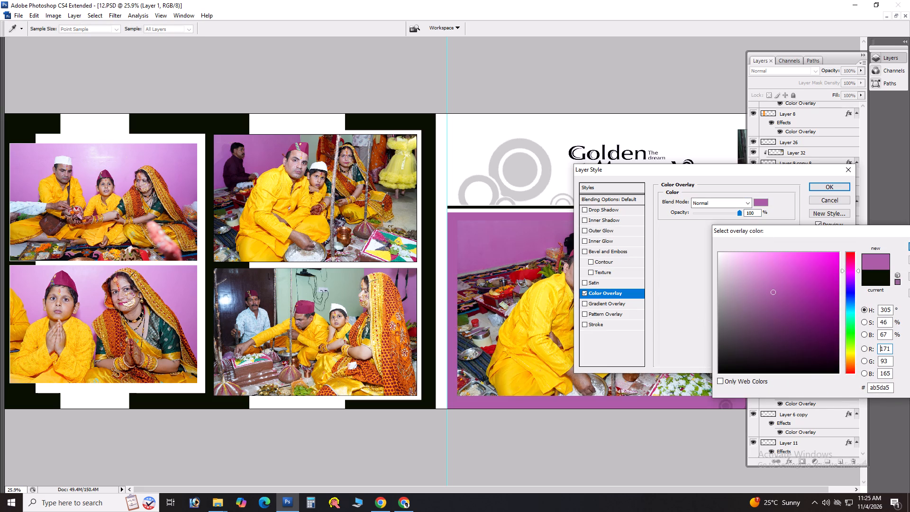
click(527, 315)
click(519, 322)
click(517, 311)
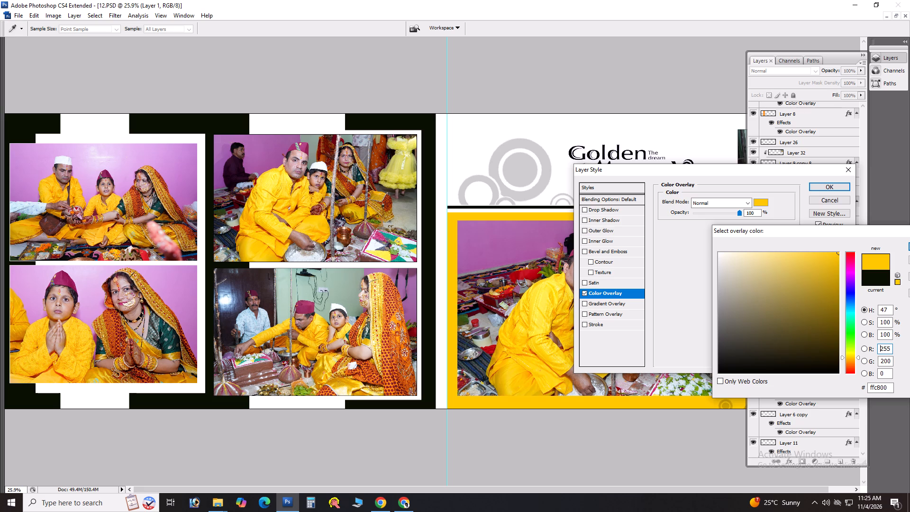
drag(798, 267, 794, 260)
key(Return)
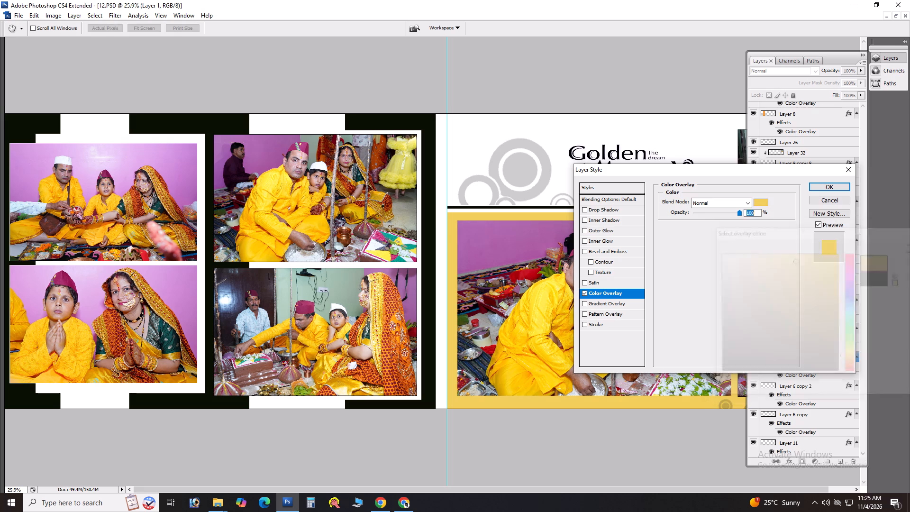
key(Return)
Change the Color Overlay of Layer 1 copy, the black block at the left page's inner edge, to the right page's golden yellow, #efce58.
right_click(376, 115)
click(388, 119)
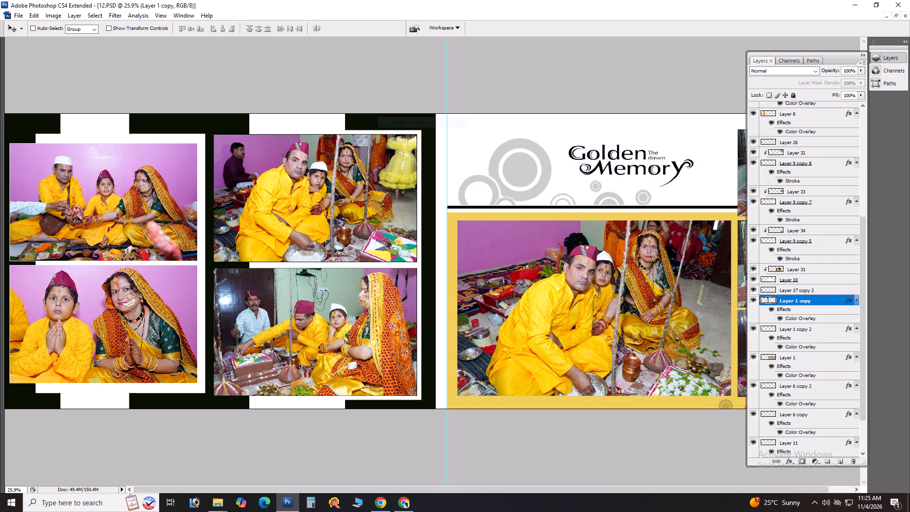
double_click(814, 320)
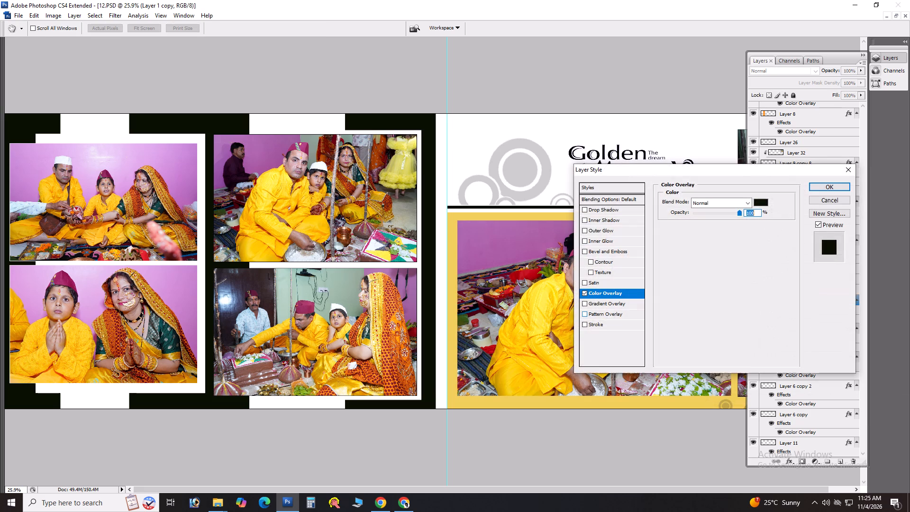
click(760, 205)
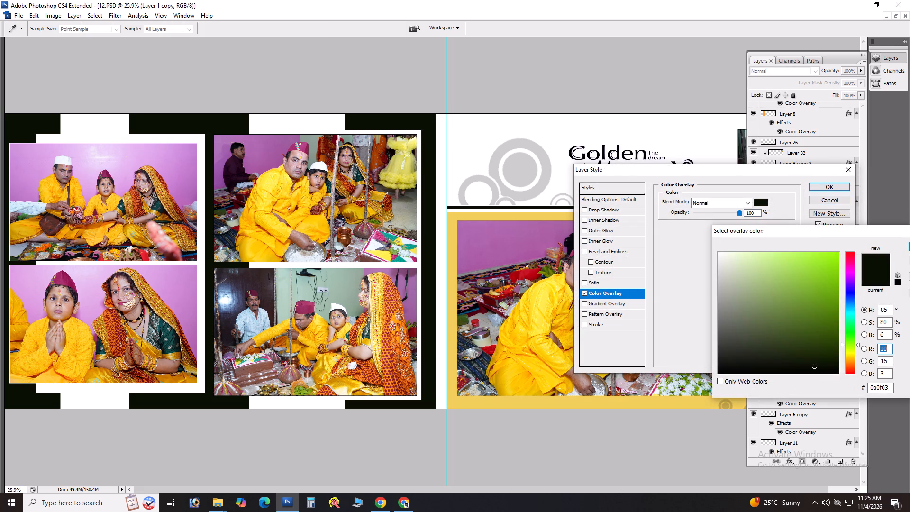
click(459, 219)
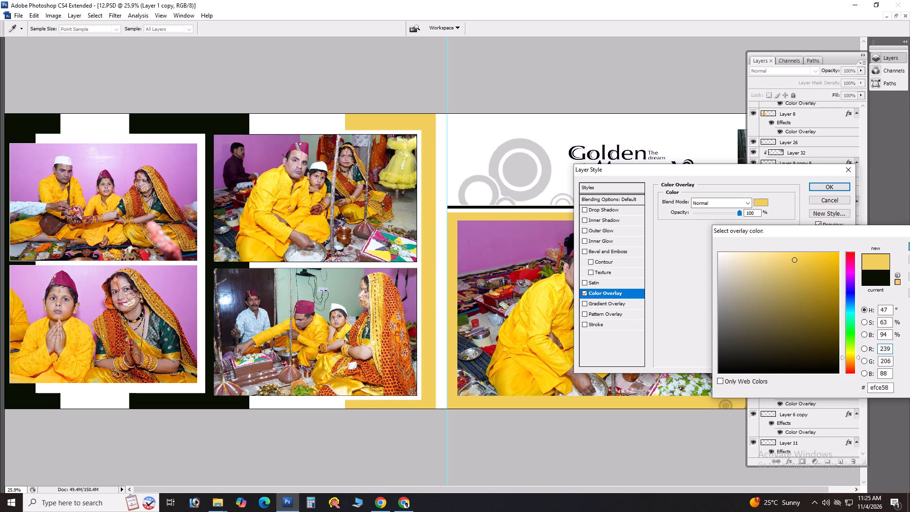
key(Return)
key(Return)
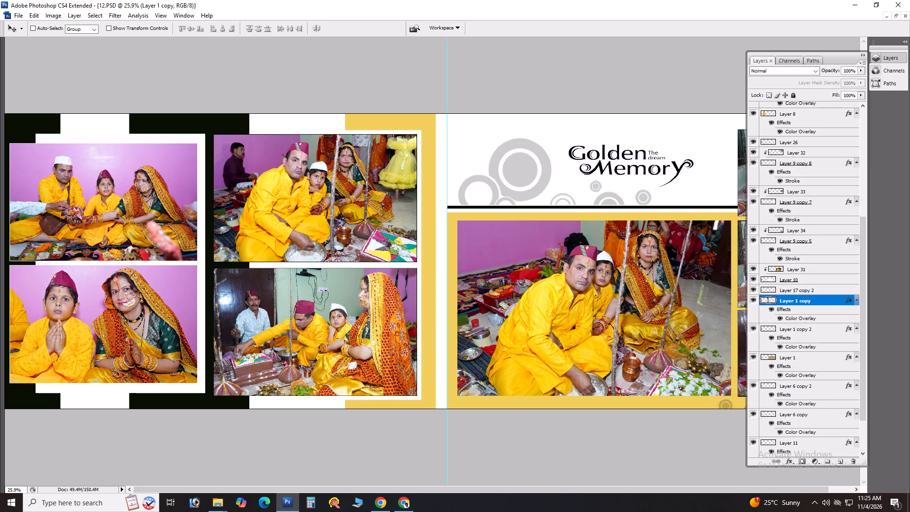
Change the Color Overlay of Layer 8, the left page's middle black block, to the same golden yellow, #efce58.
right_click(202, 121)
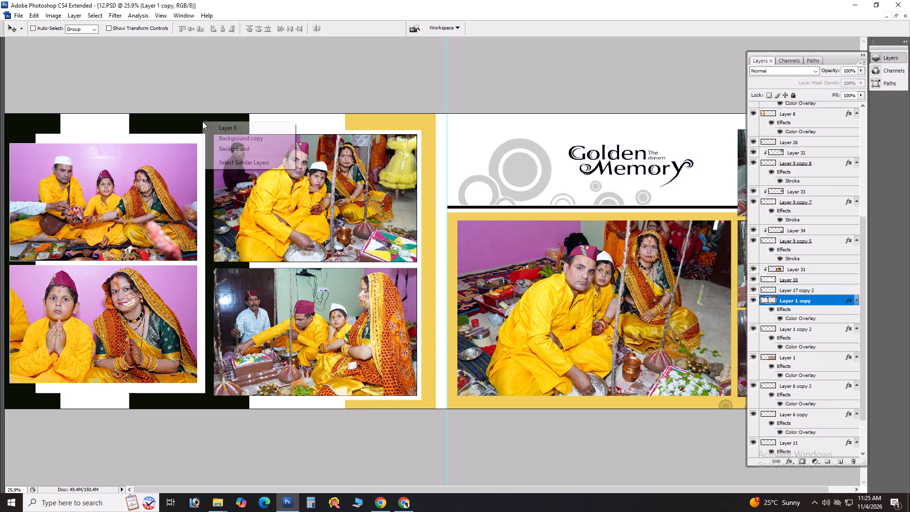
click(205, 122)
click(212, 124)
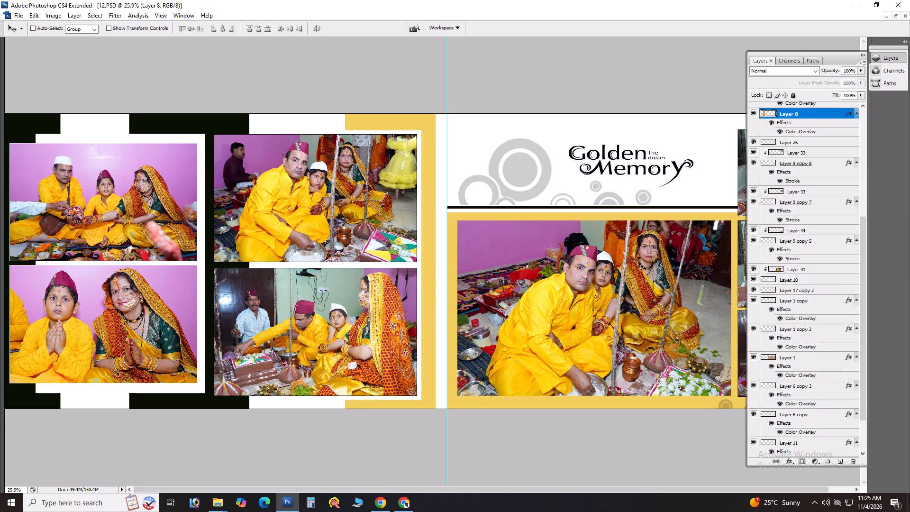
click(816, 134)
double_click(816, 134)
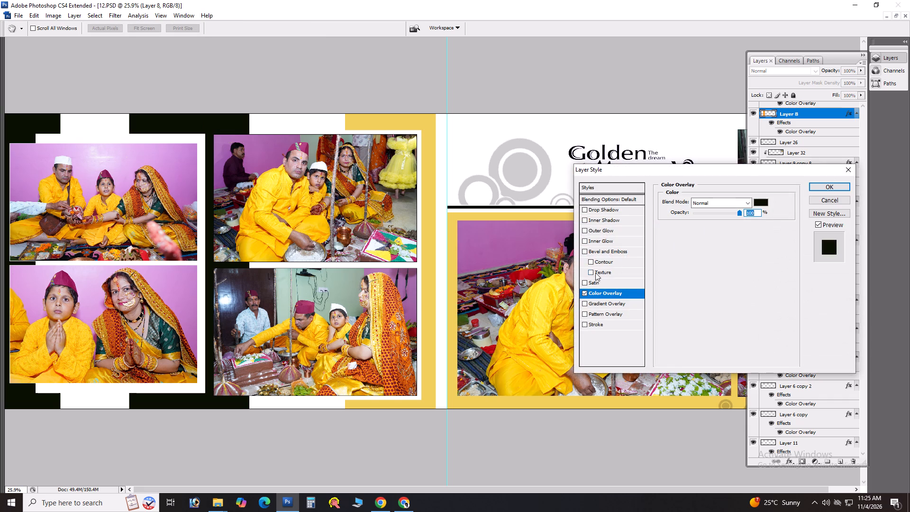
click(758, 199)
click(421, 125)
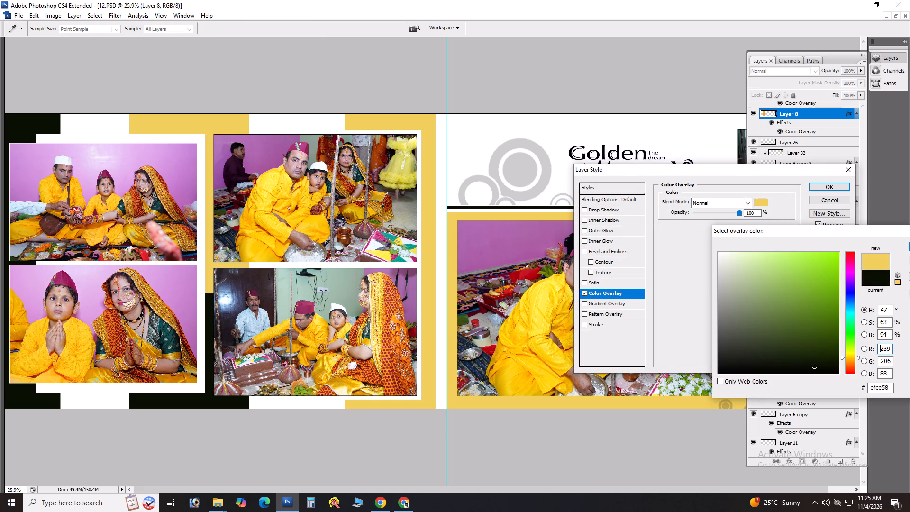
key(Return)
key(Return)
Change the Color Overlay of Layer 8 copy, the black block at the left page's outer edge, to the same golden yellow.
right_drag(10, 119, 10, 115)
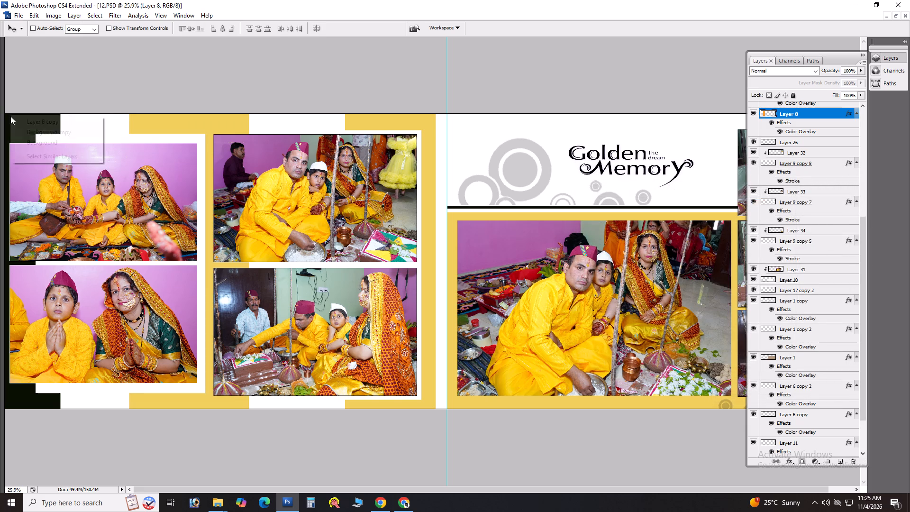
click(37, 121)
double_click(819, 128)
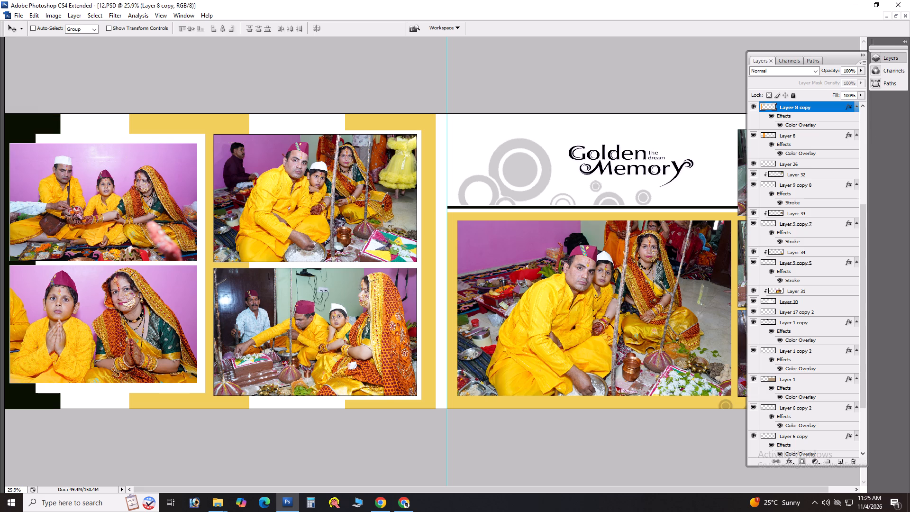
click(756, 203)
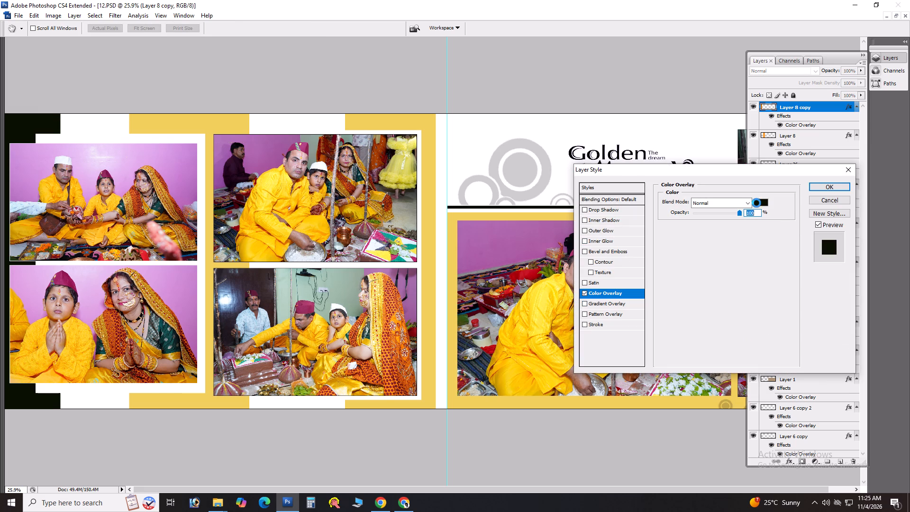
click(385, 119)
key(Return)
key(Return)
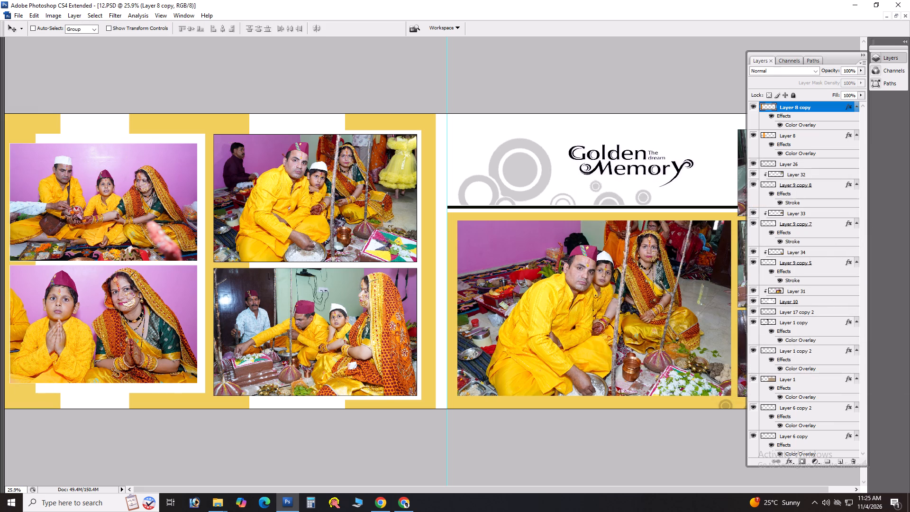
Change the Color Overlay of Layer 1 copy 2, the thin black line below the Golden Memory title, to golden yellow #efce58.
key(Tab)
key(Tab)
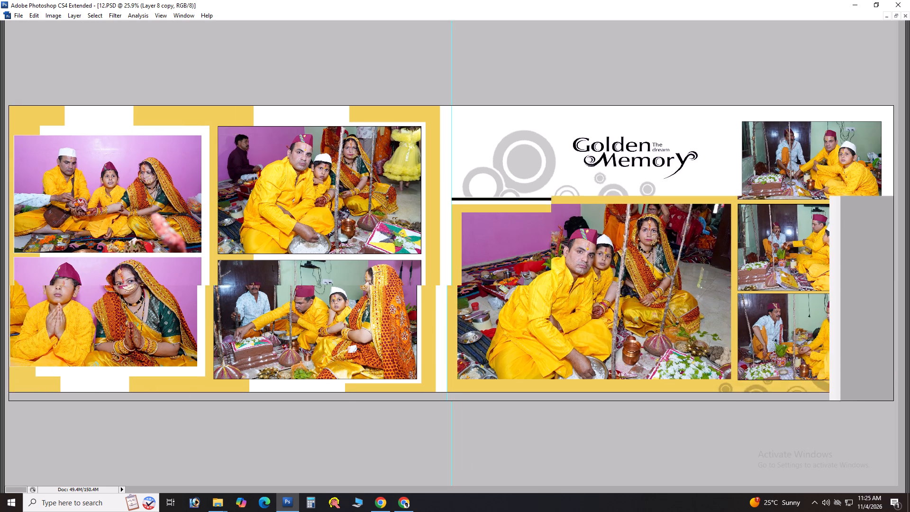
key(ctrl+space)
key(ctrl+space)
key(ctrl+space)
key(ctrl+space)
key(ctrl+space)
key(ctrl+space)
key(ctrl+space)
key(ctrl+space)
key(ctrl+space)
key(ctrl+space)
key(ctrl+space)
key(ctrl+space)
key(ctrl+space)
key(ctrl+space)
key(ctrl+space)
ctrl+drag(494, 189, 535, 221)
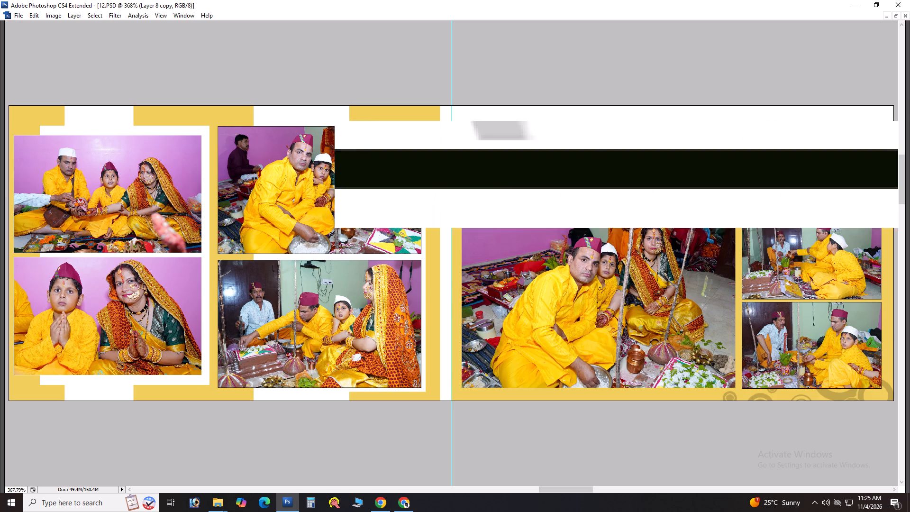
right_click(510, 164)
click(515, 167)
key(ctrl+0)
key(ctrl+0)
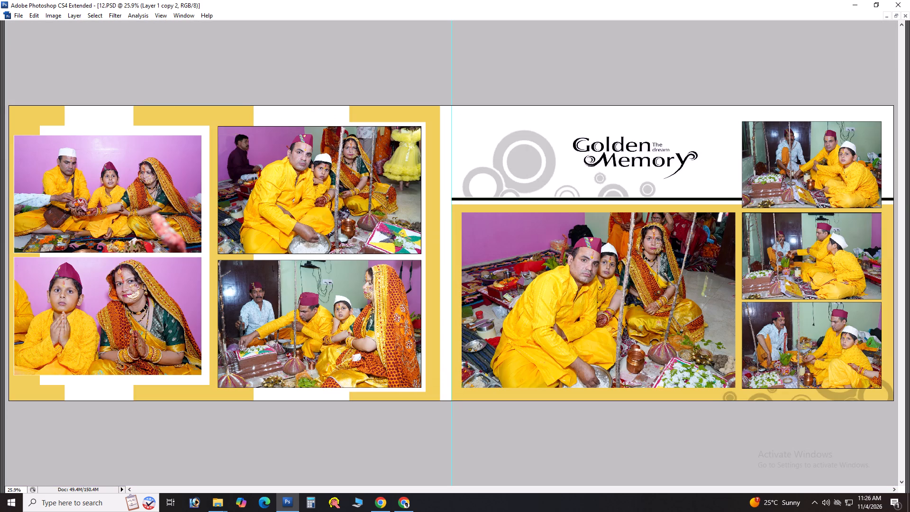
key(F7)
double_click(820, 353)
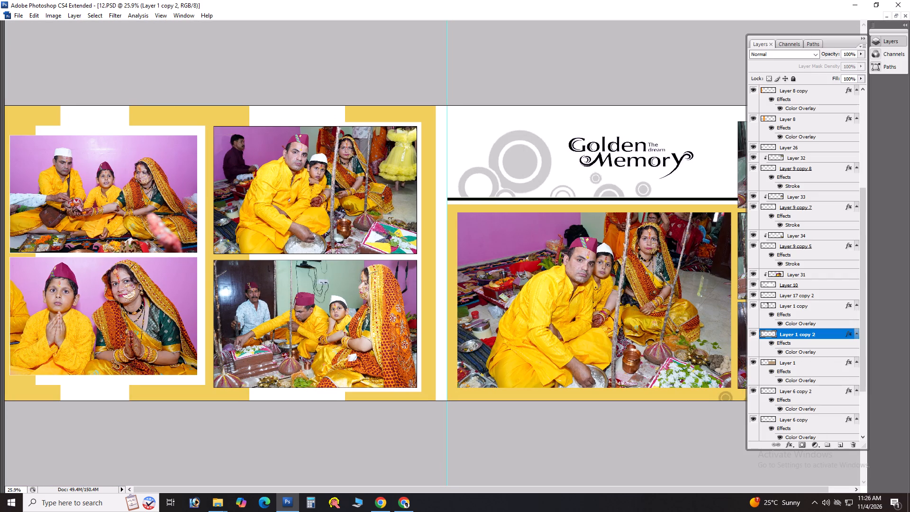
click(764, 202)
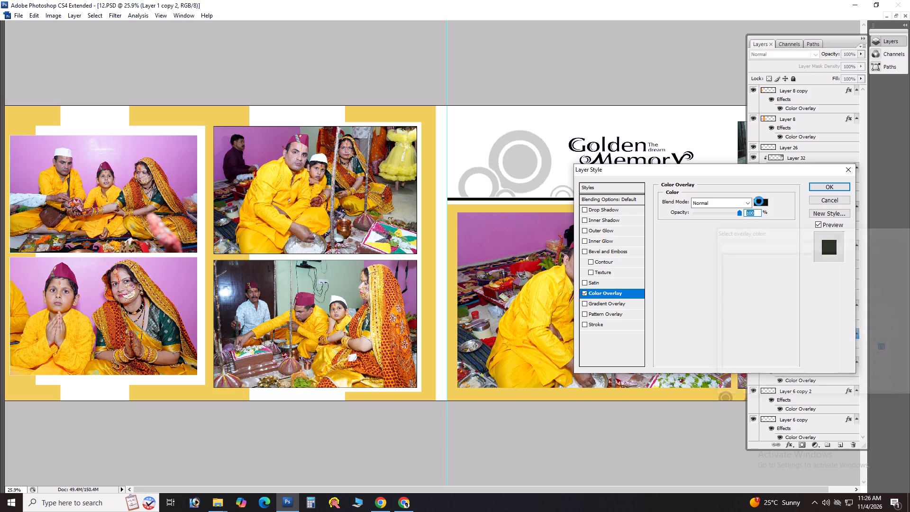
click(455, 205)
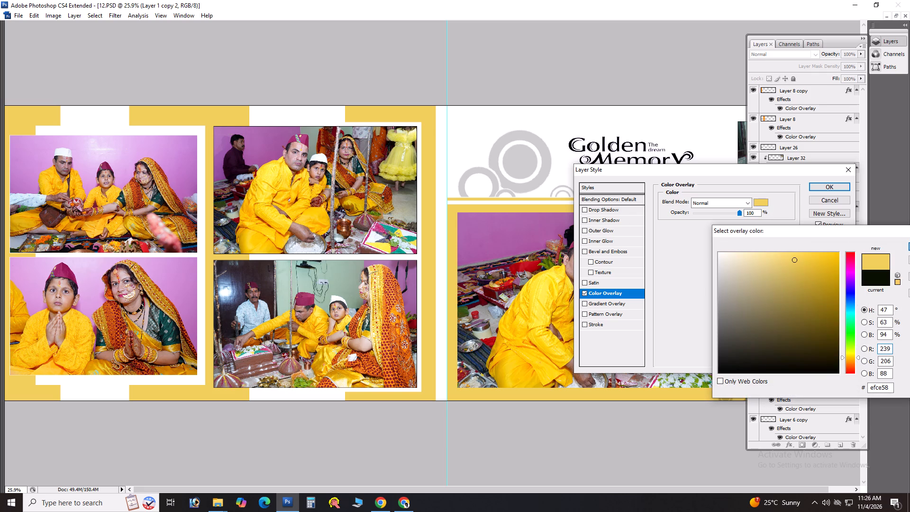
key(Return)
key(Return)
key(Return)
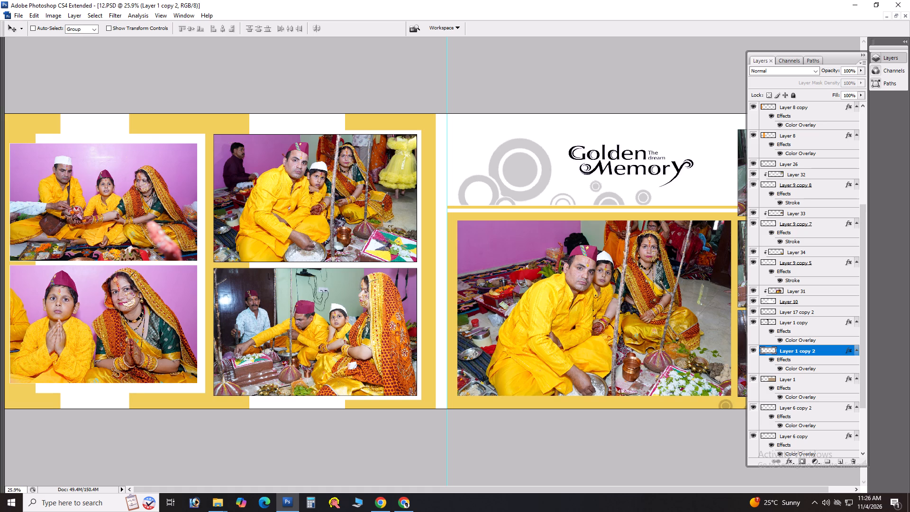
Duplicate the finished album sheet 12 as a separate document.
key(ctrl+alt+s)
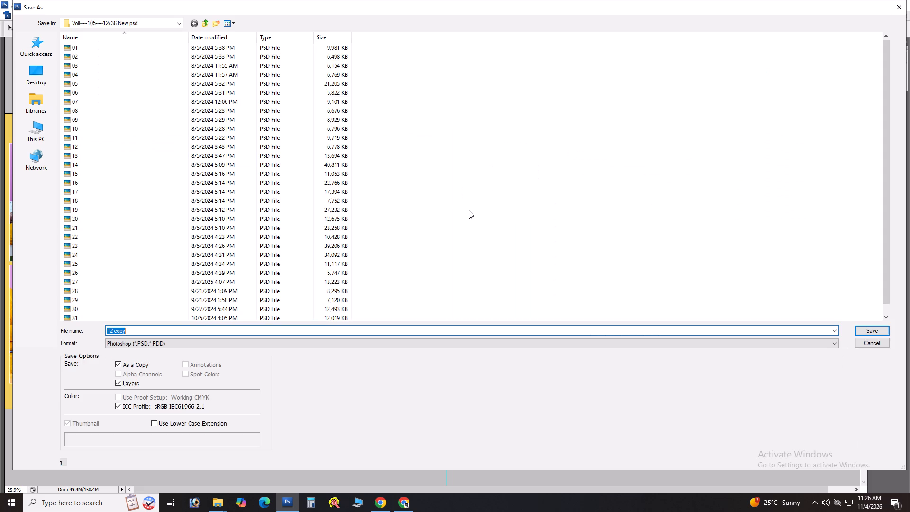
key(Escape)
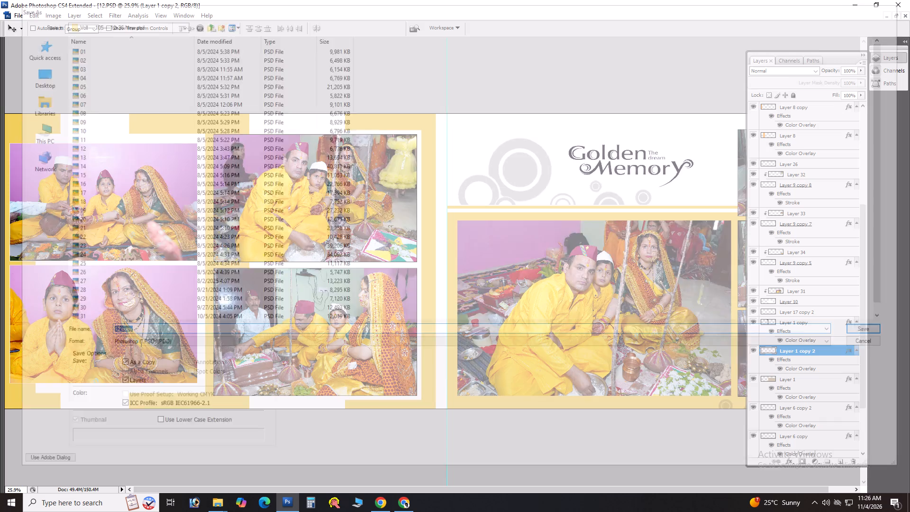
key(alt+i)
key(alt+d)
Save the duplicated sheet as the layered Photoshop file 09 in the Psd Infinty folder on the Album Seet (F:) drive.
key(ctrl+alt+s)
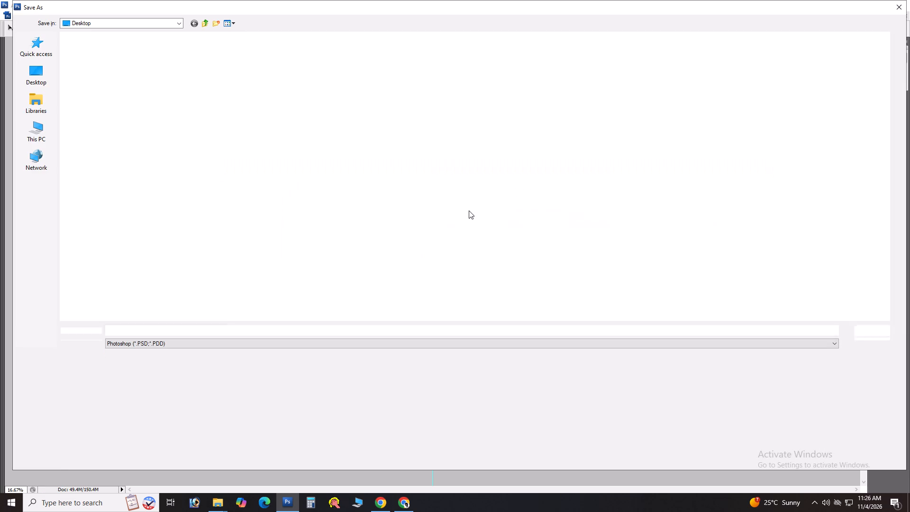
click(30, 74)
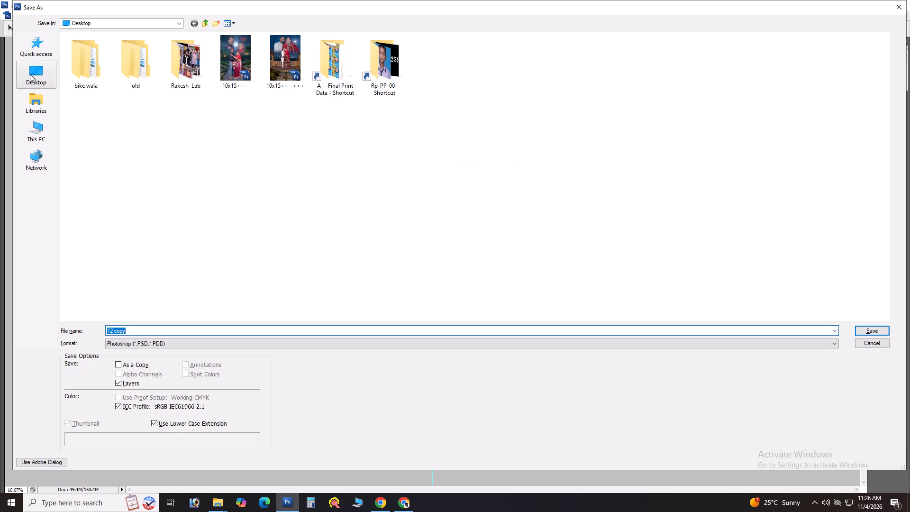
click(47, 137)
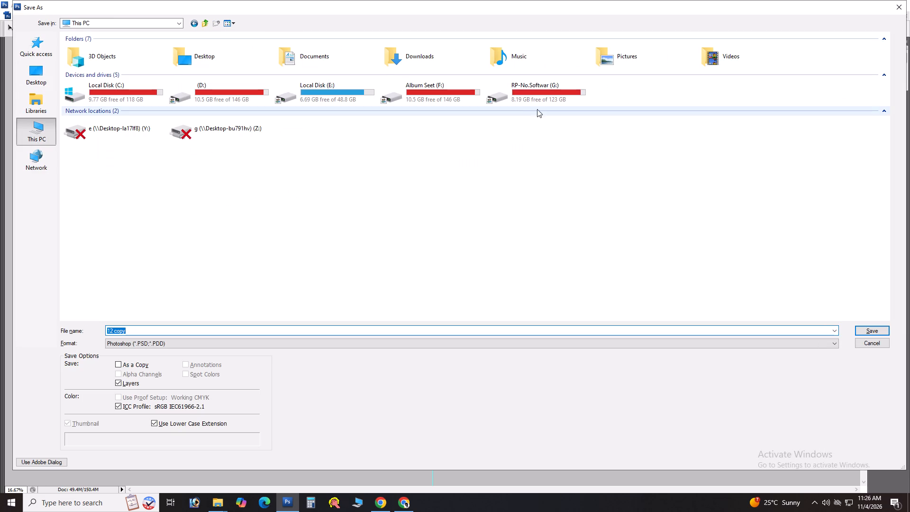
click(461, 91)
key(Return)
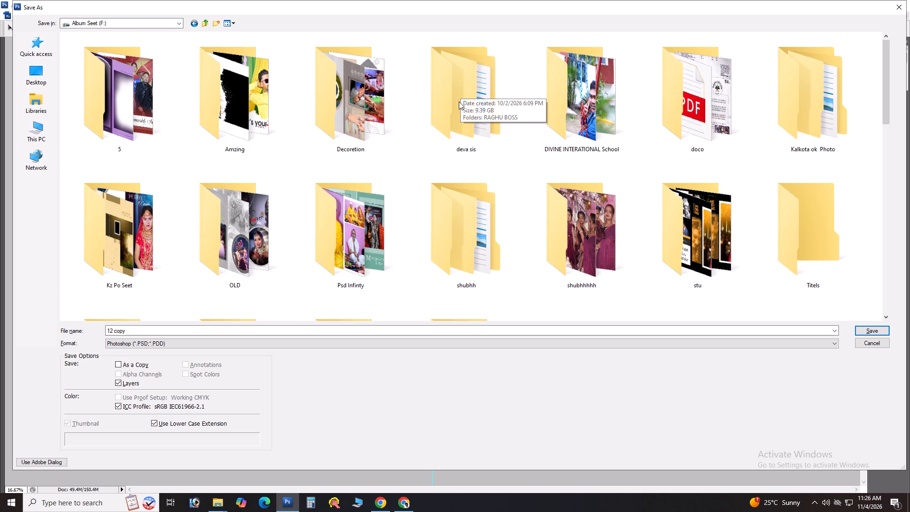
double_click(328, 205)
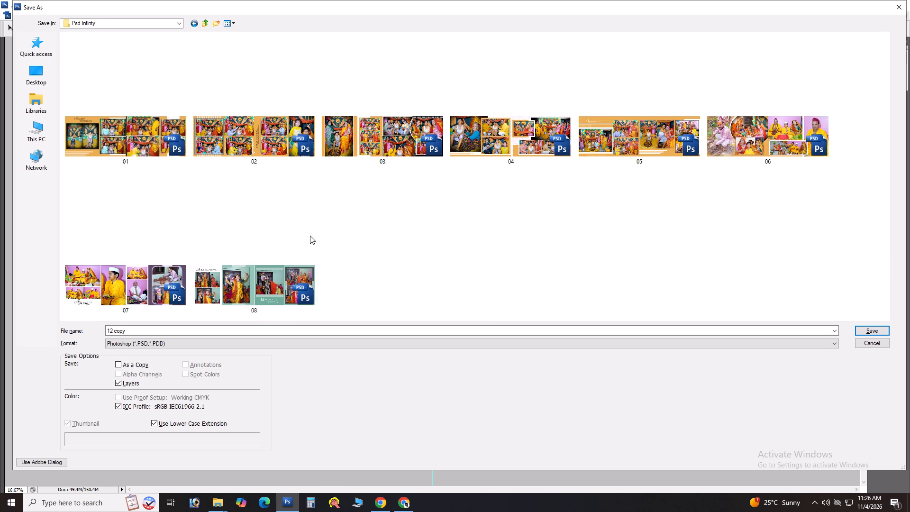
click(167, 329)
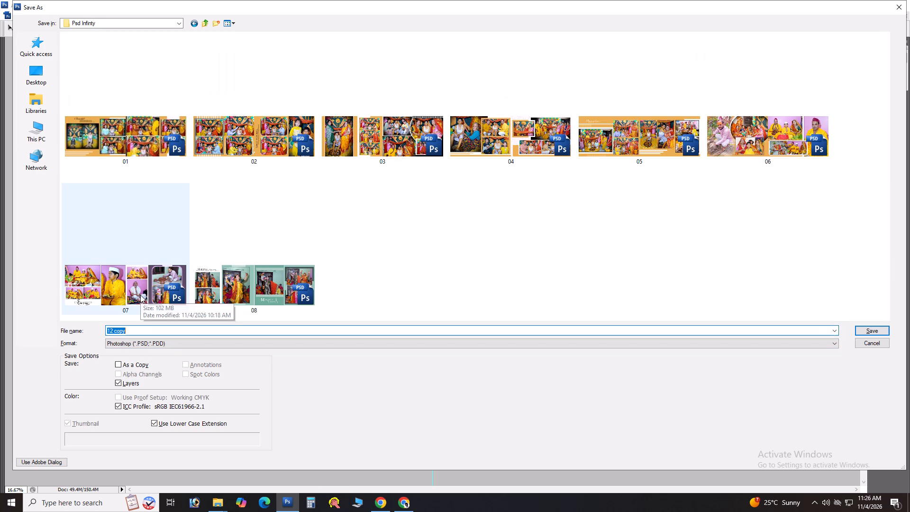
text(09)
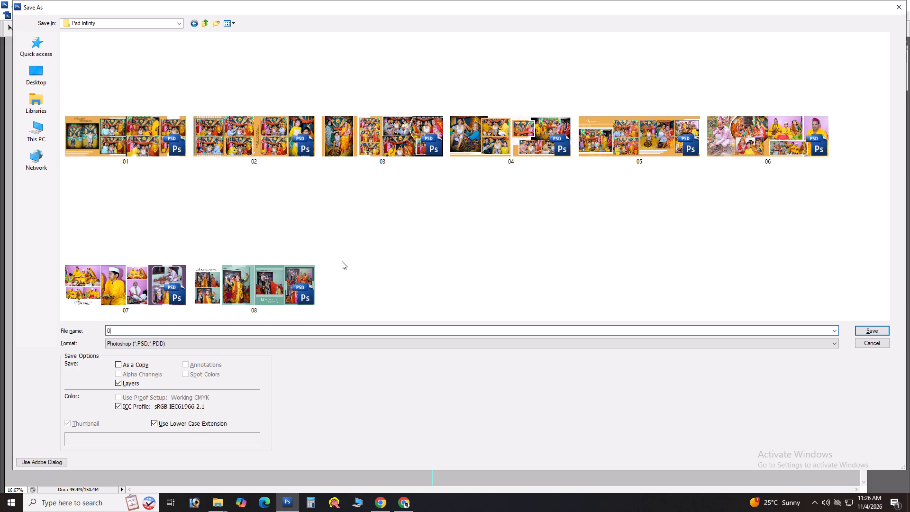
key(Return)
key(Return)
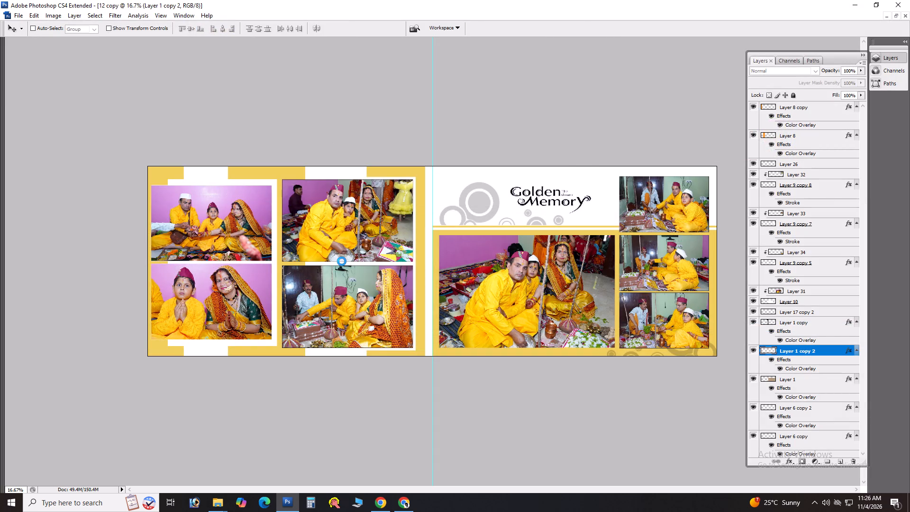
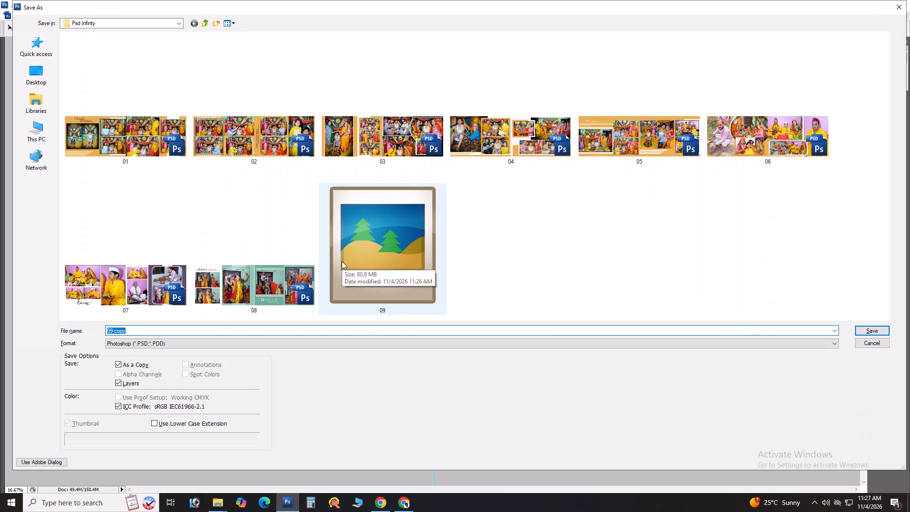
Cancel the extra save of album sheet 09 and close its duplicate document.
scroll(342, 261, down, 6)
key(Escape)
key(ctrl+w)
key(Tab)
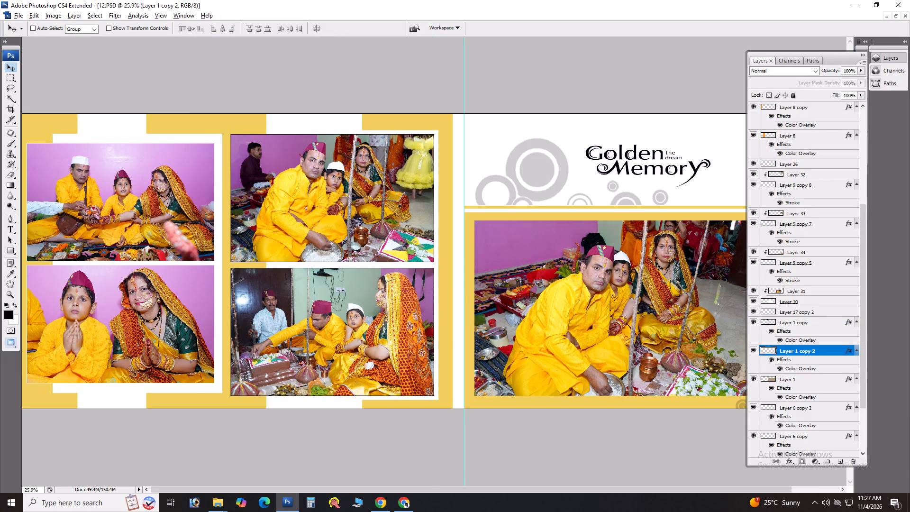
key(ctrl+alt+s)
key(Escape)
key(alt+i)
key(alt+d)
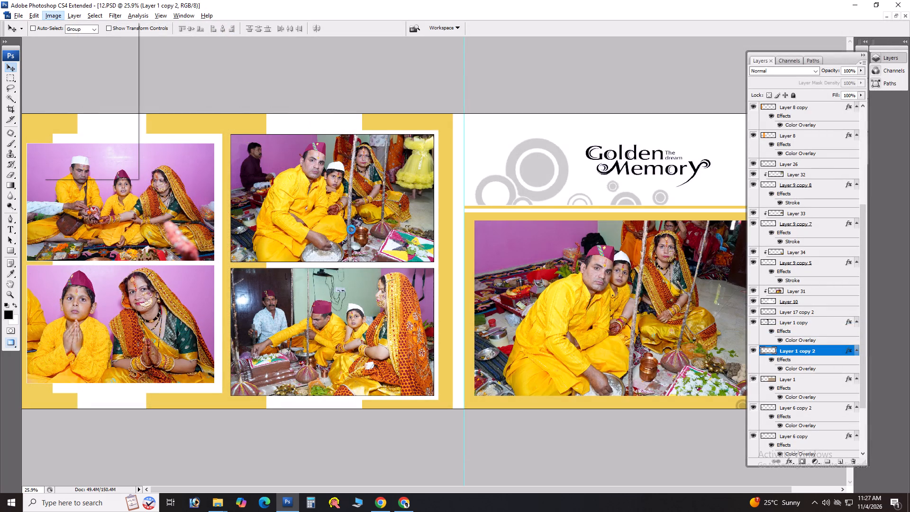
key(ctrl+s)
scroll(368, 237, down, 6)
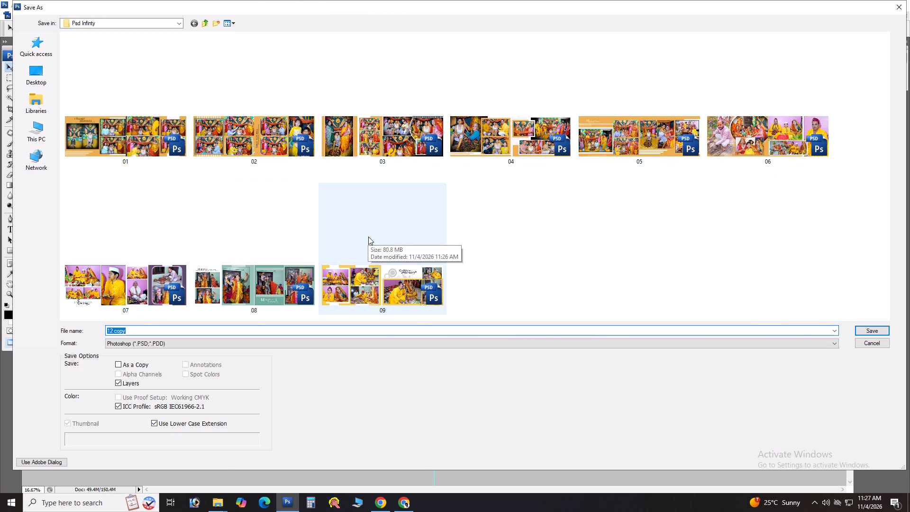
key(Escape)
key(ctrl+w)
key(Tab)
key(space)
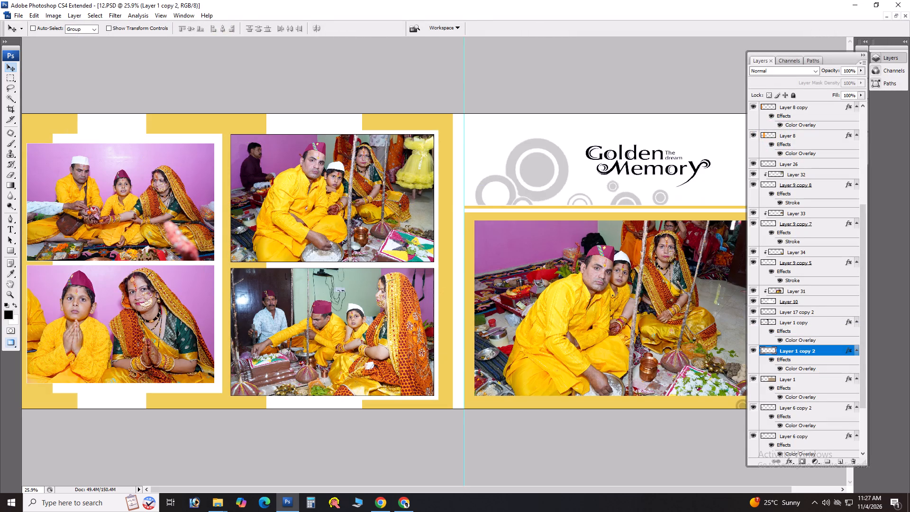
Close the original template sheet 12 without saving its changes.
key(ctrl+w)
key(Tab)
key(space)
Switch to photo folder 01 and move the used photo DSC08620 into the Done folder.
key(alt+Tab)
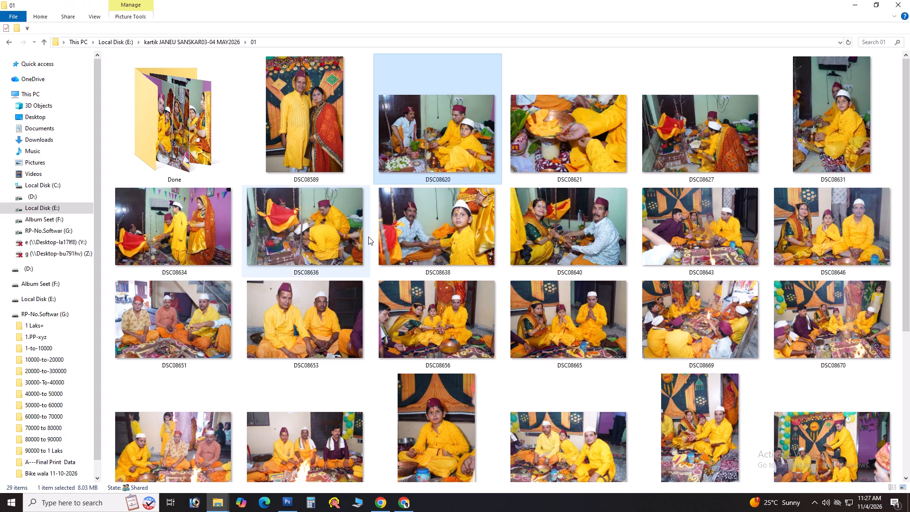
drag(450, 158, 193, 160)
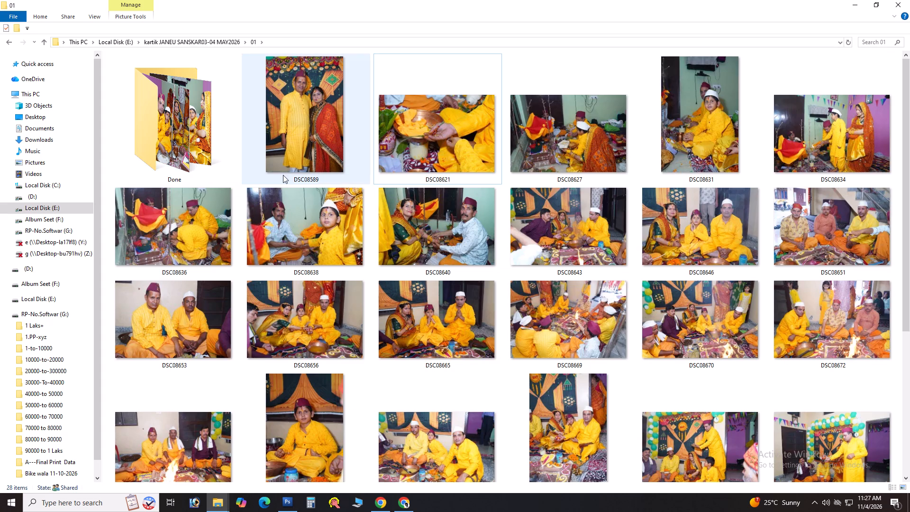
Look through the sheet templates in the Voll-----105-----12x36 New psd folder for a layout suited to the next photos.
click(427, 150)
key(alt+Tab)
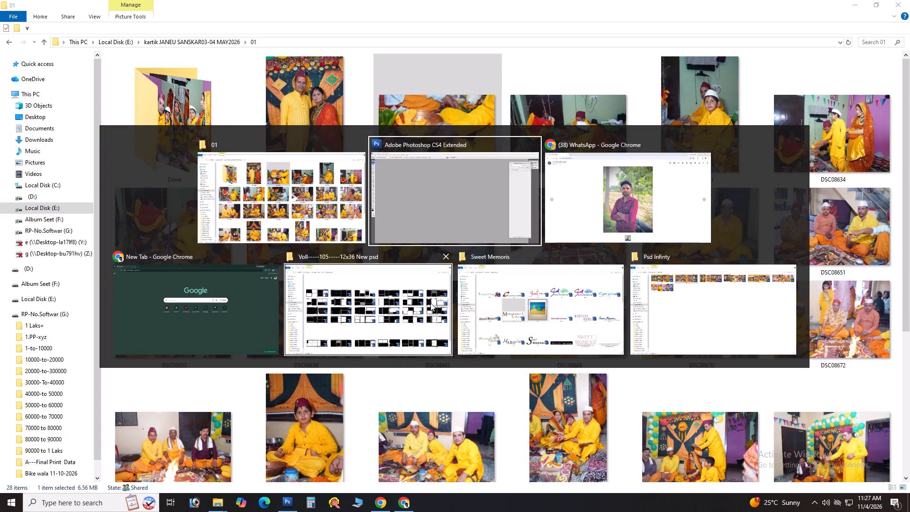
alt+click(380, 321)
click(422, 293)
drag(398, 301, 396, 311)
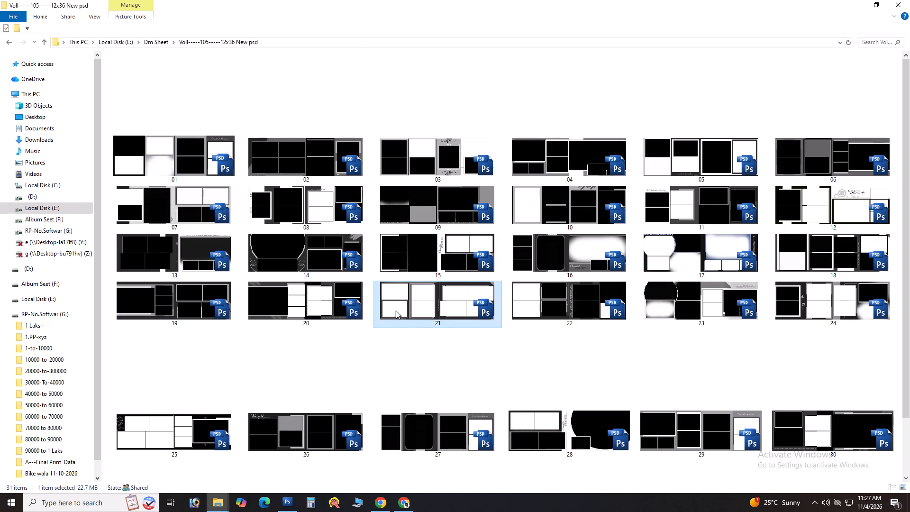
drag(396, 311, 416, 325)
click(308, 264)
click(302, 197)
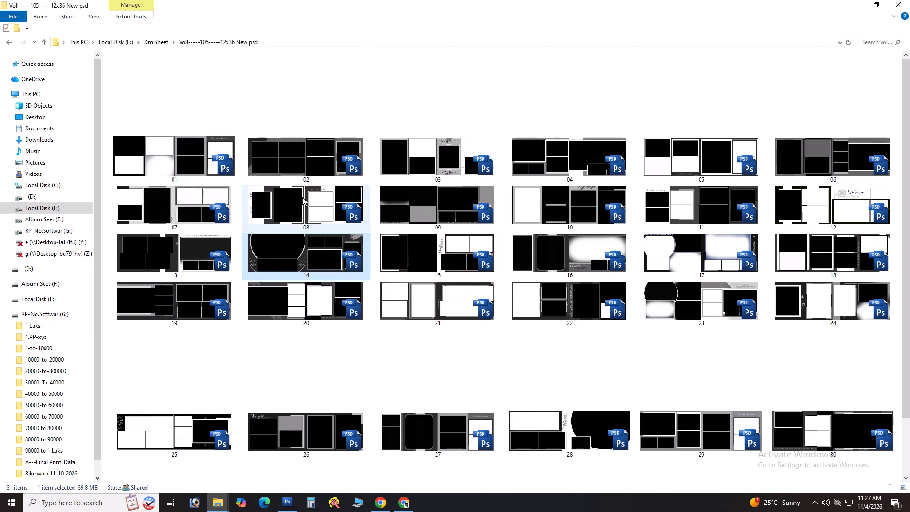
click(302, 174)
click(470, 170)
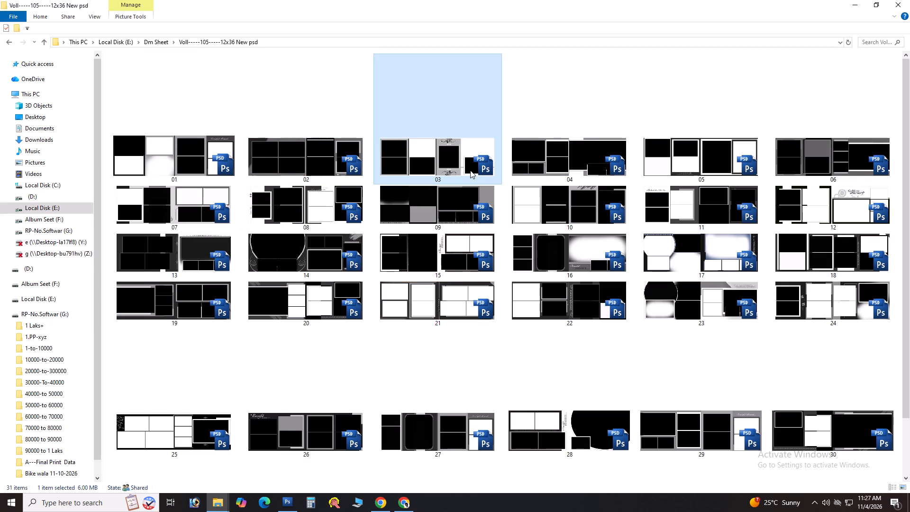
key(Tab)
click(806, 164)
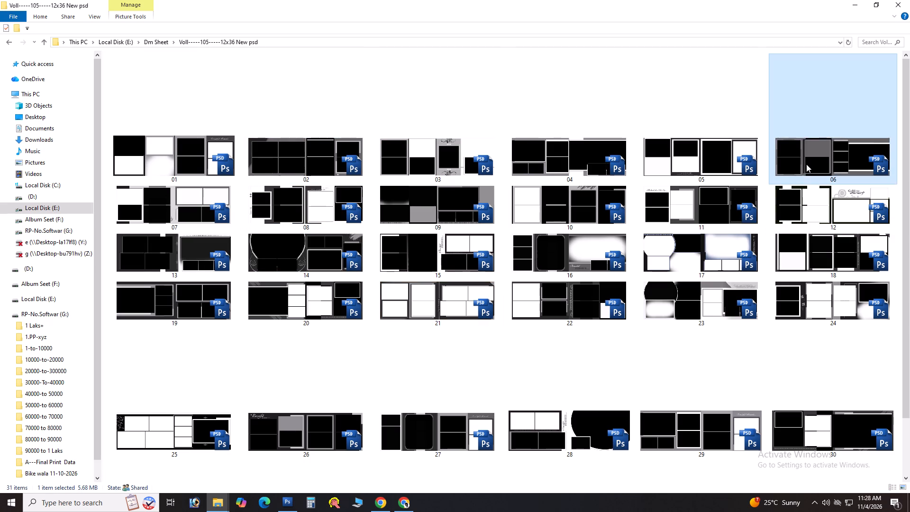
click(810, 223)
click(828, 278)
click(837, 326)
scroll(766, 329, down, 2)
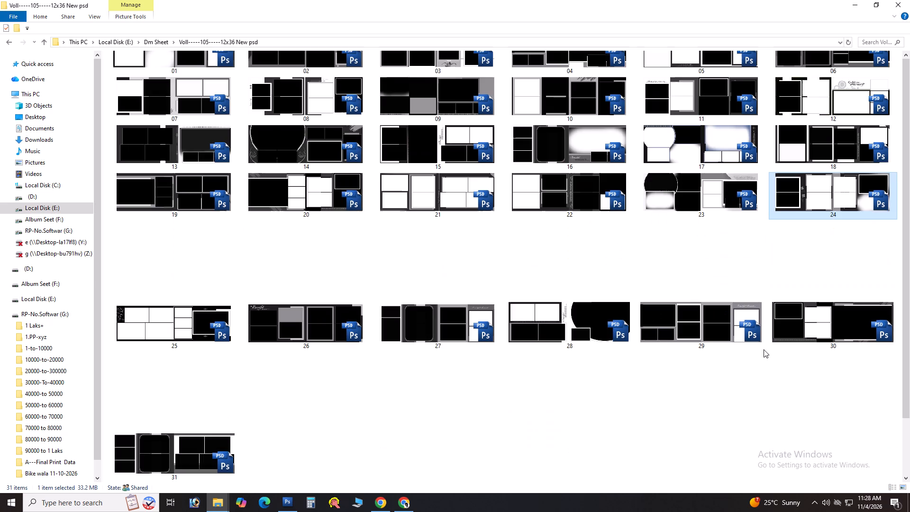
click(716, 332)
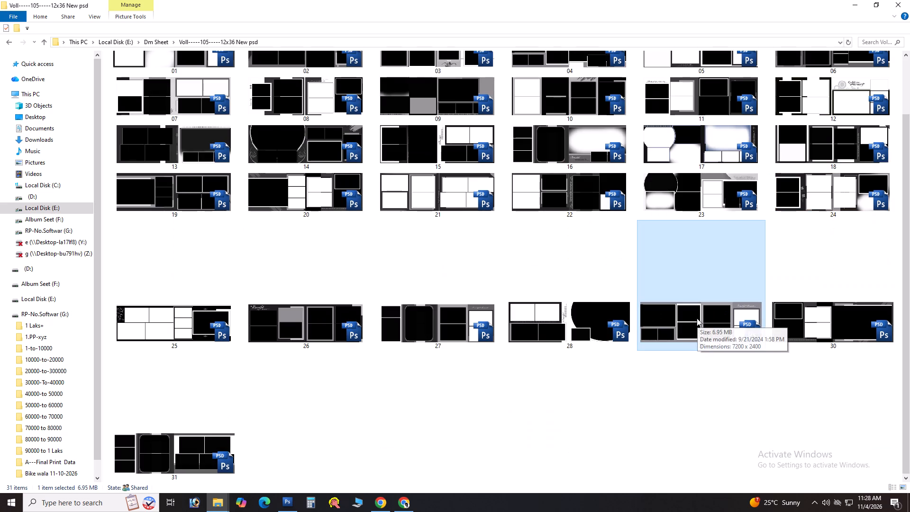
click(400, 318)
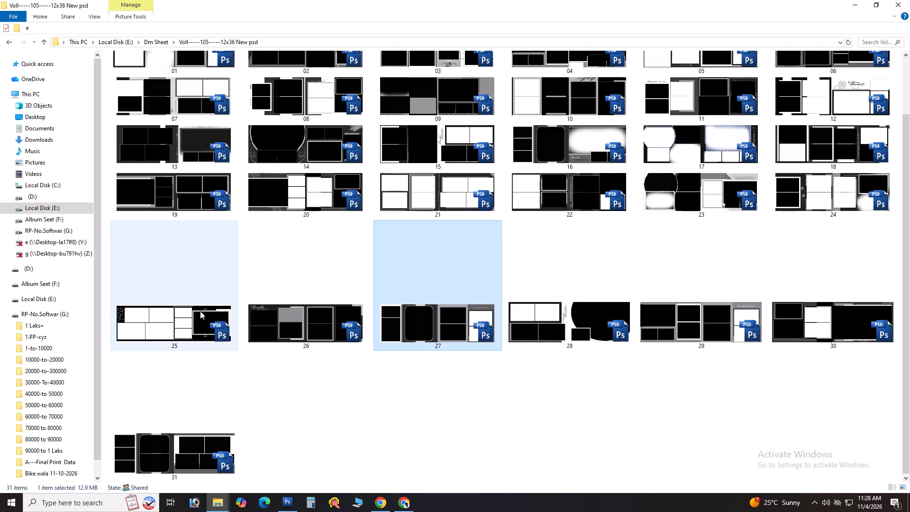
click(200, 311)
click(272, 311)
click(240, 301)
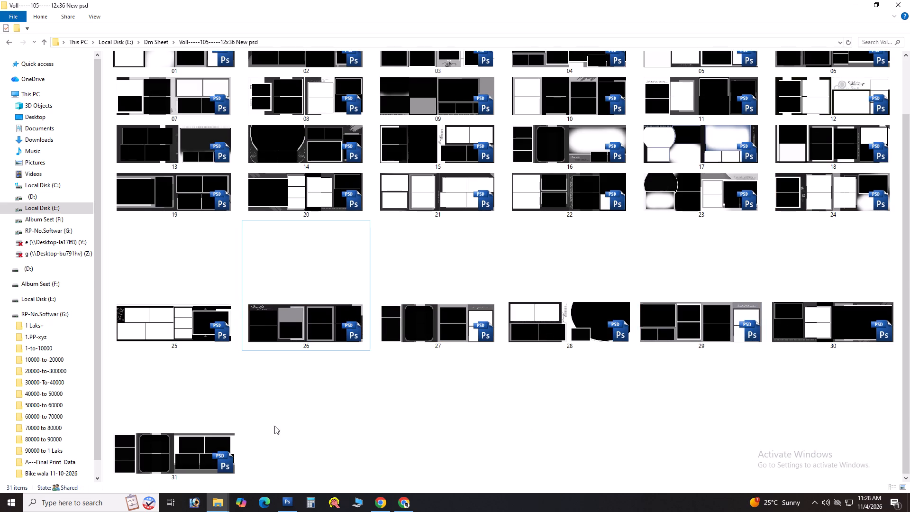
click(146, 442)
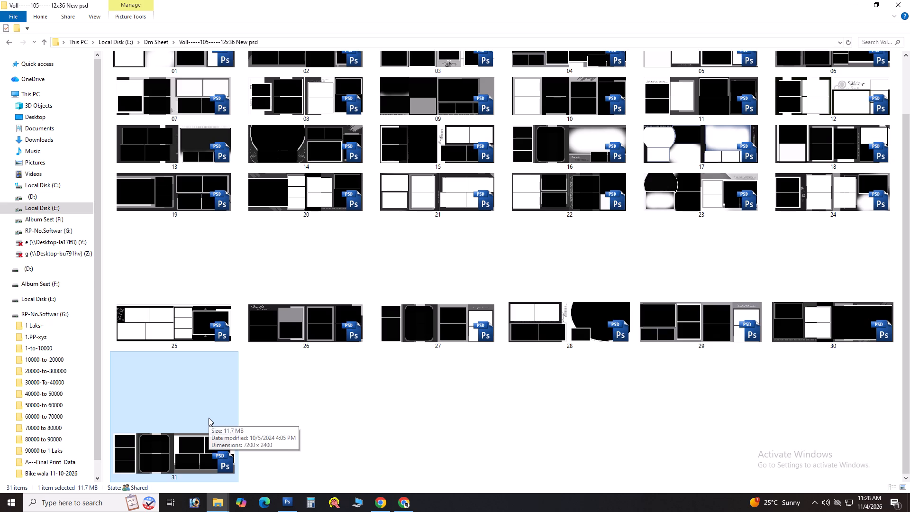
key(alt+Tab)
key(alt+Tab)
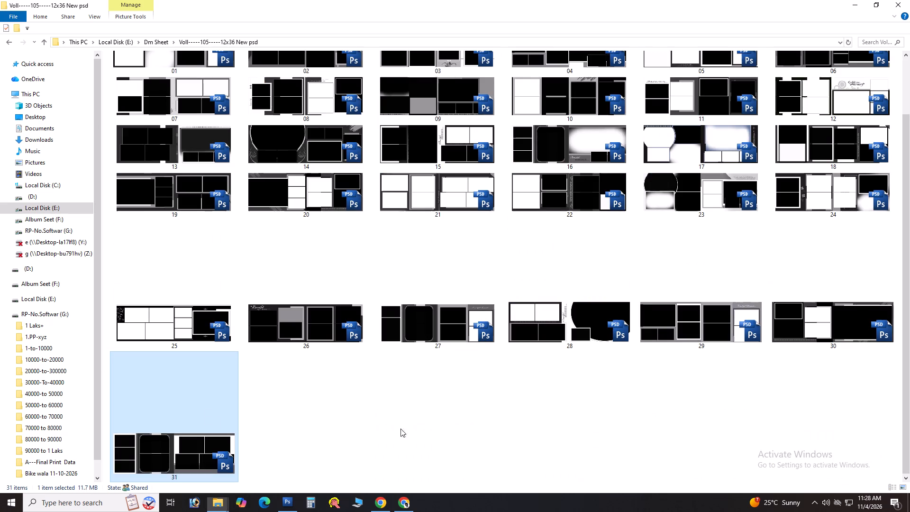
scroll(697, 370, up, 2)
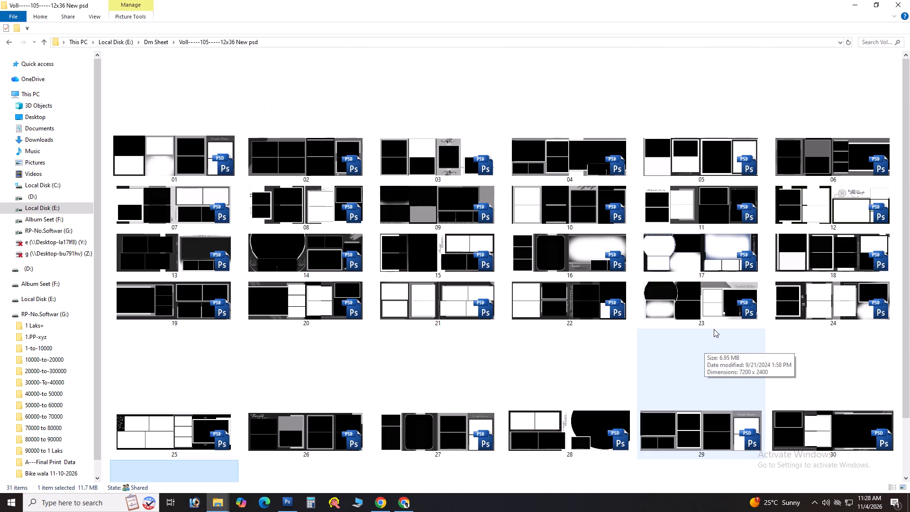
click(693, 264)
click(695, 209)
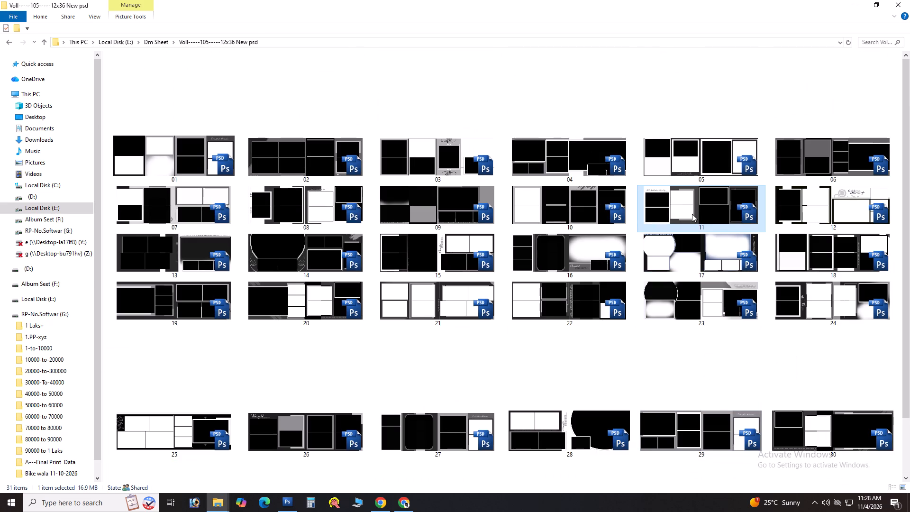
click(586, 146)
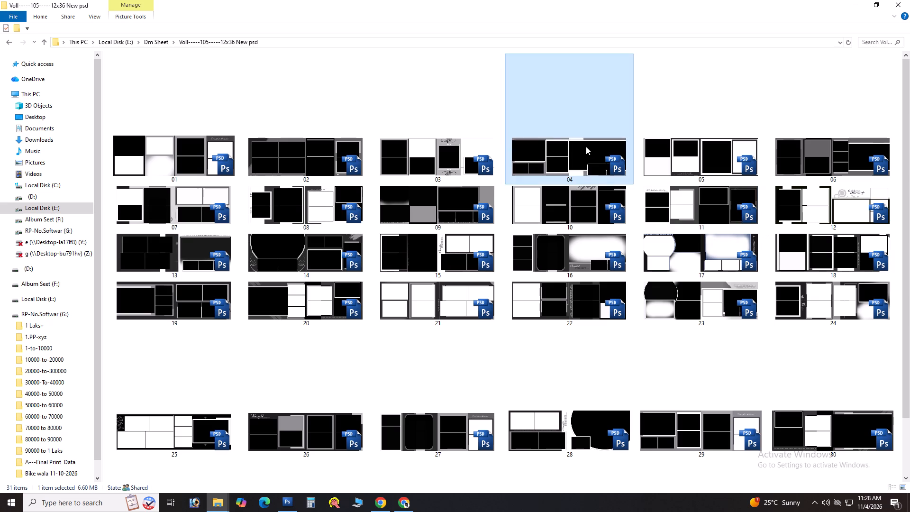
Open sheet template 03 from the Voll-----105-----12x36 New psd folder in Photoshop.
click(408, 142)
drag(420, 140, 419, 230)
key(alt+Tab)
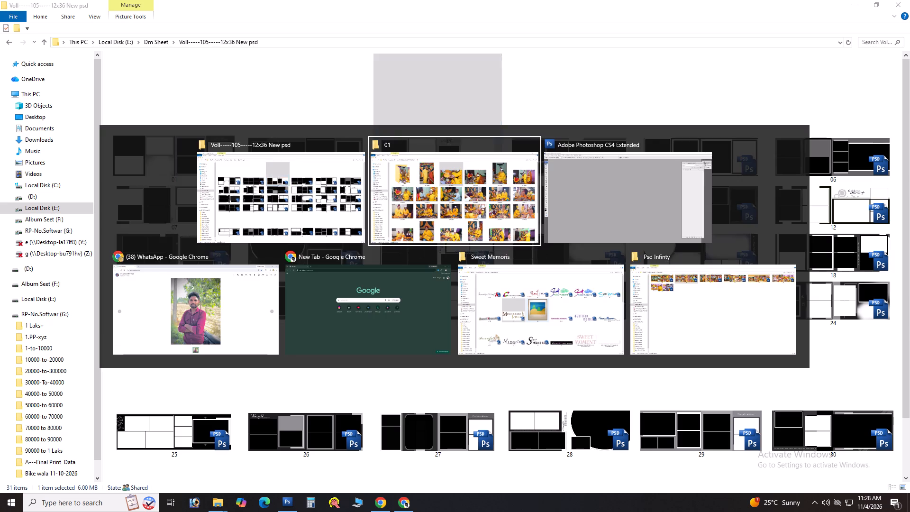
drag(419, 230, 281, 161)
key(alt+Tab)
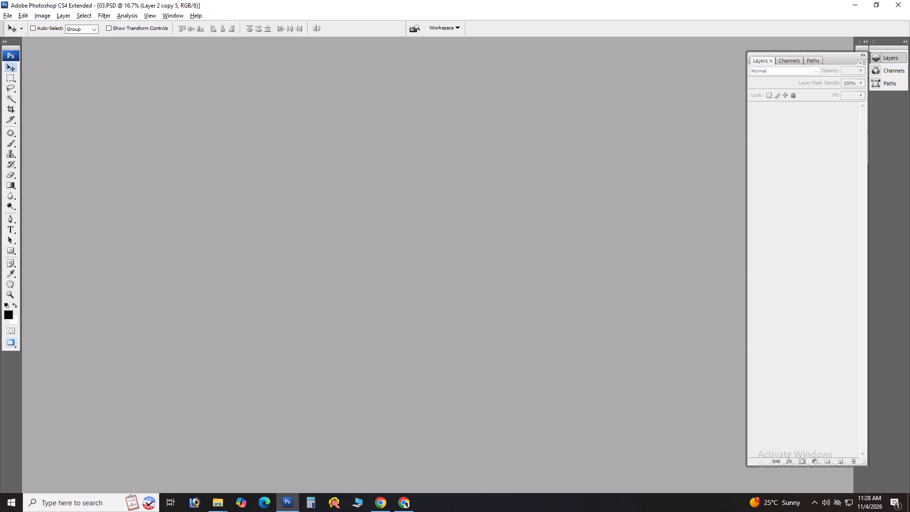
Delete Layer 10, the black photo block at the bottom of the left page's white column.
key(v)
key(v)
right_click(347, 276)
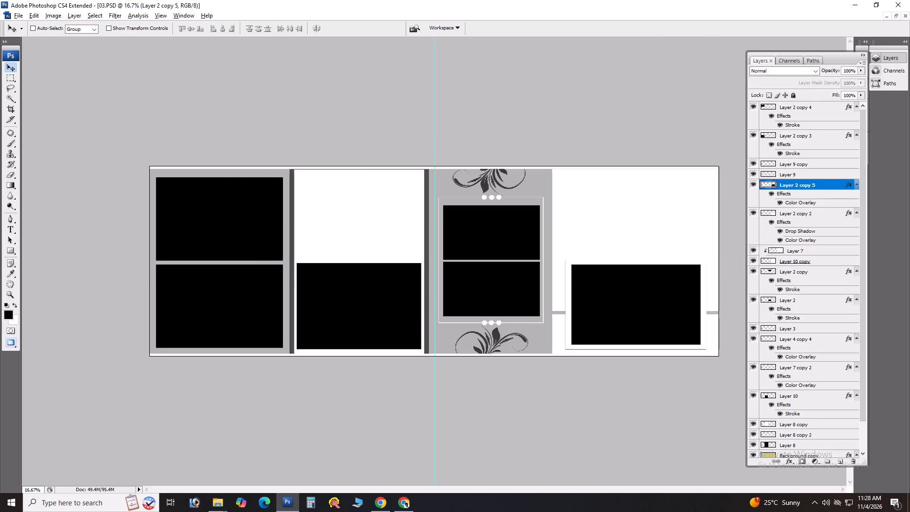
click(359, 281)
key(Delete)
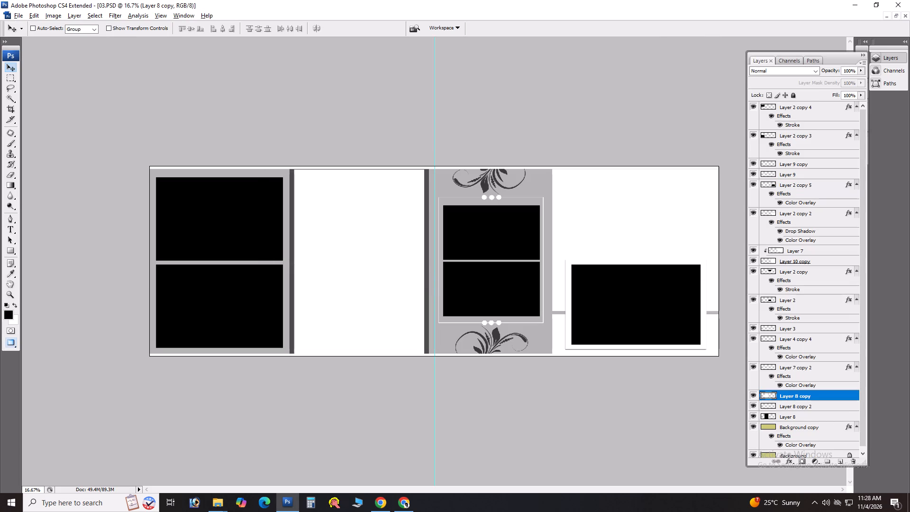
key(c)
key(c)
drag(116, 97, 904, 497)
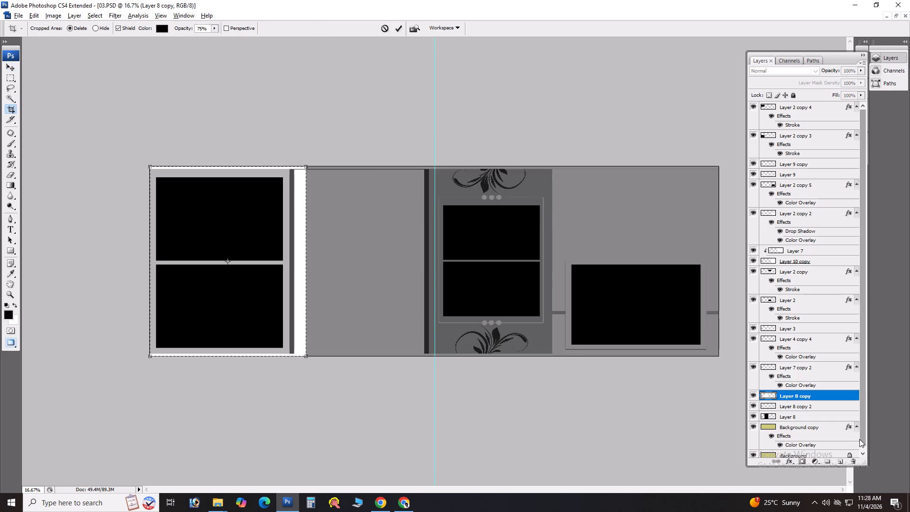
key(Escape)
Crop template 03 to its left page only, at 18 in by 12 in and 200 pixels/inch.
key(Return)
text(18)
key(Tab)
text(12)
key(Tab)
key(Return)
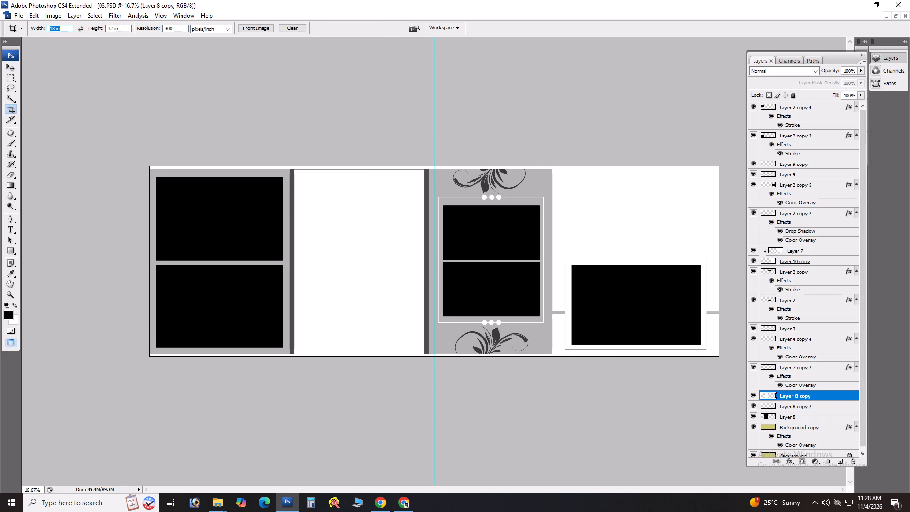
key(Tab)
key(Tab)
text(200)
key(Return)
click(54, 84)
drag(97, 114, 909, 479)
key(Return)
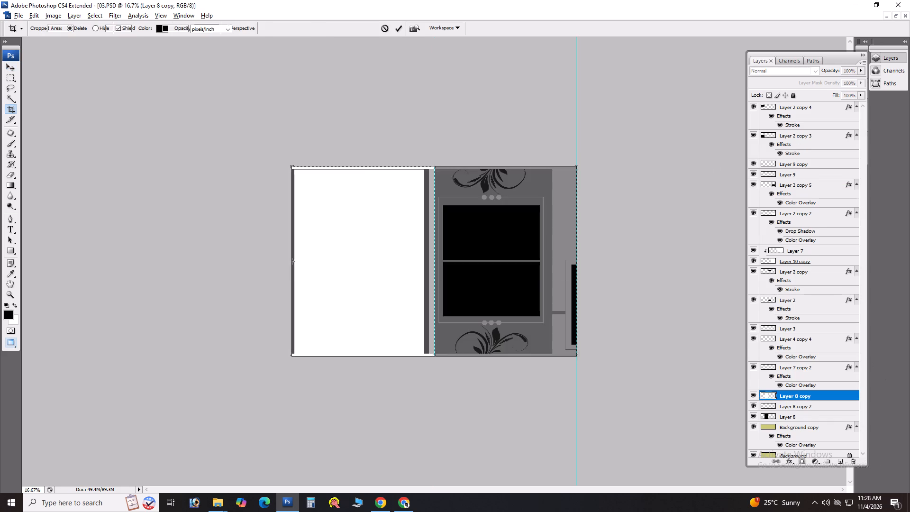
Open the ceremony photo DSC08621 from folder 01 in Photoshop.
key(ctrl+0)
key(ctrl+0)
key(ctrl+minus)
key(ctrl+minus)
key(alt+Tab)
key(alt+Tab)
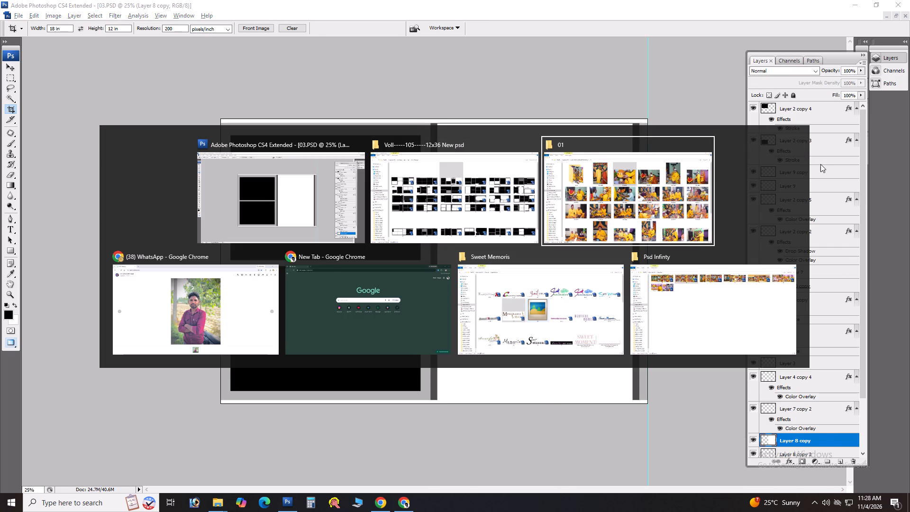
drag(432, 122, 183, 240)
key(alt+Tab)
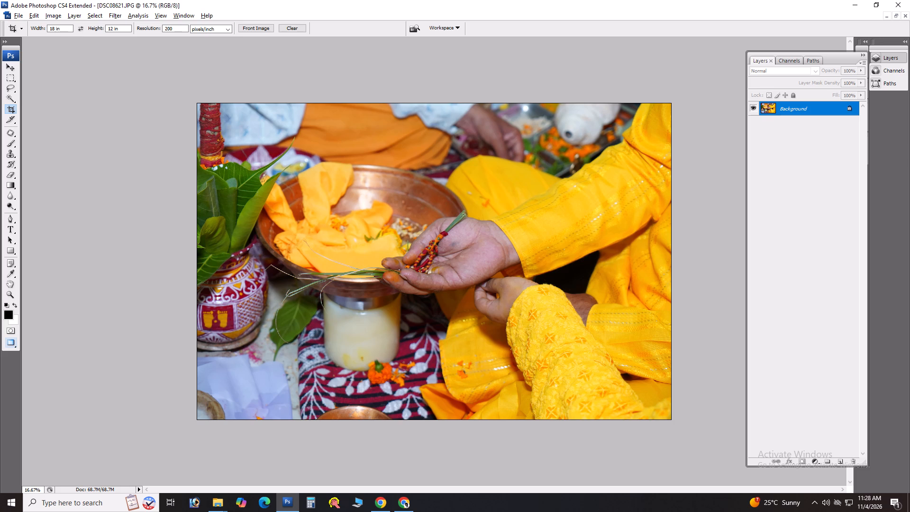
Run the recorded retouch action on photo DSC08621 and cut the whole image, closing the photo without saving.
key(F6)
key(ctrl+d)
key(ctrl+a)
key(ctrl+x)
key(ctrl+w)
key(Tab)
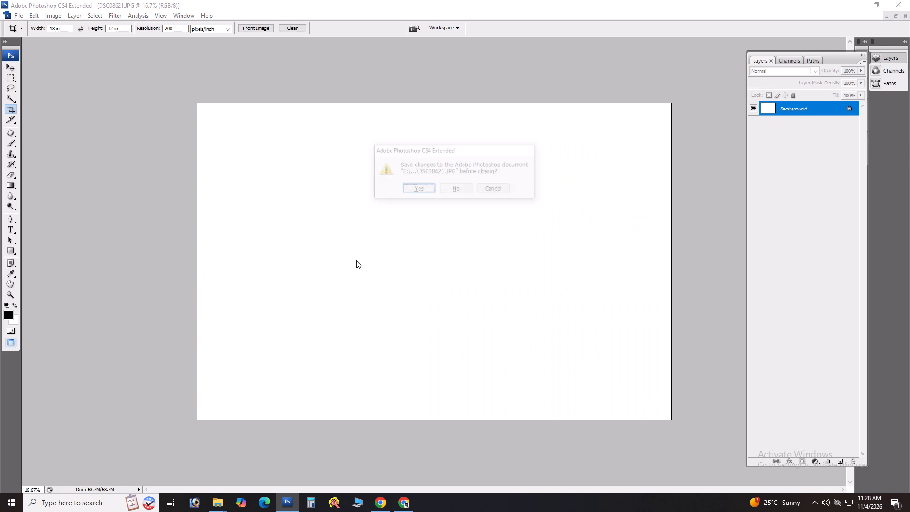
key(space)
Paste the cut photo above Layer 2 copy 4, the upper black photo block, and clip it to that block.
key(v)
right_click(357, 234)
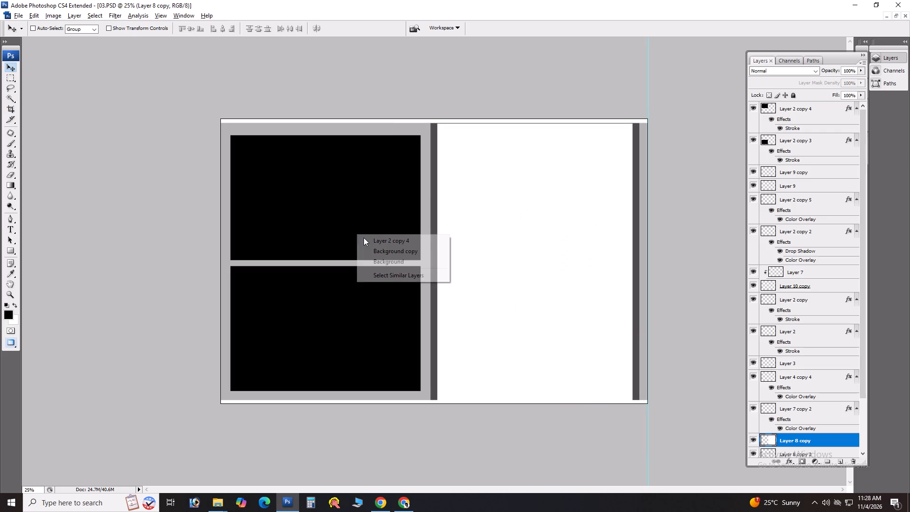
click(374, 240)
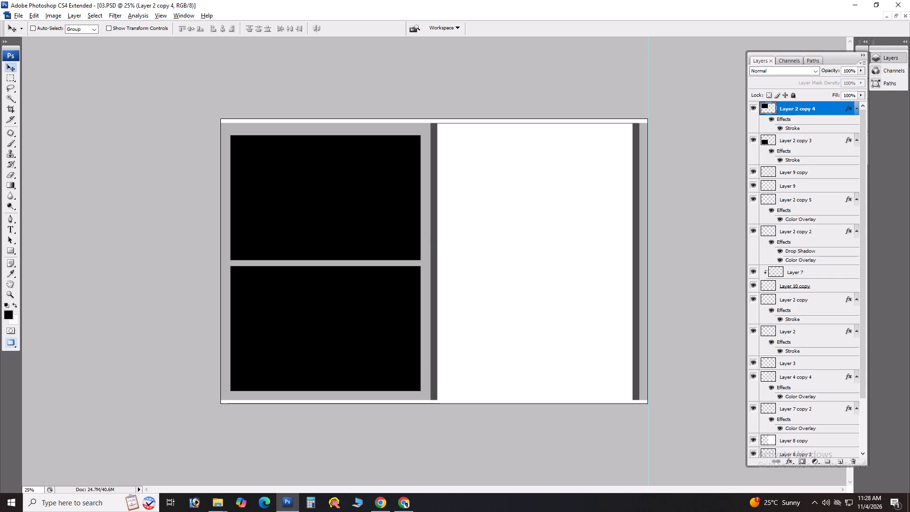
right_click(355, 205)
click(377, 211)
right_click(349, 207)
click(364, 215)
key(ctrl+v)
key(ctrl+alt+g)
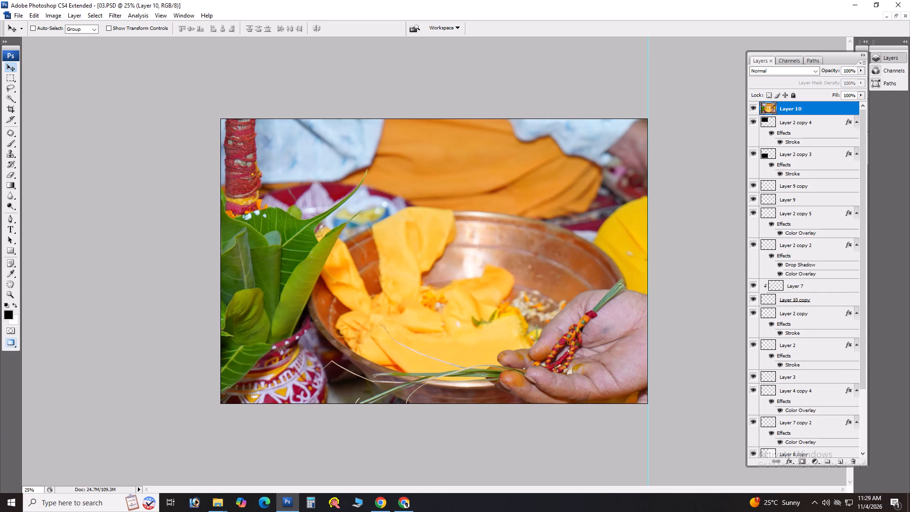
key(ctrl+g)
Scale the pasted photo down proportionally and position it to fill the upper photo block, nudging it slightly up and left.
key(ctrl+t)
drag(419, 213, 308, 189)
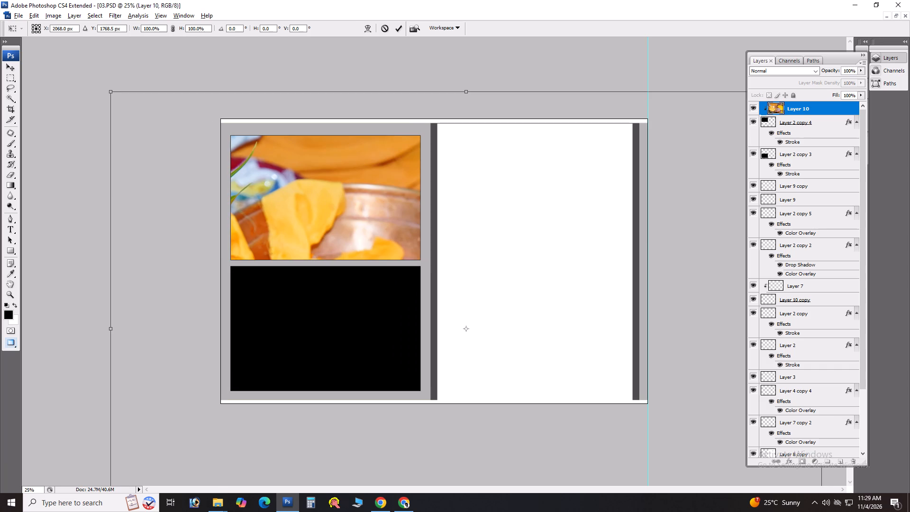
alt+shift+drag(108, 89, 338, 261)
drag(455, 314, 315, 200)
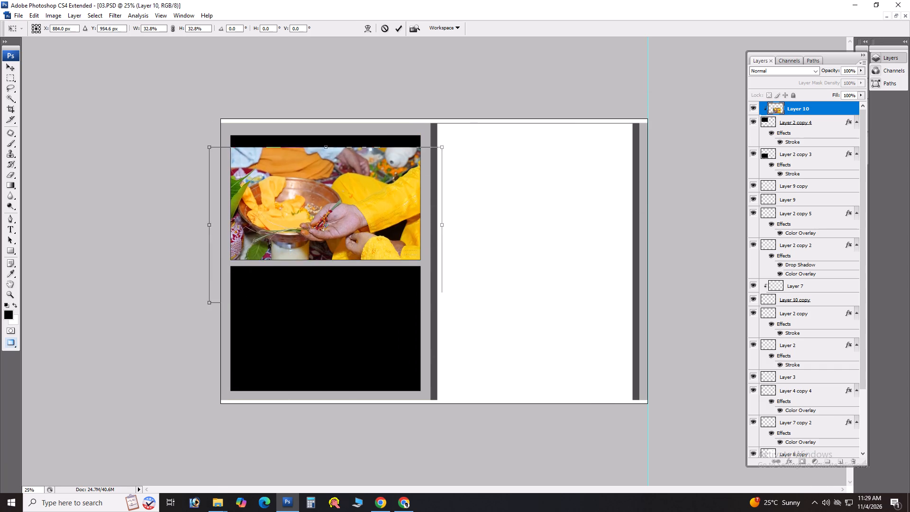
drag(315, 200, 310, 182)
alt+shift+drag(438, 119, 427, 124)
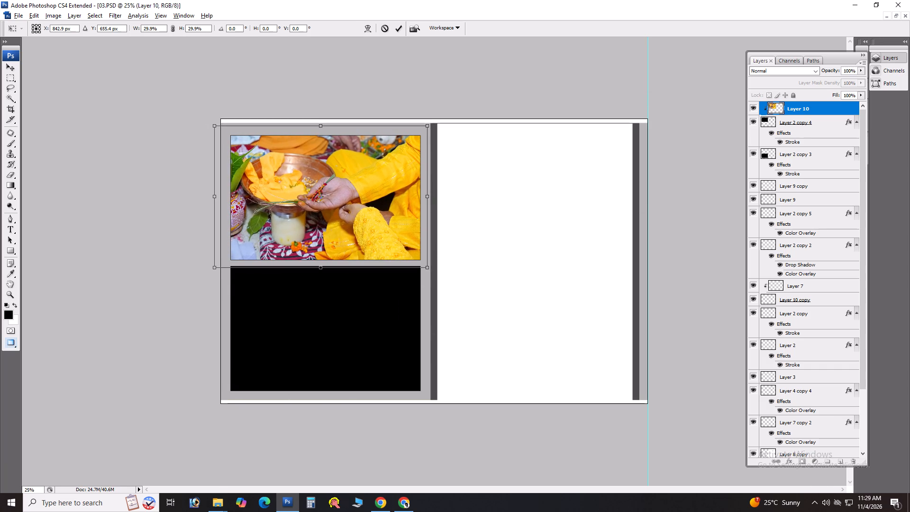
alt+shift+drag(427, 124, 424, 127)
key(Return)
key(ctrl+Up)
key(ctrl+Left)
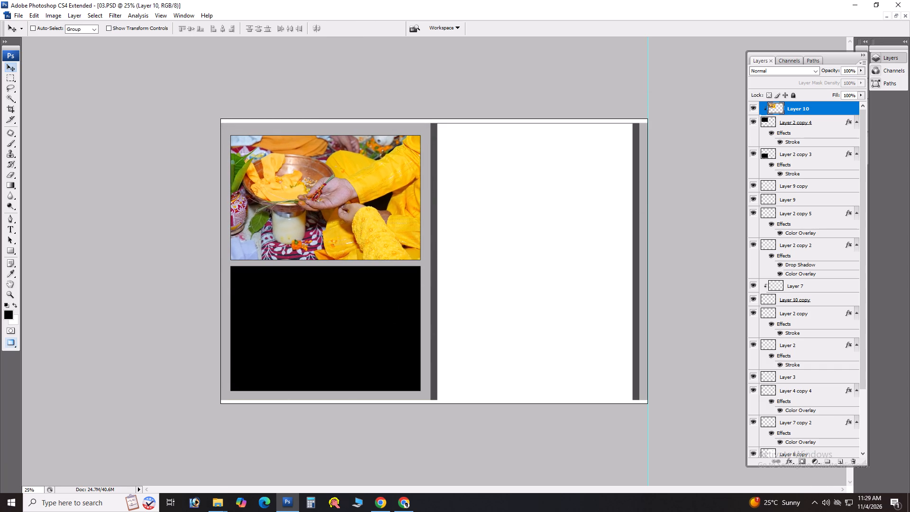
Review the finished album sheets 01 to 09 in the Psd Infinty folder on the Album Seet (F:) drive.
key(alt+Tab)
key(alt+Tab)
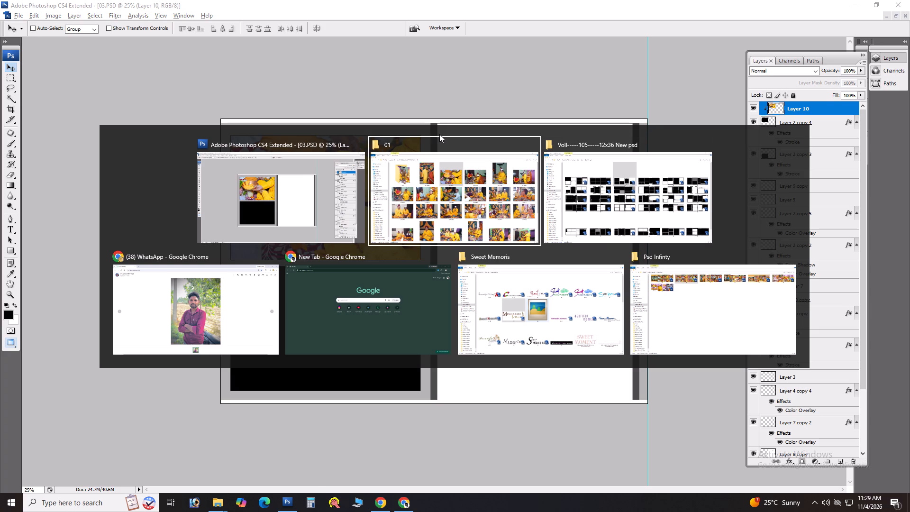
key(alt+shift+Tab)
key(super+d)
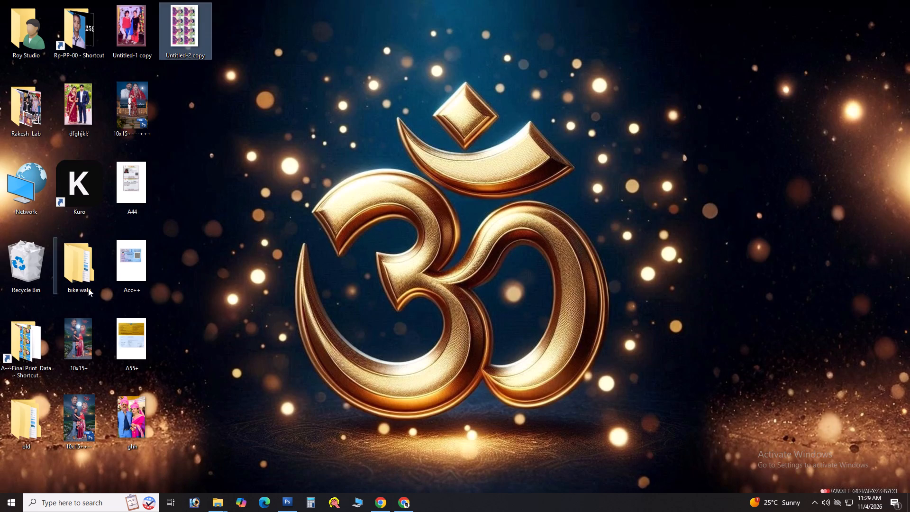
click(354, 502)
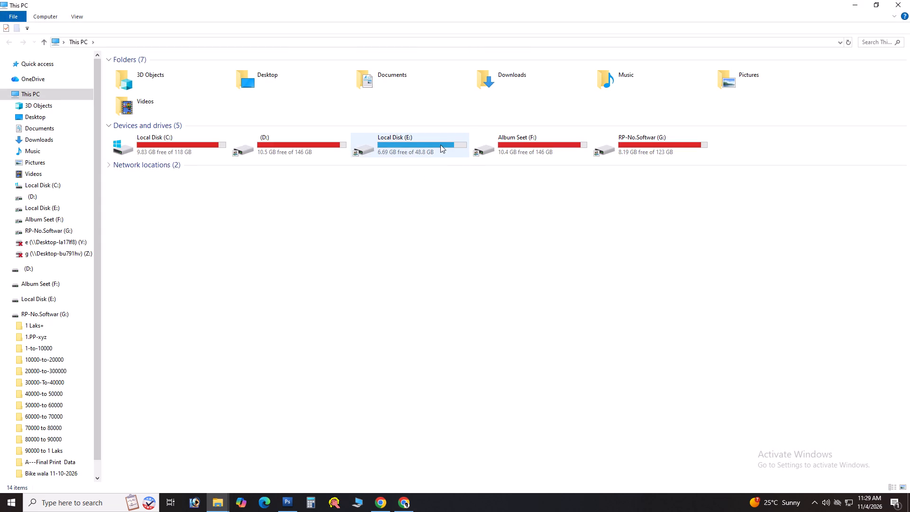
double_click(429, 144)
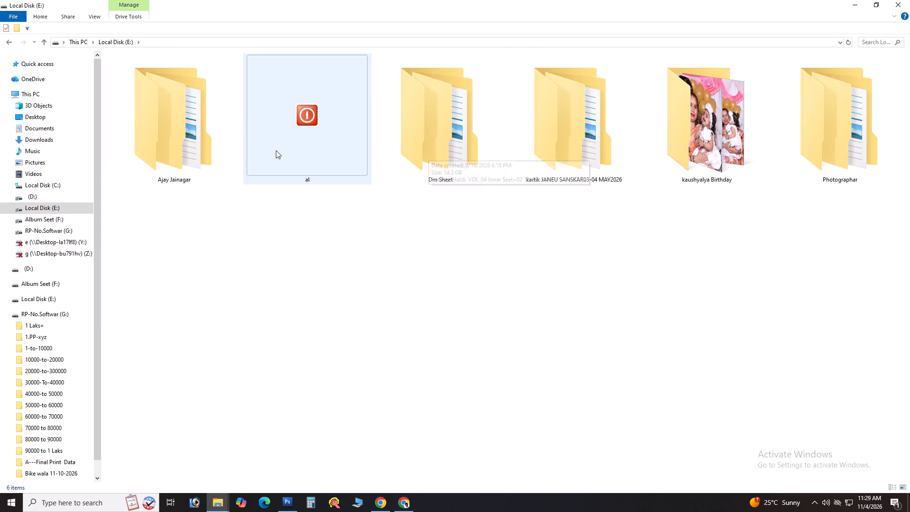
key(BackSpace)
double_click(537, 144)
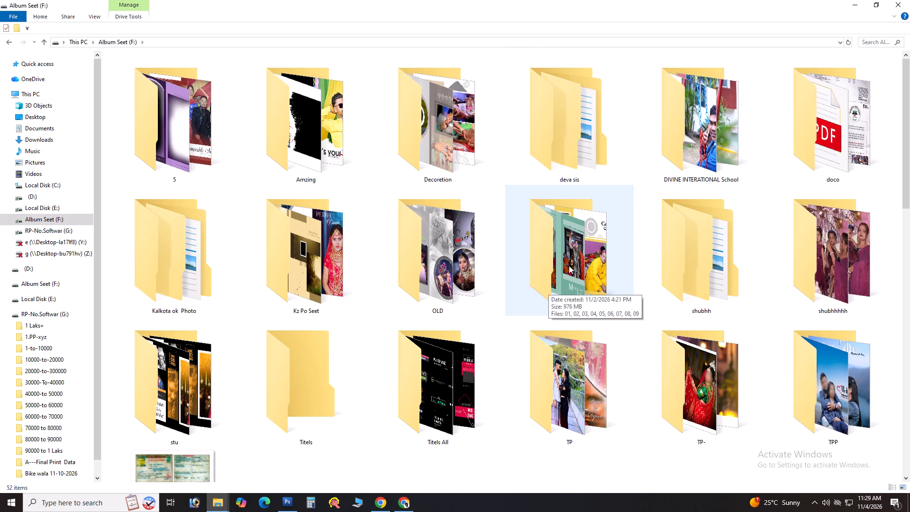
double_click(569, 265)
click(154, 149)
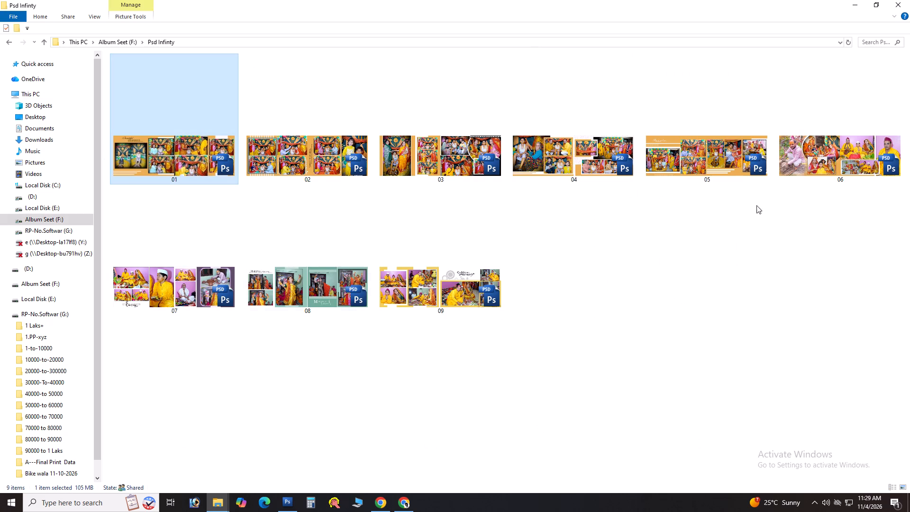
ctrl+shift+click(857, 171)
click(199, 277)
ctrl+shift+click(464, 287)
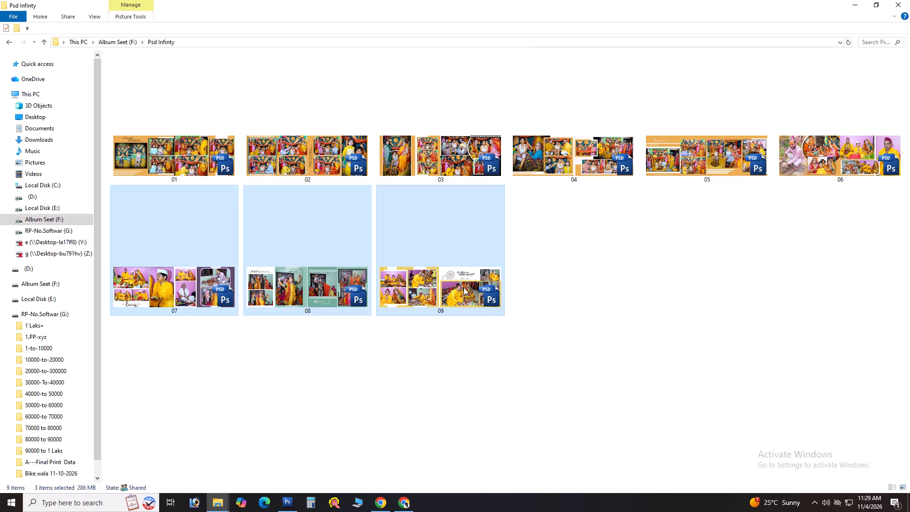
click(397, 364)
click(408, 361)
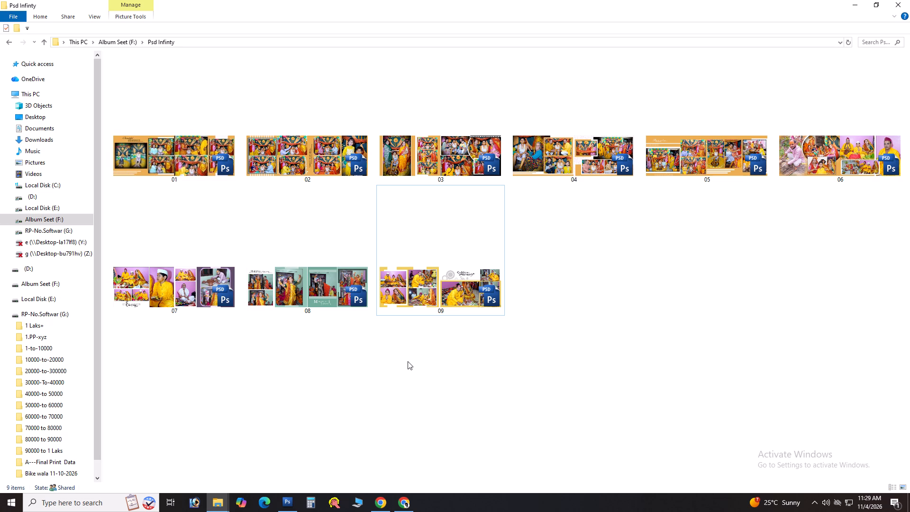
Switch to photo folder 01 and select DSC08589 through DSC08712 to check how many photos are left to place.
key(alt+Tab)
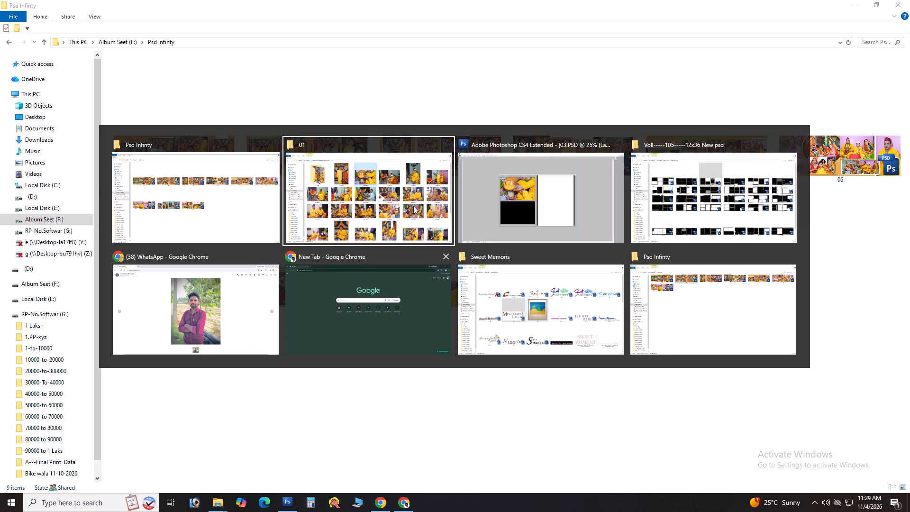
alt+click(501, 194)
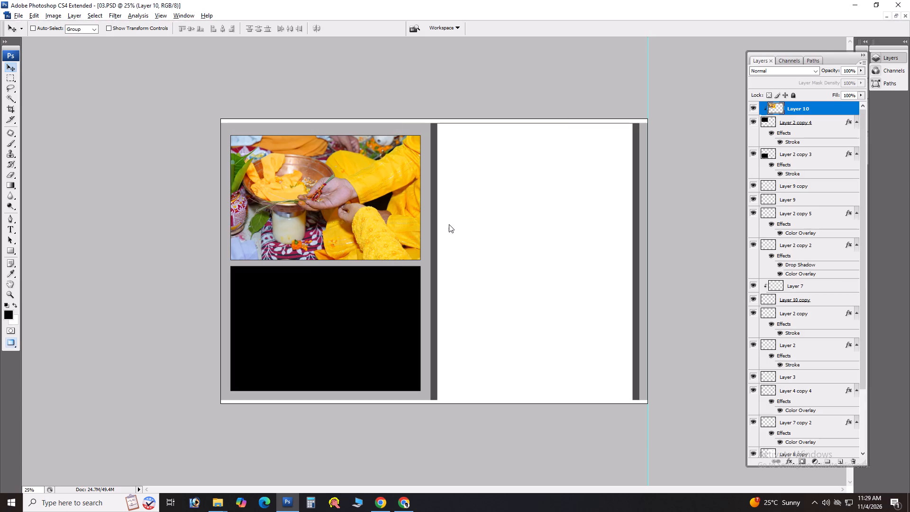
key(alt+Tab)
alt+click(546, 249)
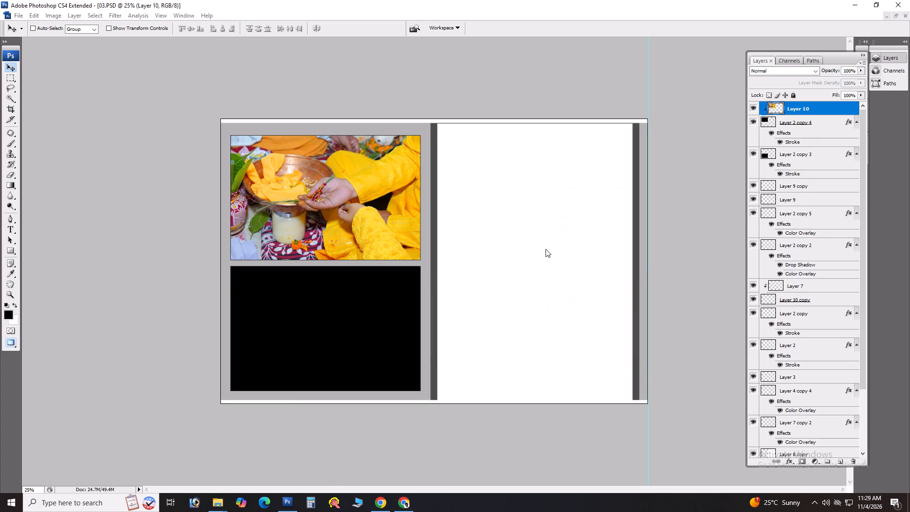
key(alt+Tab)
alt+click(530, 193)
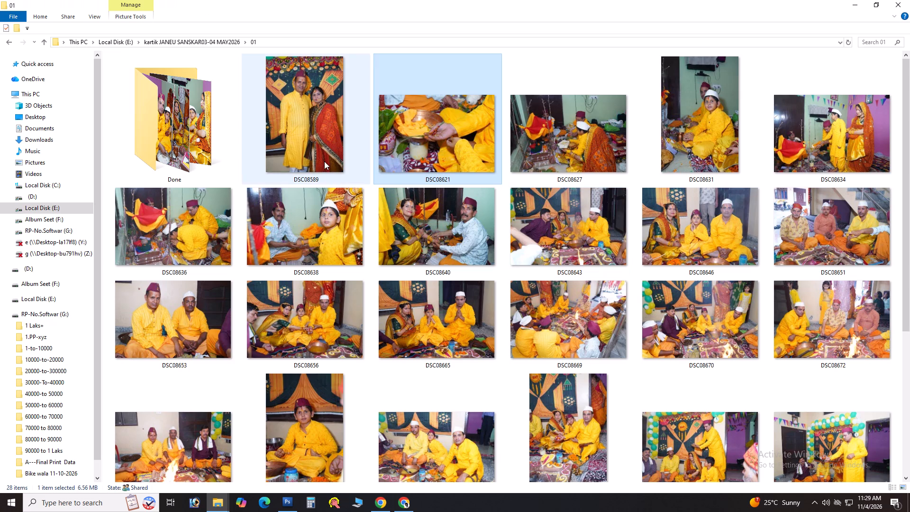
click(324, 161)
scroll(324, 161, down, 13)
ctrl+shift+click(616, 413)
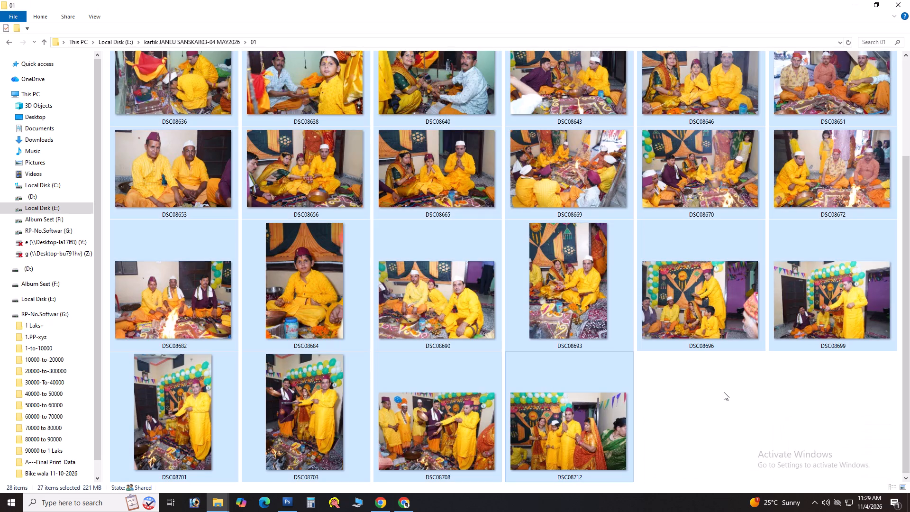
click(724, 392)
Examine subfolders 01, 02 and 03 of folder 2, selecting DSC00001 through DSC00077 in 02 to check the photo count.
key(BackSpace)
double_click(330, 129)
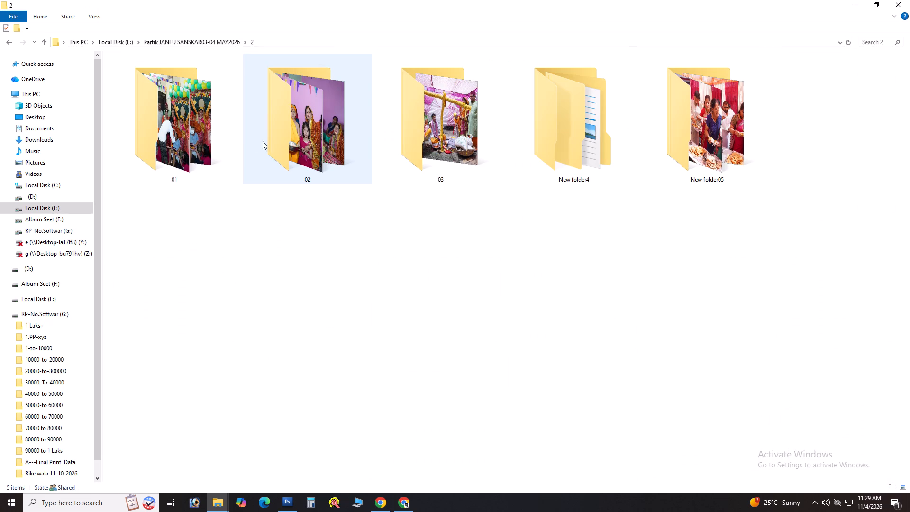
double_click(186, 111)
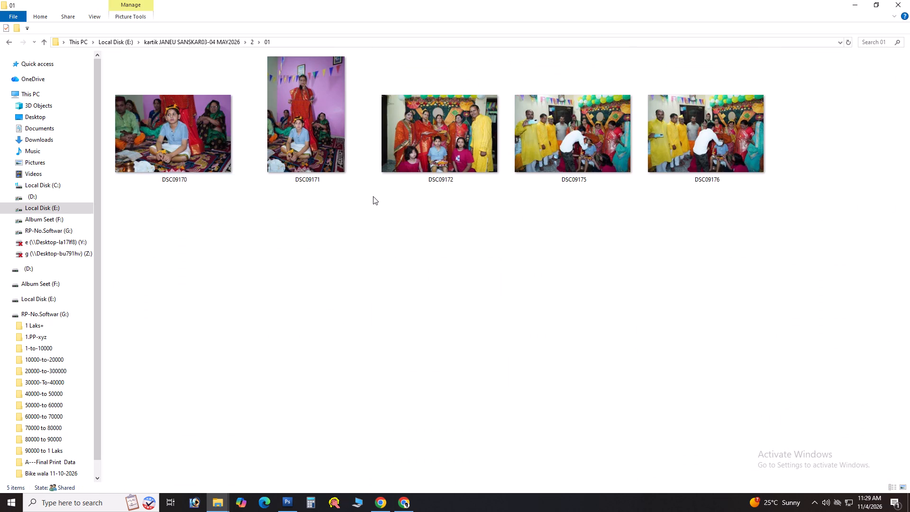
click(369, 219)
key(BackSpace)
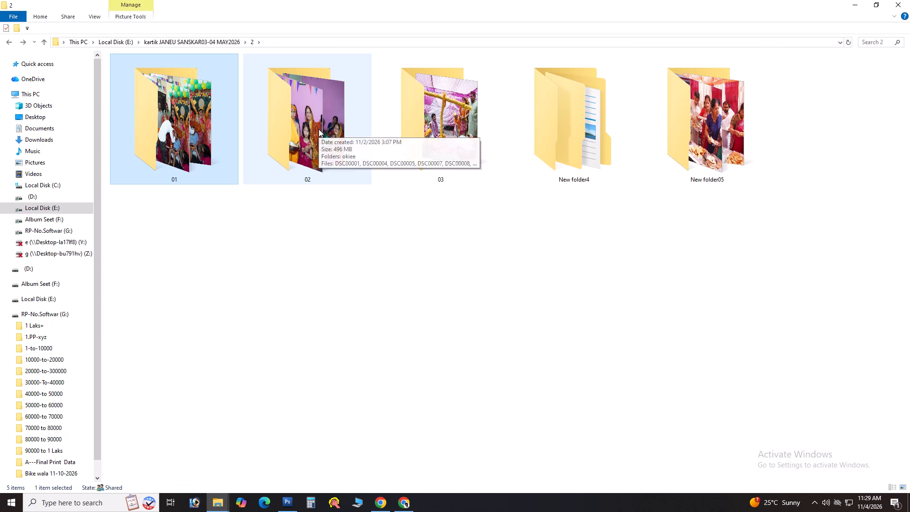
double_click(318, 129)
click(183, 88)
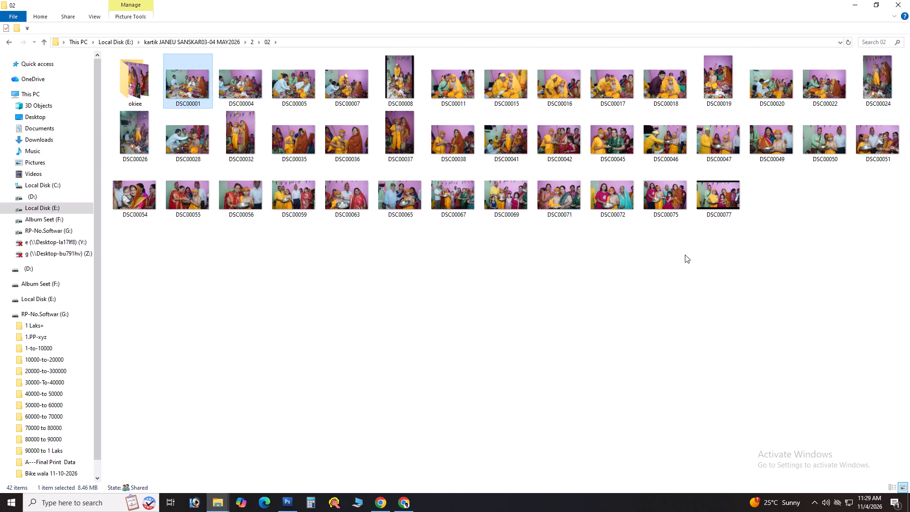
ctrl+shift+click(722, 202)
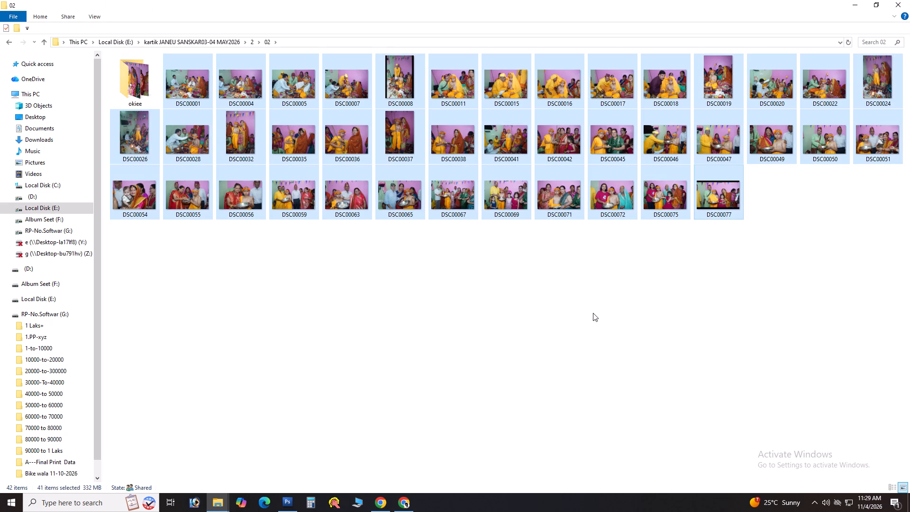
click(593, 313)
key(BackSpace)
double_click(417, 125)
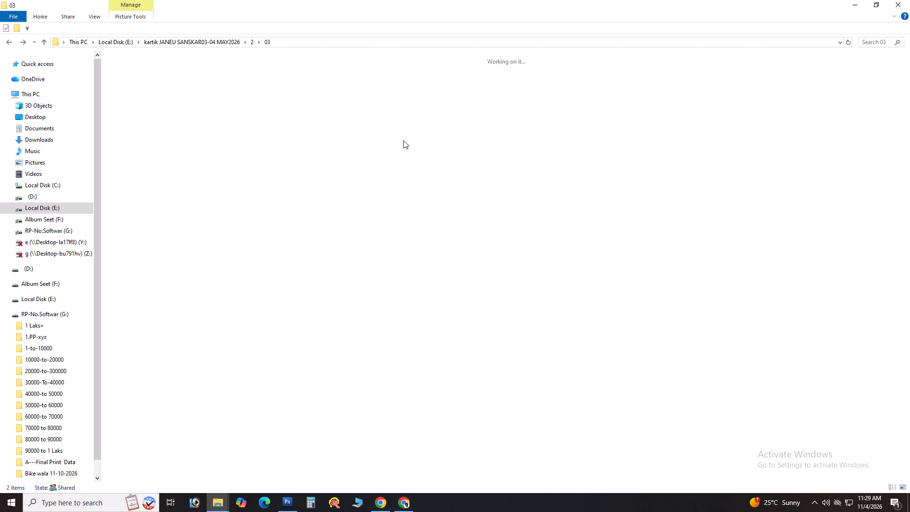
click(355, 222)
key(BackSpace)
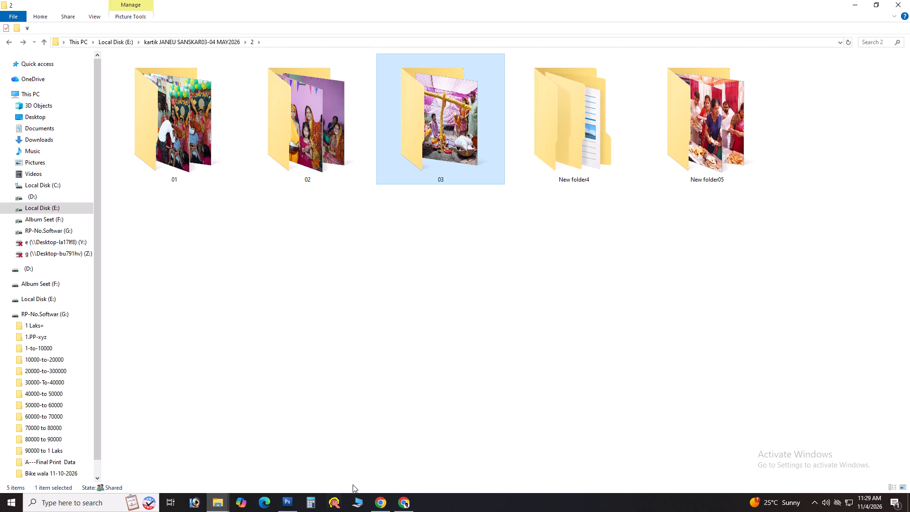
In Calculator, add 32 and 41 and divide the sum by 10 to estimate the sheets needed.
click(306, 496)
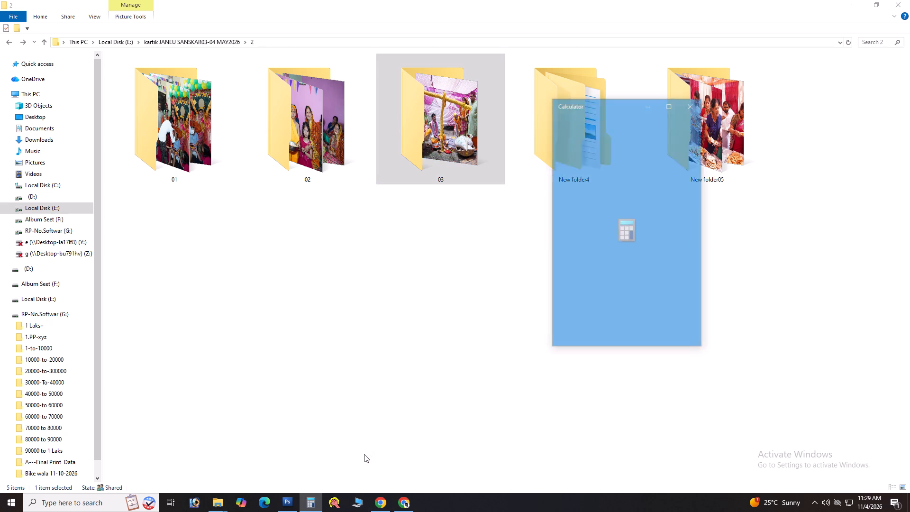
text(32)
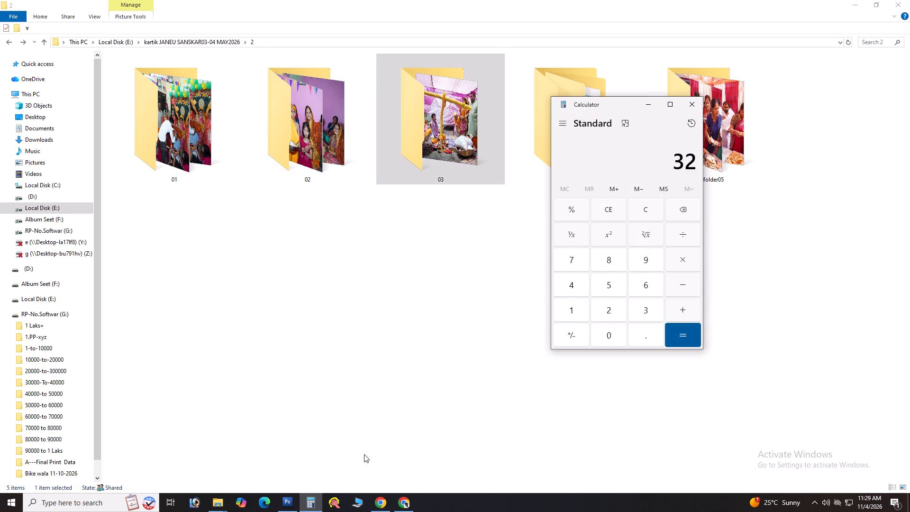
key(slash)
text(++++41)
key(Return)
key(slash)
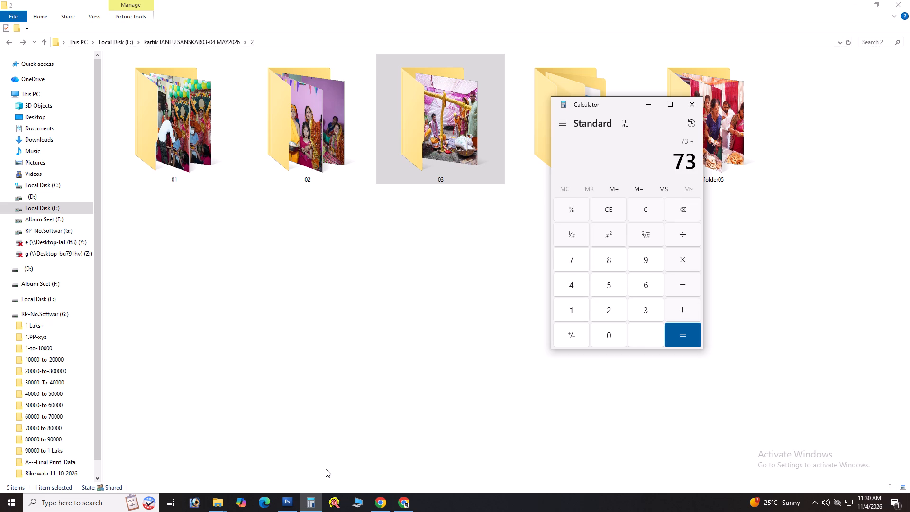
text(10)
key(Return)
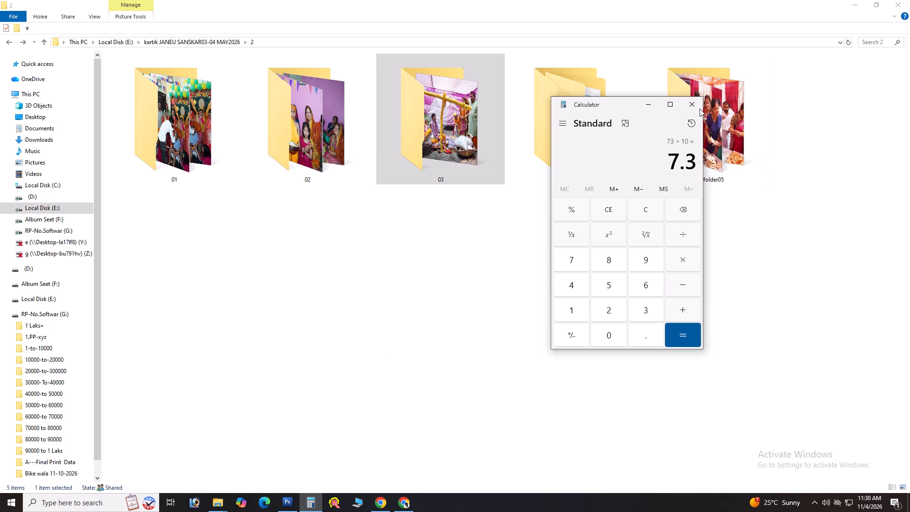
click(700, 109)
click(398, 248)
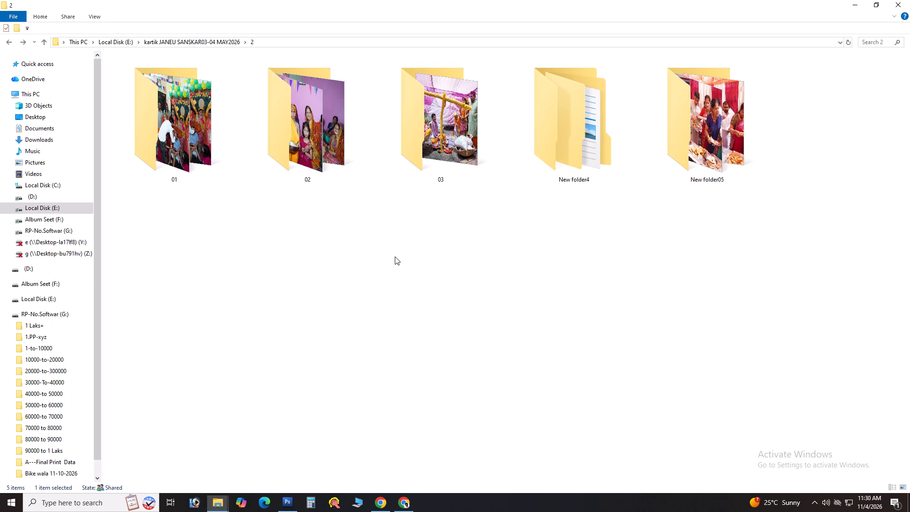
In subfolder 03 of folder 2, move photo DSC00134 into the okiee folder and return to folder 2.
click(397, 260)
click(416, 213)
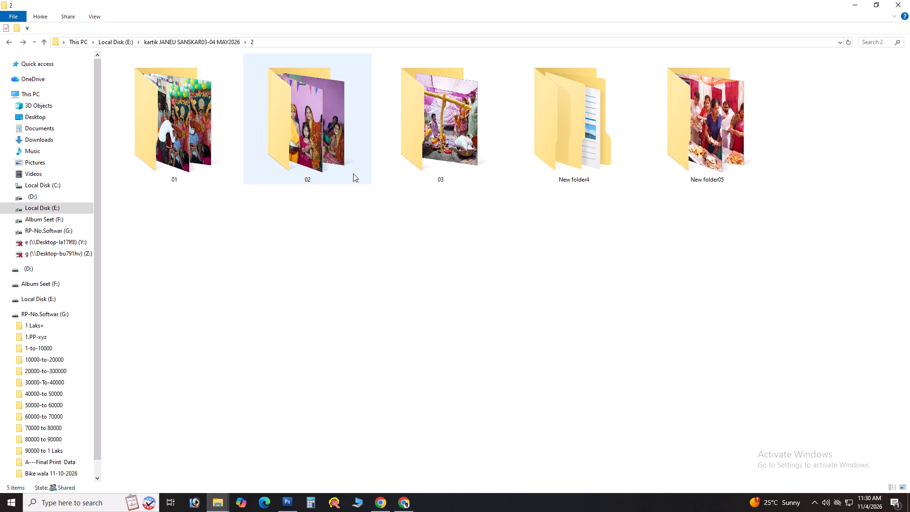
double_click(473, 121)
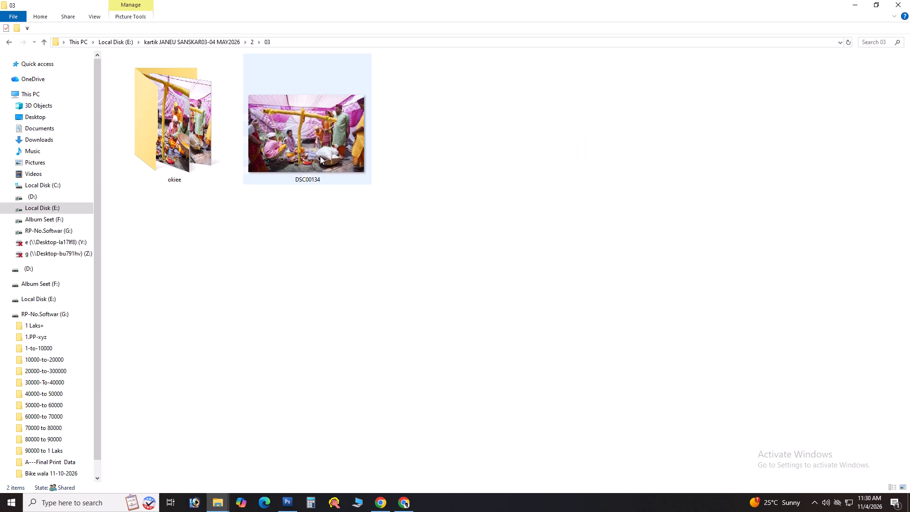
drag(315, 149, 178, 169)
click(391, 260)
click(384, 257)
key(BackSpace)
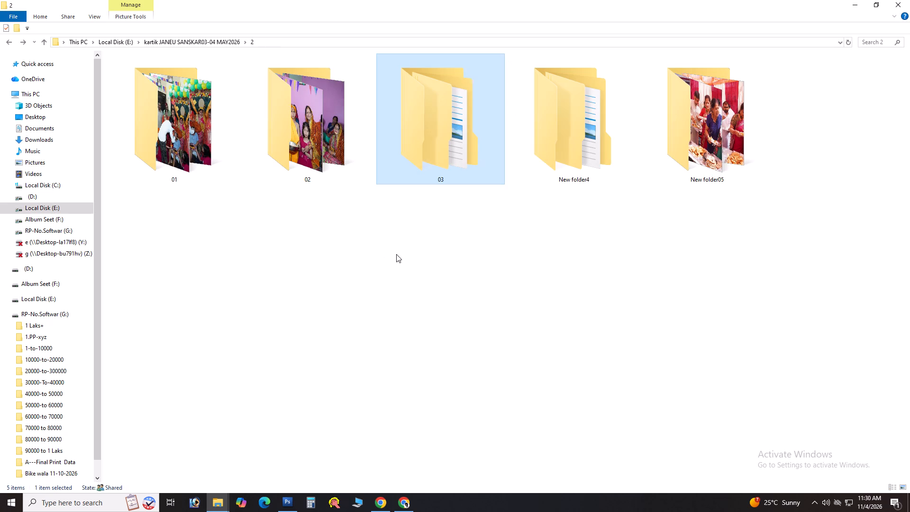
Look over subfolders 02, 03, New folder4 and New folder05 of folder 2 to gauge the remaining photo sets.
click(490, 250)
click(437, 158)
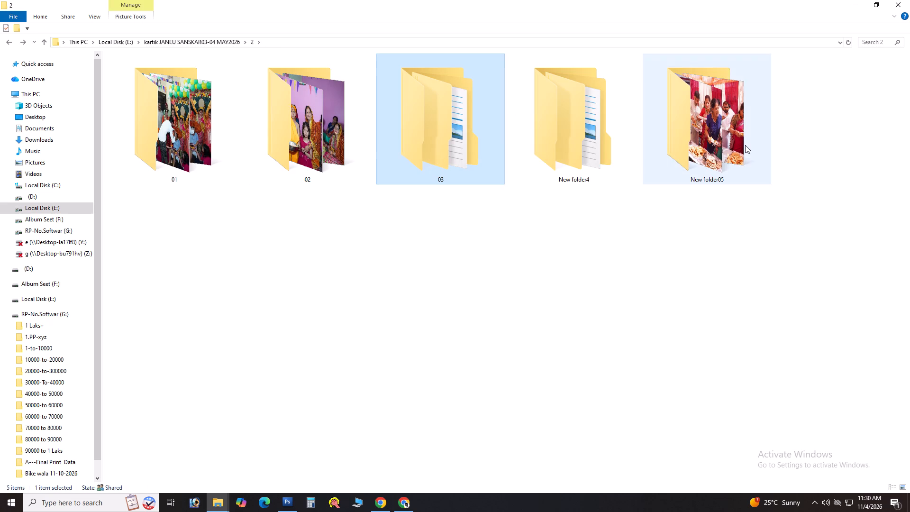
ctrl+shift+click(745, 145)
click(513, 238)
click(329, 262)
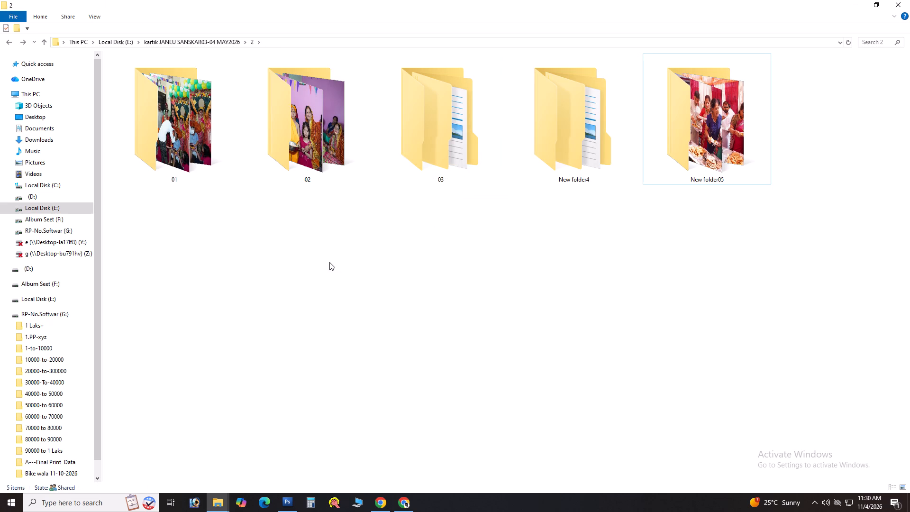
click(456, 168)
ctrl+shift+click(726, 122)
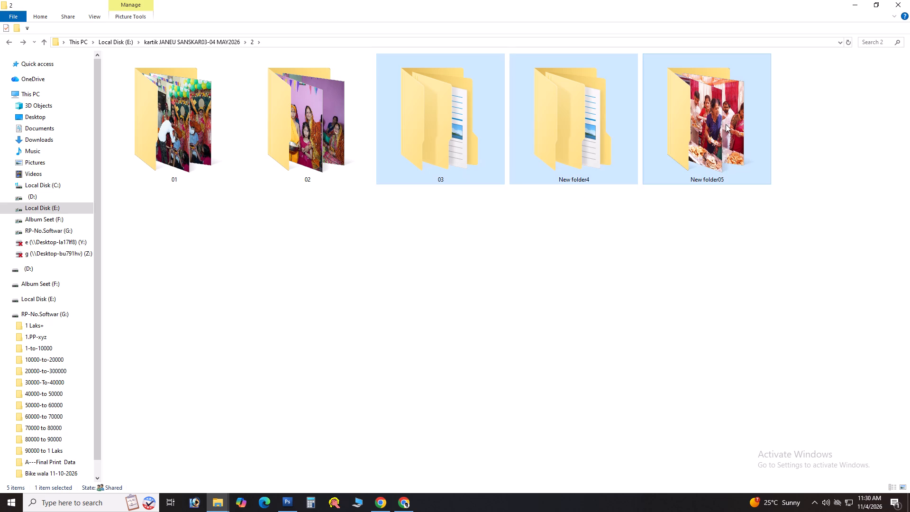
click(472, 257)
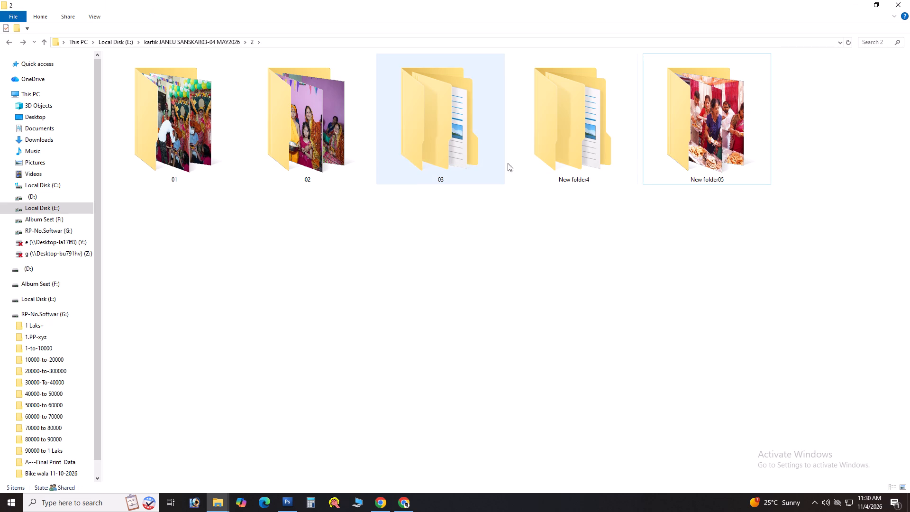
double_click(311, 152)
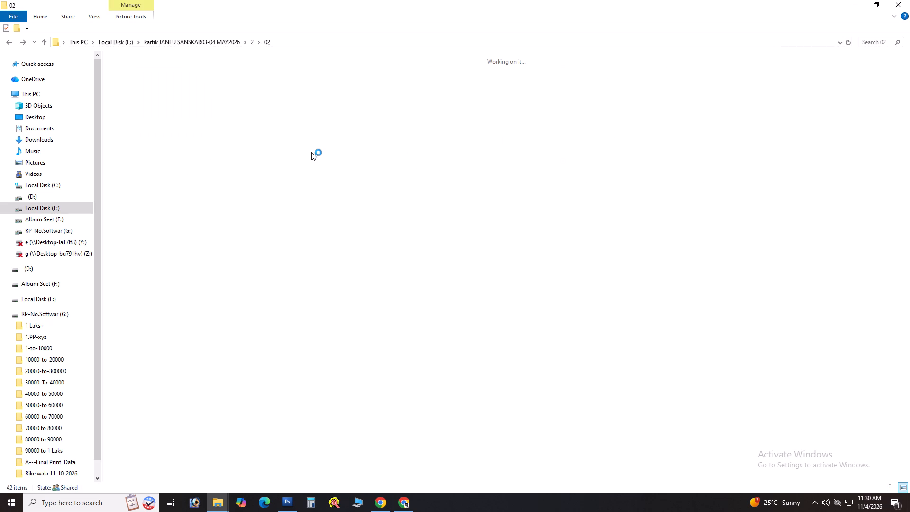
click(323, 277)
key(BackSpace)
click(321, 273)
key(BackSpace)
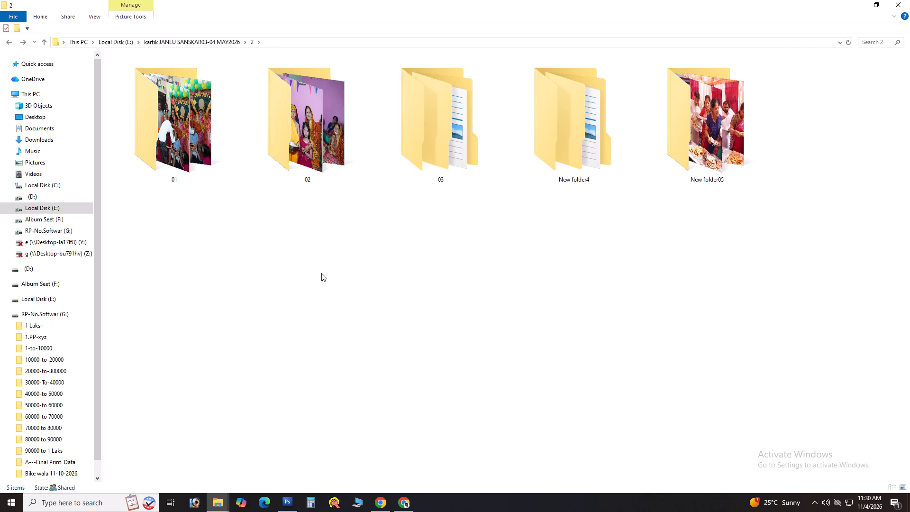
Go to ceremony photo folder 01 and move the already placed photo DSC08621 into the Done folder.
click(200, 143)
key(Return)
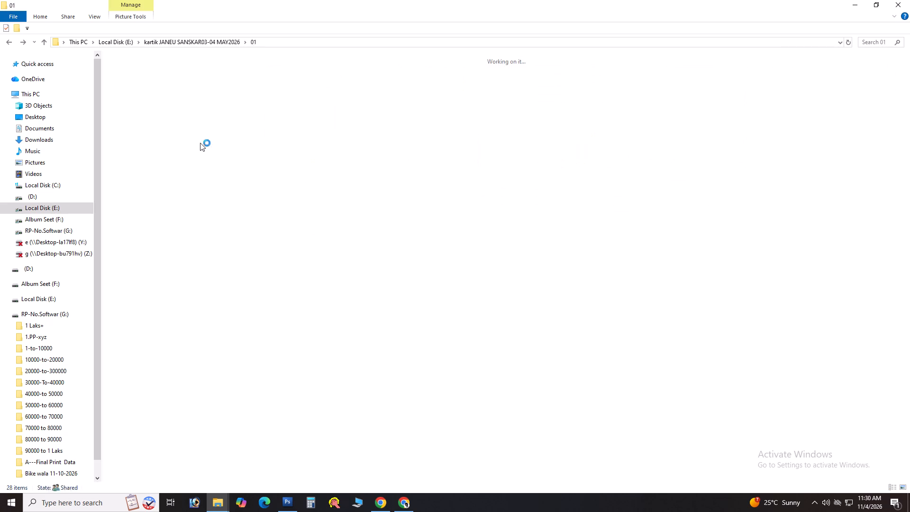
key(BackSpace)
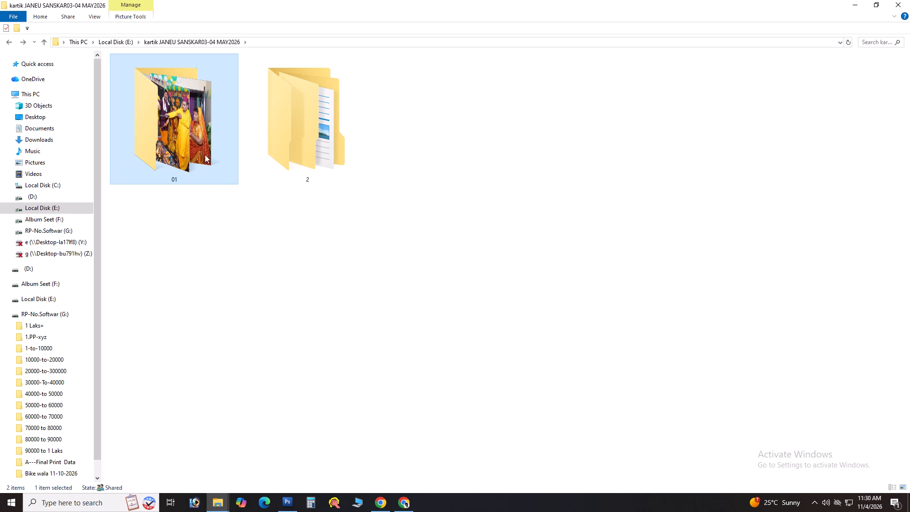
double_click(196, 142)
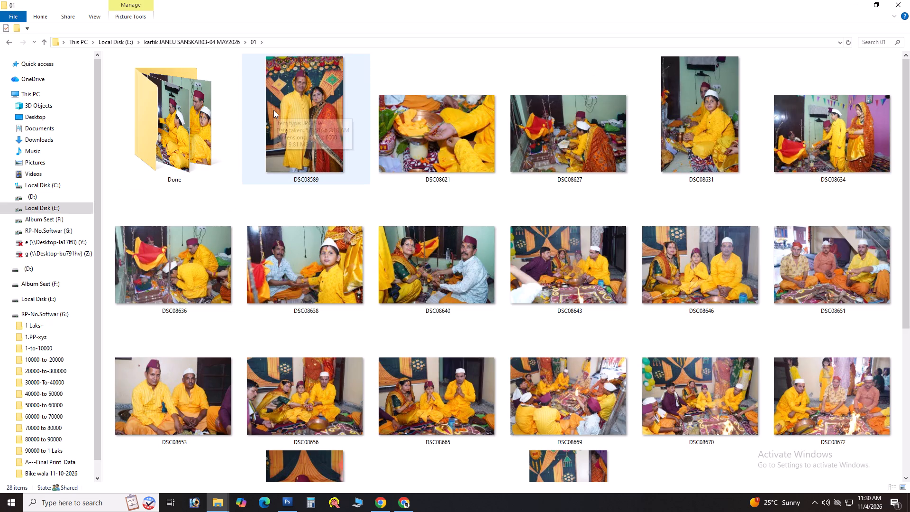
click(274, 110)
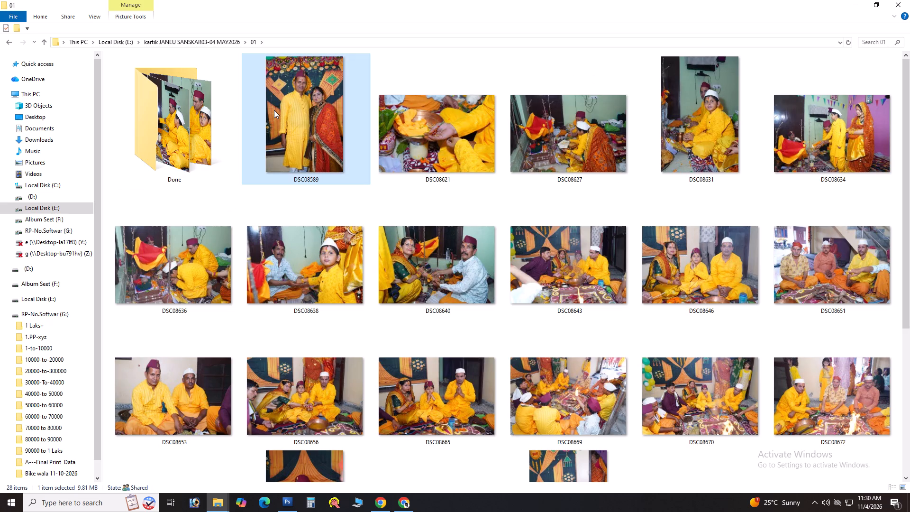
key(alt+Tab)
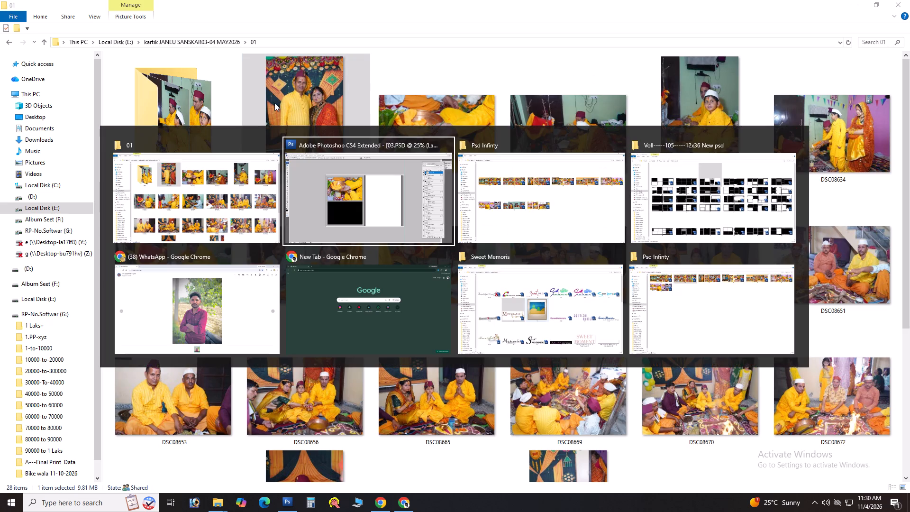
key(alt+Tab)
click(420, 138)
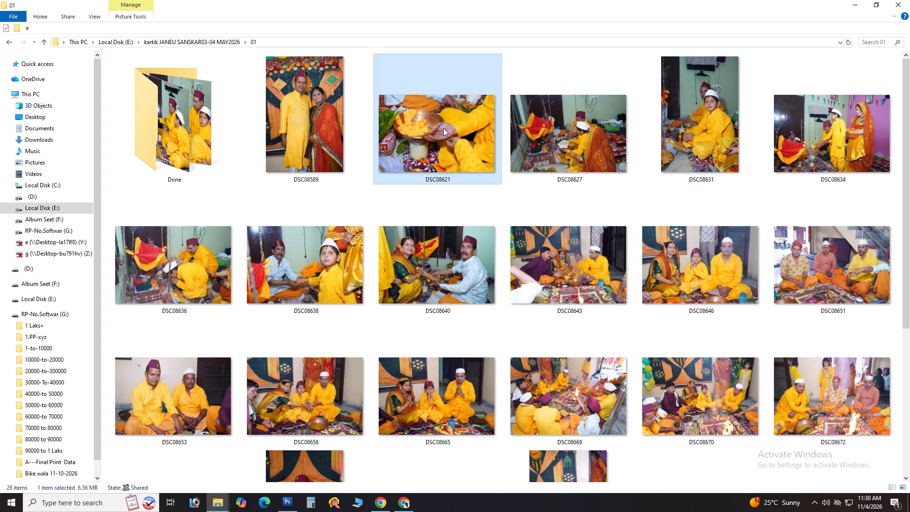
drag(444, 128, 208, 149)
Open photo DSC08627 from folder 01 in Photoshop.
click(466, 147)
drag(445, 119, 328, 246)
key(alt+Tab)
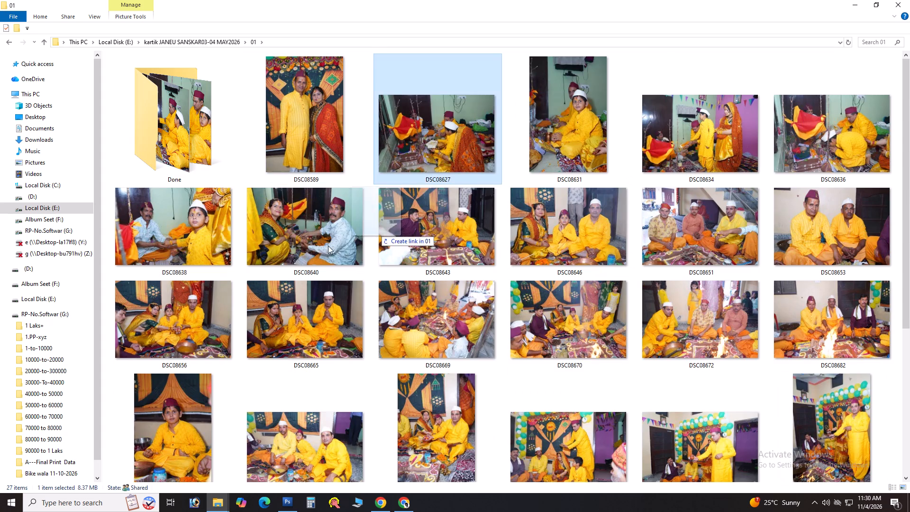
drag(328, 246, 305, 260)
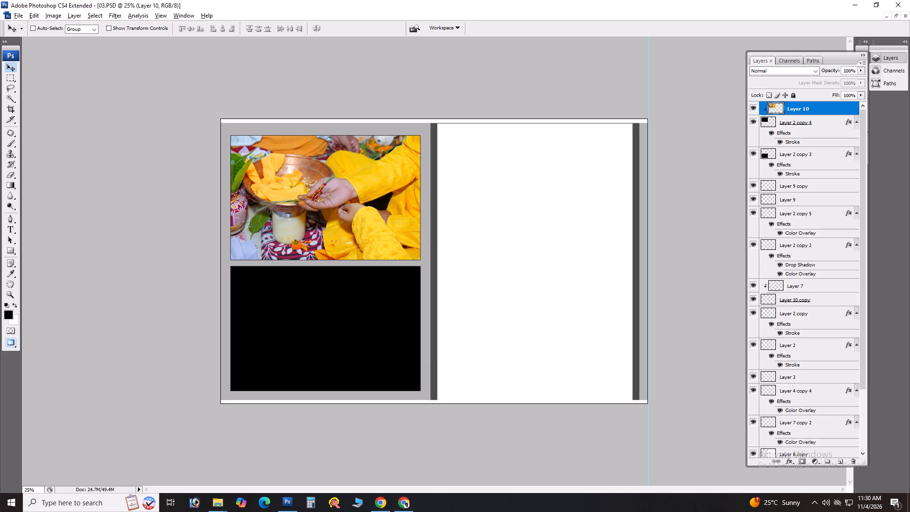
Run the retouching action on DSC08627, apply Levels with black input 15 and brighter midtones, and compare before and after.
key(F6)
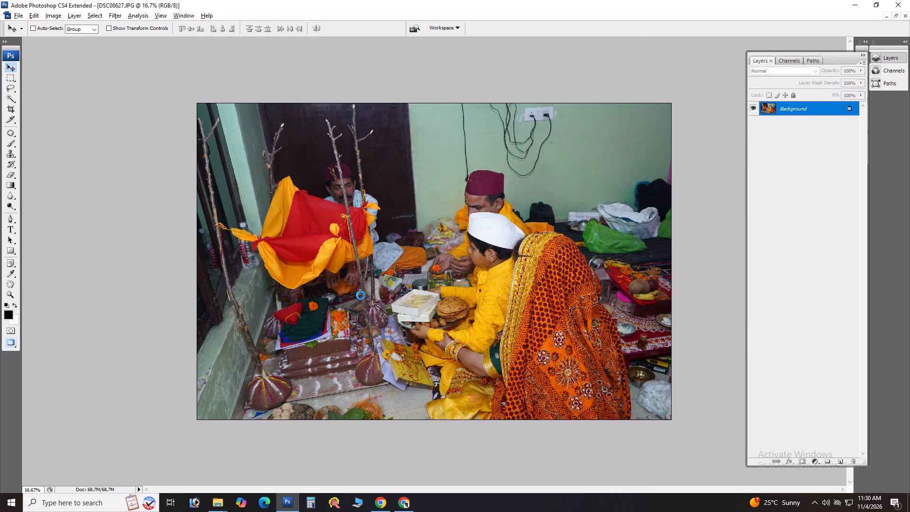
key(ctrl+d)
key(ctrl+l)
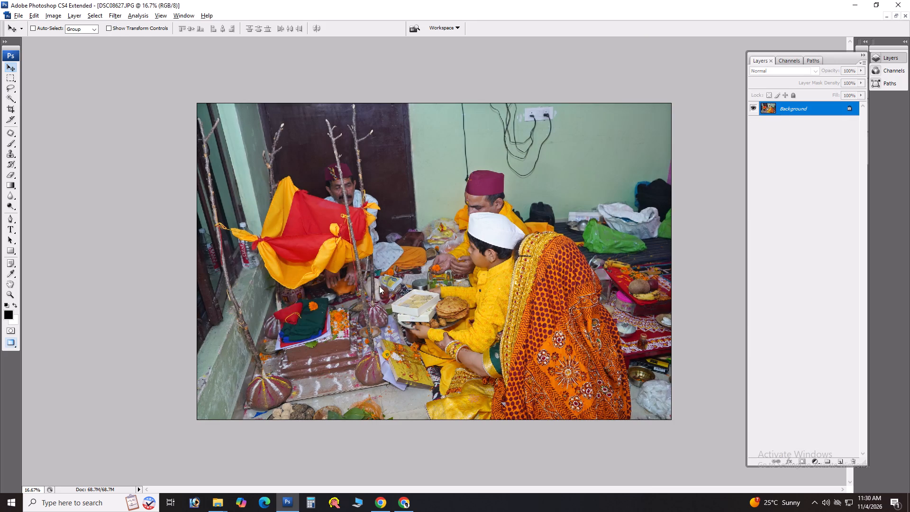
key(Tab)
drag(698, 403, 686, 402)
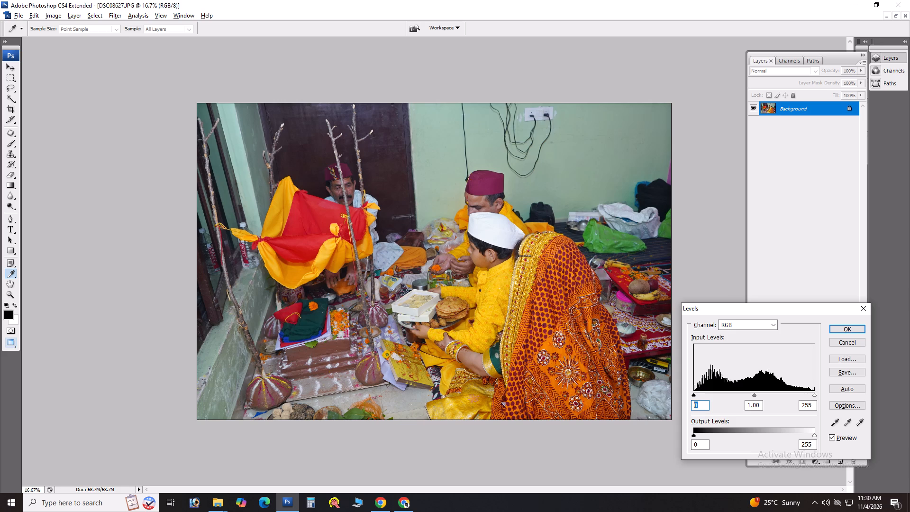
scroll(725, 379, up, 20)
scroll(725, 379, up, 10)
key(Tab)
key(Tab)
scroll(725, 380, down, 14)
key(Return)
key(ctrl+alt+z)
key(ctrl+z)
key(ctrl+z)
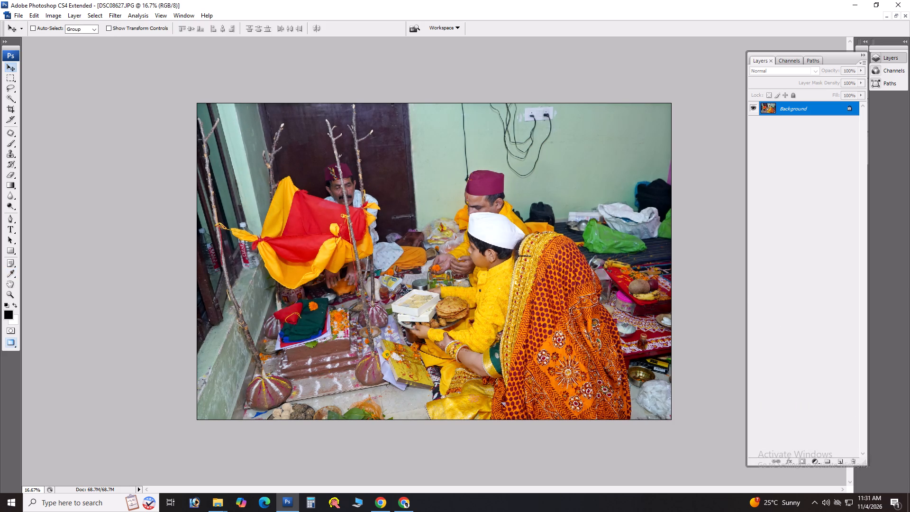
key(ctrl+z)
Cut the whole DSC08627 image, close it without saving, and paste it in 03.PSD clipped to the lower photo frame.
key(ctrl+a)
key(ctrl+x)
key(ctrl+w)
key(Tab)
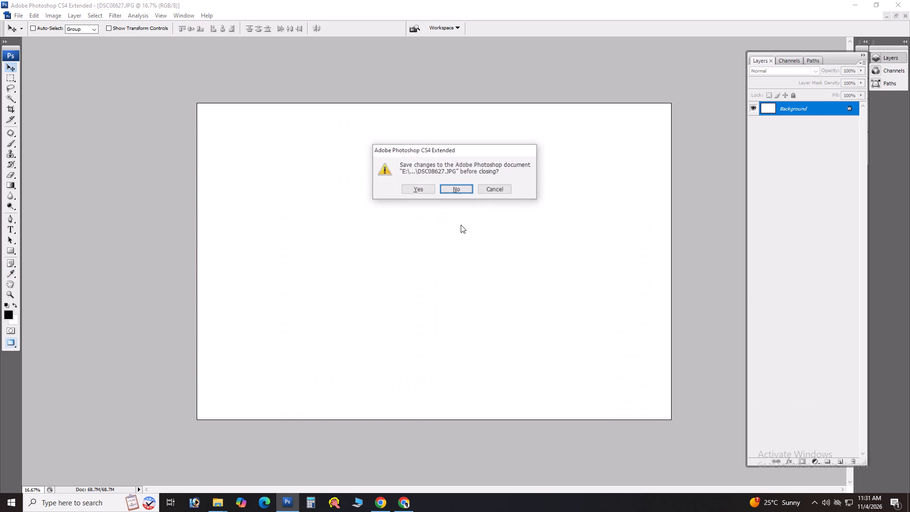
key(space)
key(v)
key(v)
right_drag(287, 313, 291, 315)
click(305, 322)
key(ctrl+v)
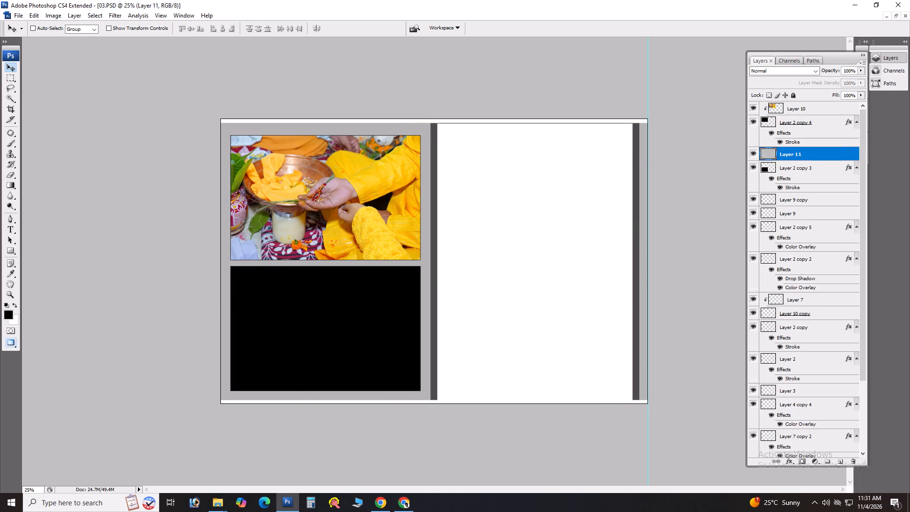
key(ctrl+g)
Scale the pasted photo to about 30.7% and position it so that it fills the lower frame.
key(ctrl+t)
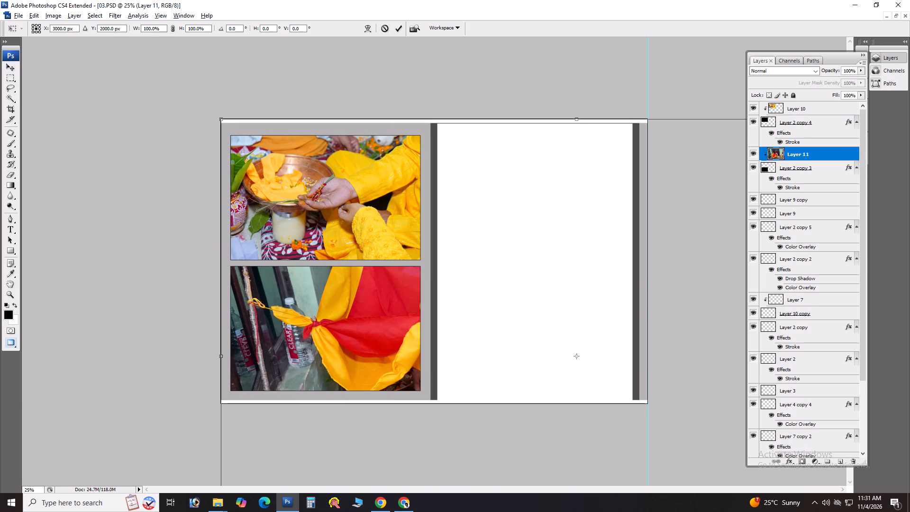
alt+shift+drag(221, 117, 435, 304)
drag(543, 313, 323, 302)
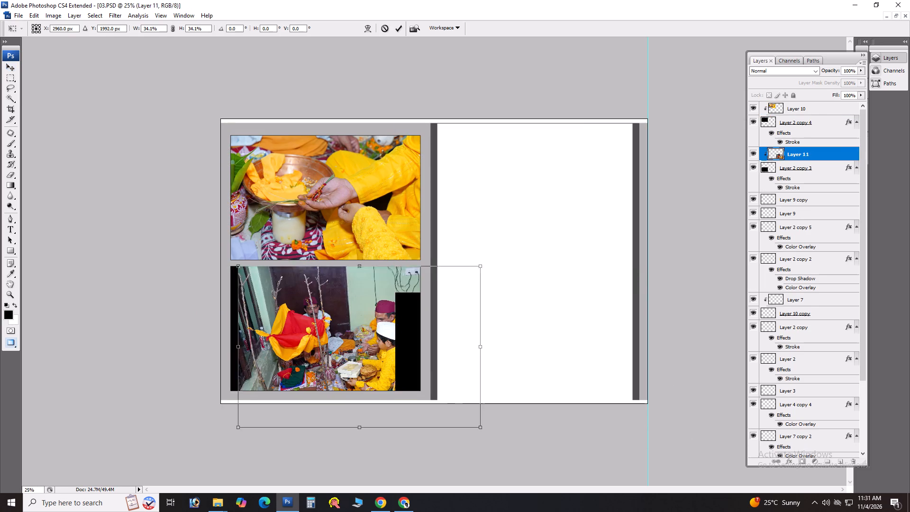
drag(323, 302, 306, 291)
drag(307, 292, 312, 292)
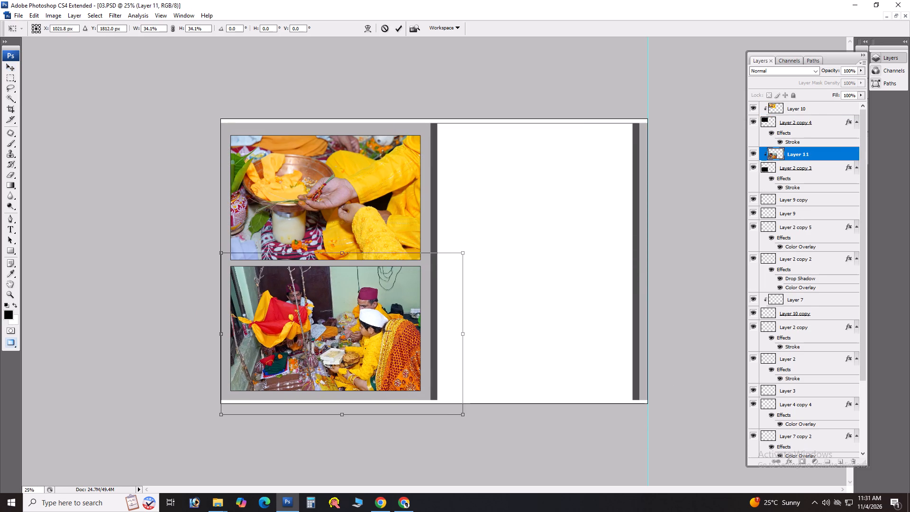
shift+drag(462, 413, 435, 390)
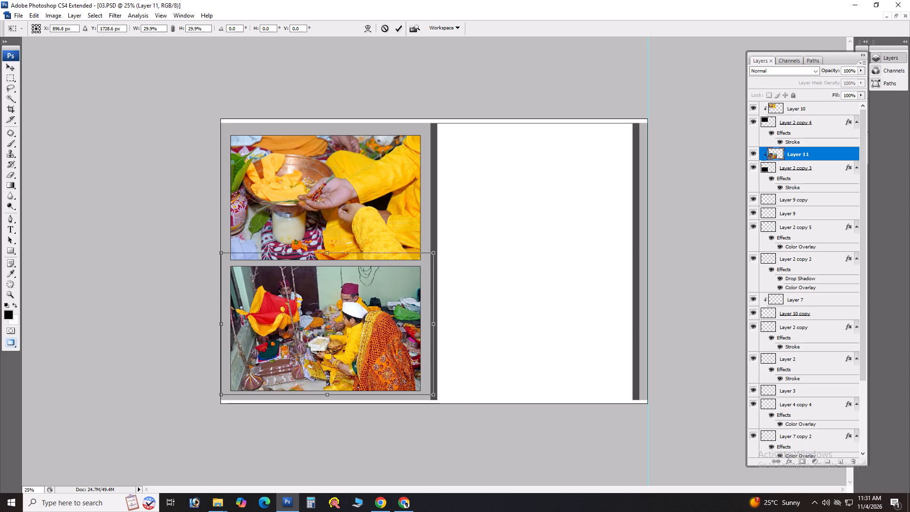
shift+drag(435, 390, 441, 393)
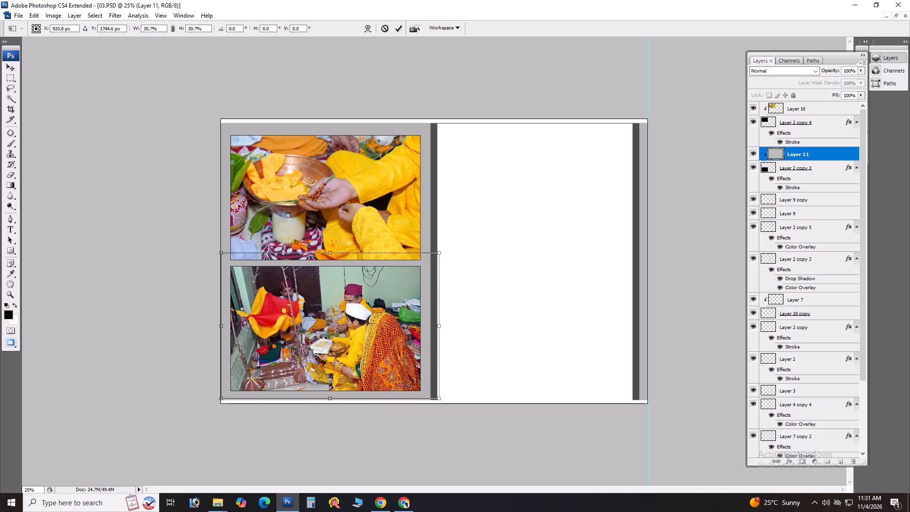
key(Return)
key(shift+Right)
key(shift+Right)
key(shift+Right)
key(shift+Up)
key(shift+Up)
key(shift+Up)
key(shift+Up)
key(shift+Left)
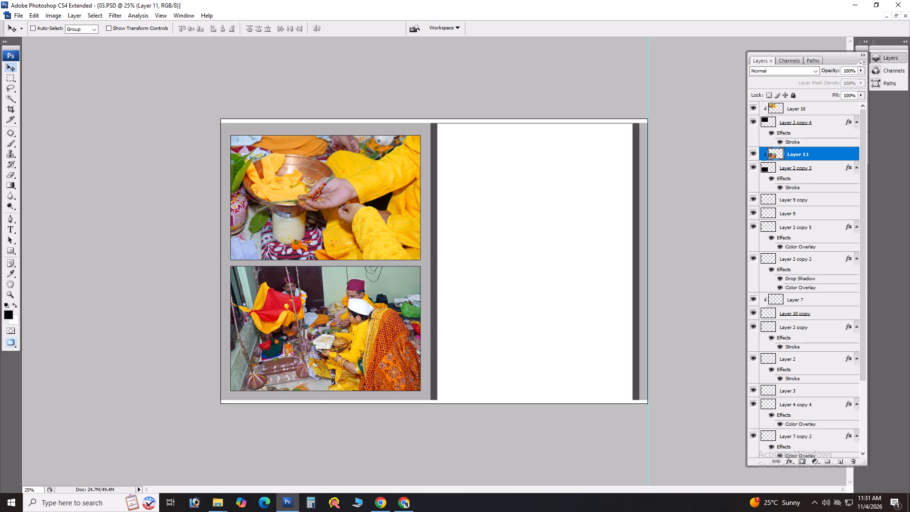
Move the placed photo DSC08627 into the Done folder.
key(alt+Tab)
drag(419, 120, 216, 134)
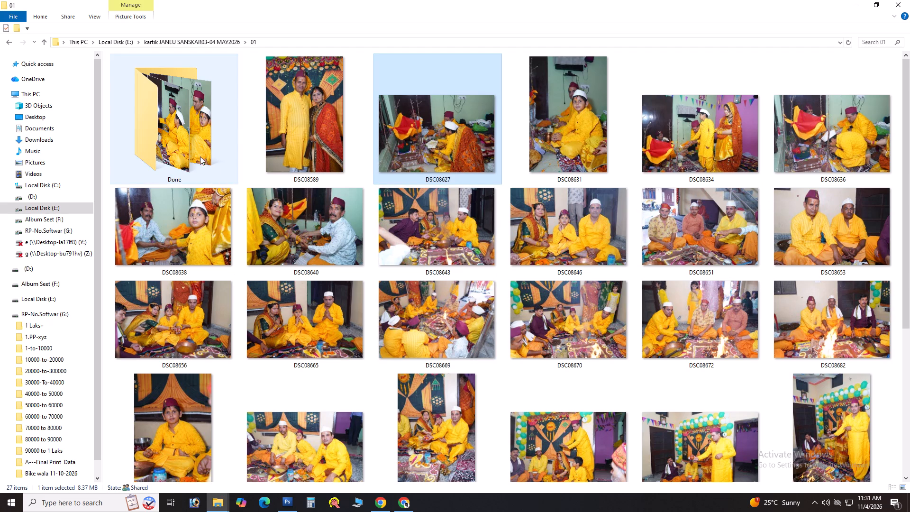
Open photo DSC08631 from folder 01 in Photoshop.
click(451, 156)
drag(456, 83, 466, 212)
key(alt+Tab)
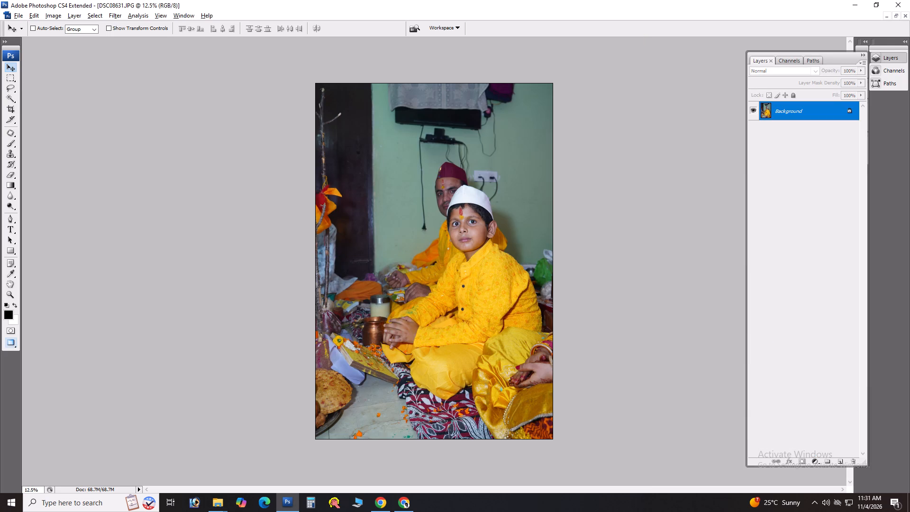
Run the retouching action on DSC08631, deselect, apply Levels to darken the blacks and adjust midtones, and compare before and after.
key(F6)
key(ctrl+d)
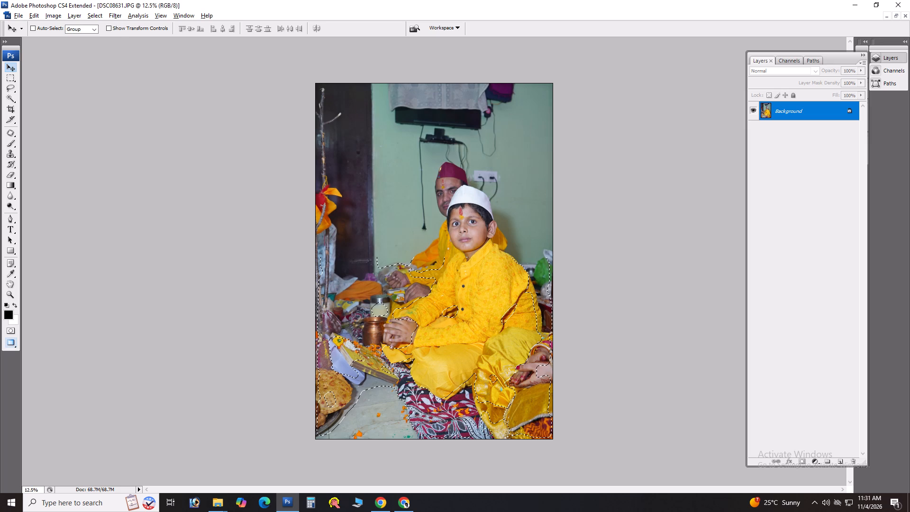
key(ctrl+l)
key(Tab)
drag(696, 405, 726, 406)
scroll(726, 394, up, 4)
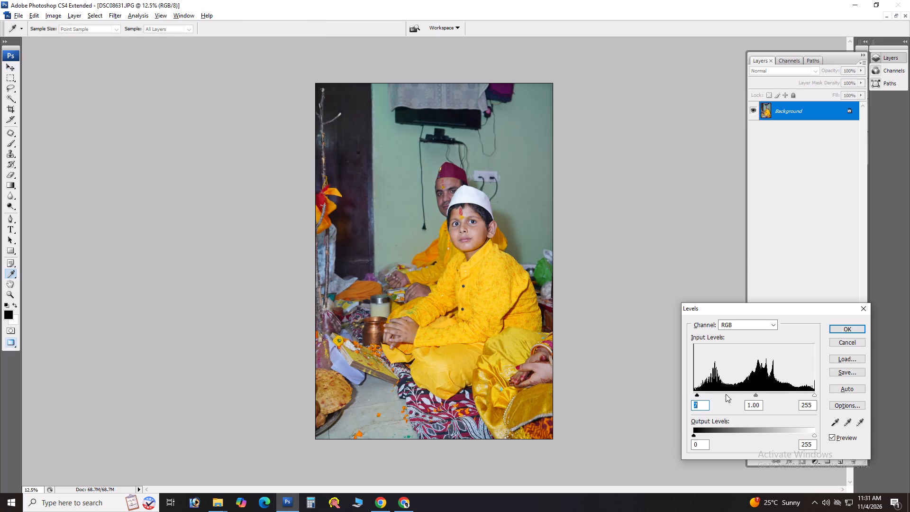
scroll(726, 394, up, 15)
key(Tab)
key(Tab)
scroll(726, 394, down, 2)
key(Return)
key(ctrl+alt+z)
key(ctrl+z)
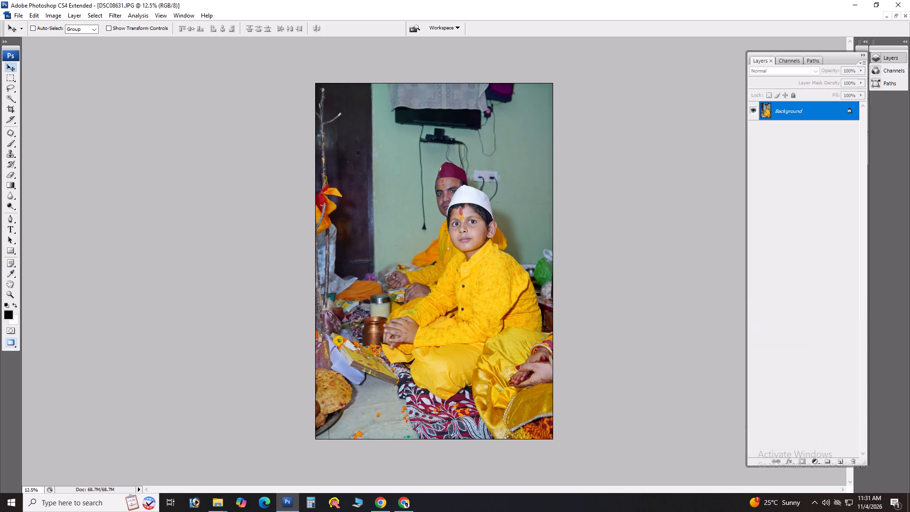
Lighten the shadow along the boy's jaw and neck with Levels midtones, using a Magic Wand selection feathered by 30 pixels.
key(ctrl+space)
key(ctrl+space)
key(ctrl+space)
key(ctrl+space)
key(ctrl+space)
key(ctrl+space)
key(ctrl+space)
key(ctrl+space)
ctrl+drag(451, 219, 562, 289)
drag(401, 222, 415, 331)
key(w)
shift+click(413, 282)
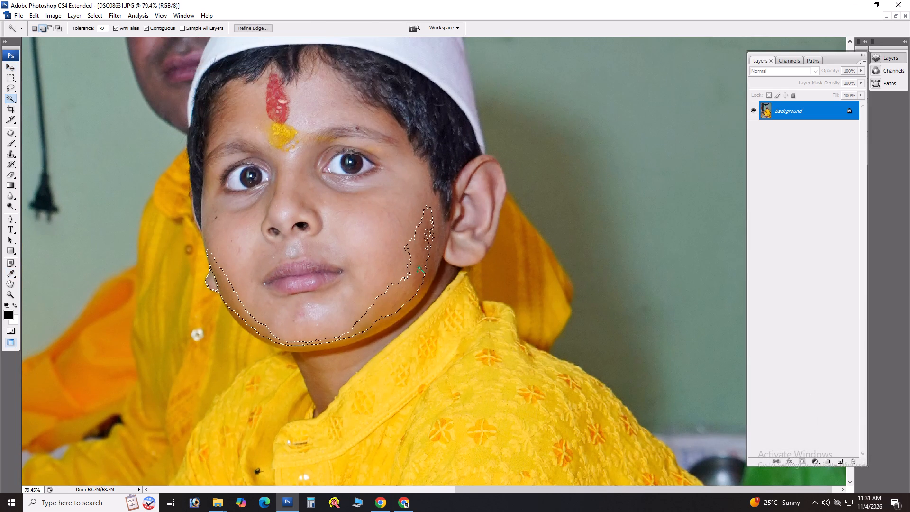
shift+drag(419, 267, 428, 267)
shift+click(434, 264)
shift+click(437, 258)
shift+drag(437, 274, 431, 296)
shift+drag(425, 304, 406, 315)
shift+drag(400, 316, 391, 319)
shift+drag(382, 324, 373, 329)
shift+drag(368, 331, 357, 338)
shift+drag(348, 344, 334, 351)
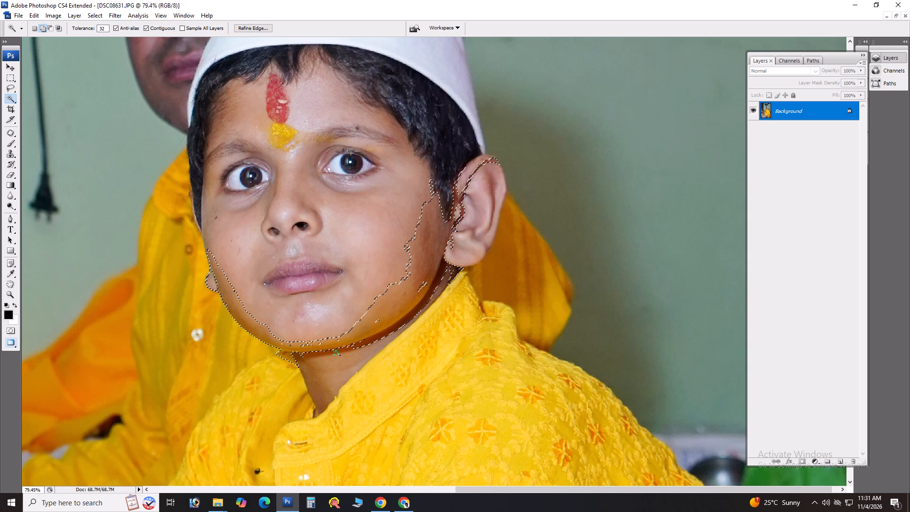
shift+drag(334, 351, 335, 351)
shift+drag(330, 351, 315, 354)
shift+click(295, 348)
shift+double_click(291, 347)
shift+drag(309, 375, 312, 380)
shift+double_click(312, 380)
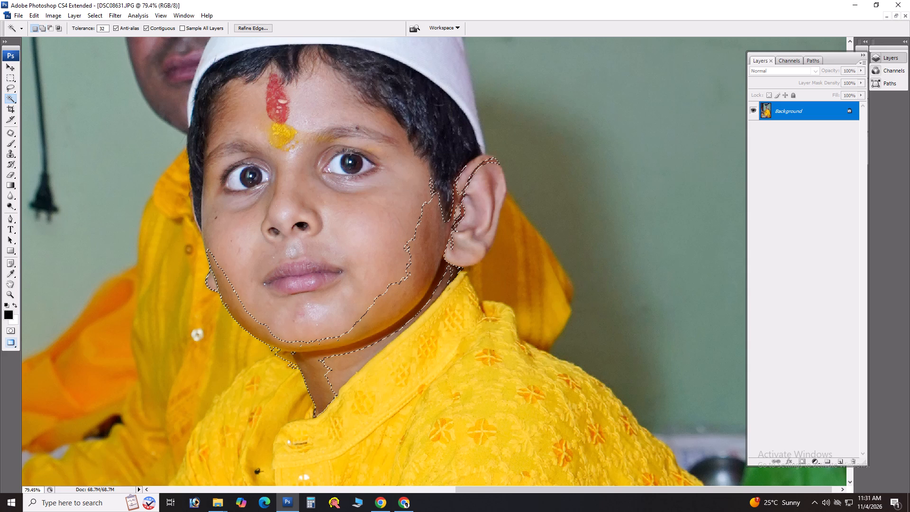
key(ctrl+alt+d)
text(30)
key(Return)
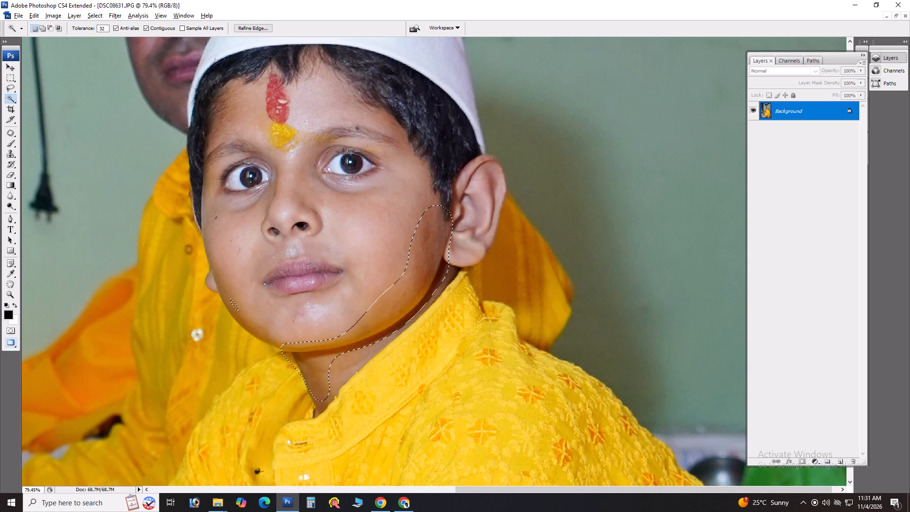
key(ctrl+l)
key(Tab)
drag(752, 406, 768, 406)
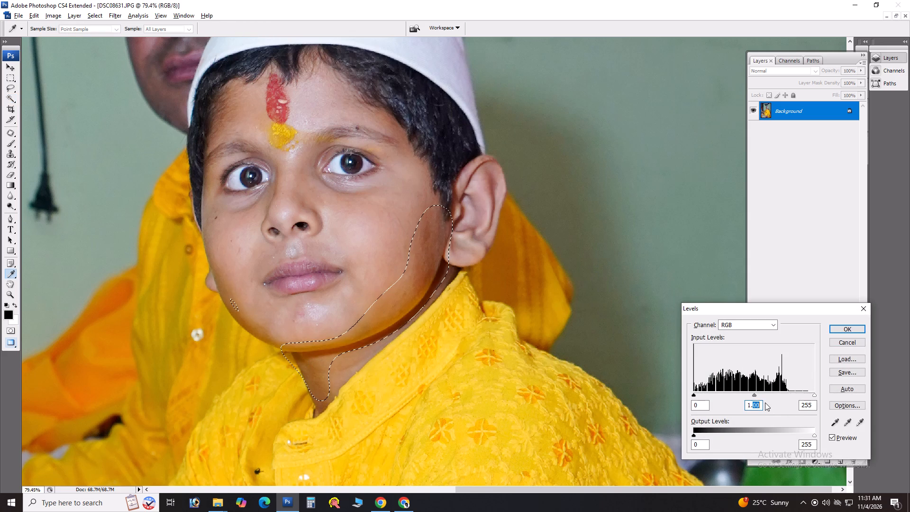
scroll(765, 402, up, 15)
key(Return)
key(ctrl+d)
Cut the whole retouched photo to the clipboard and close DSC08631 without saving it.
key(ctrl+0)
key(ctrl+0)
key(ctrl+0)
key(ctrl+0)
key(ctrl+a)
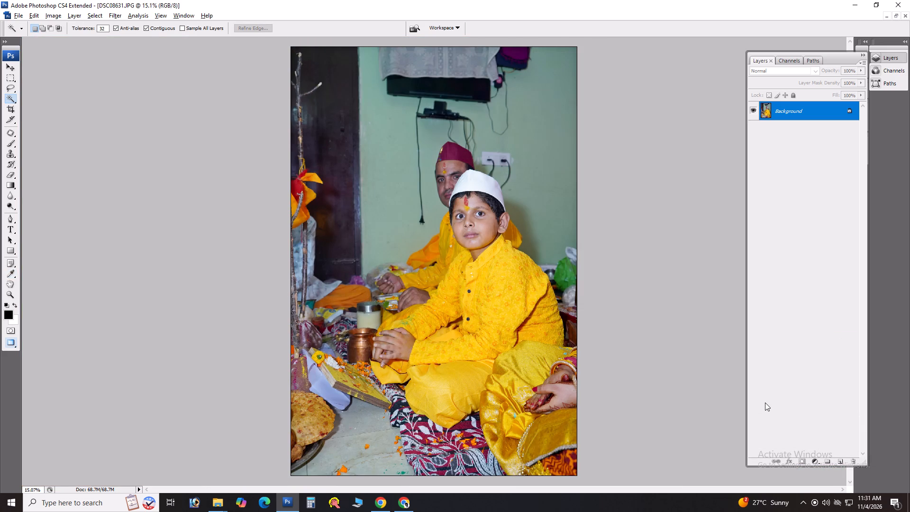
key(ctrl+x)
key(ctrl+w)
key(Tab)
key(space)
text(v)
key(v)
key(v)
key(v)
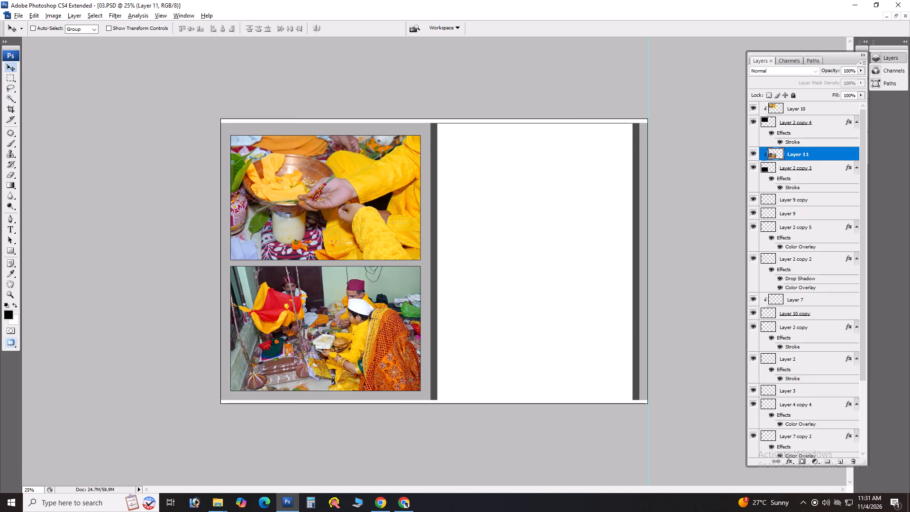
Paste the photo above the large blank frame in 03.PSD and clip it to that frame.
key(v)
right_click(473, 264)
click(481, 269)
key(ctrl+v)
key(ctrl+alt+g)
key(ctrl+t)
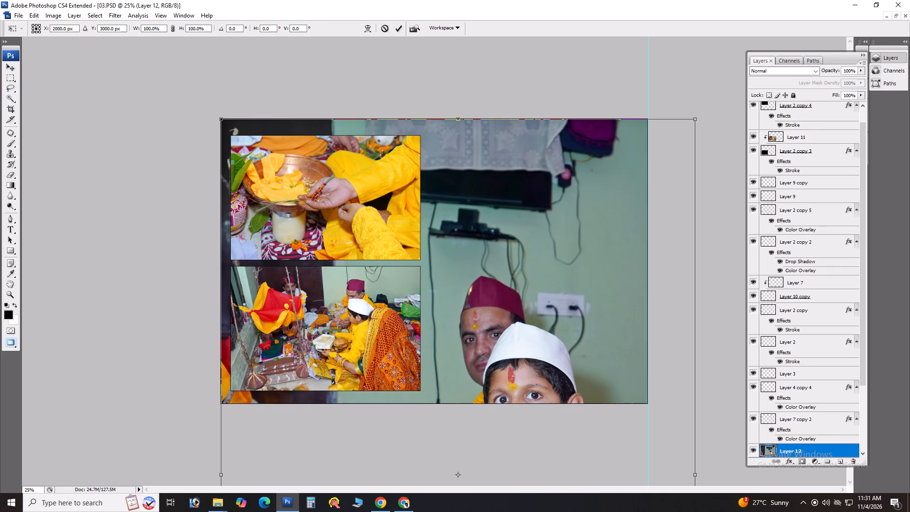
key(ctrl+Return)
key(ctrl+g)
Scale the pasted photo to about 52.8% and position it so the seated boy fills the large frame.
key(ctrl+t)
alt+shift+drag(217, 119, 389, 247)
drag(436, 352, 504, 112)
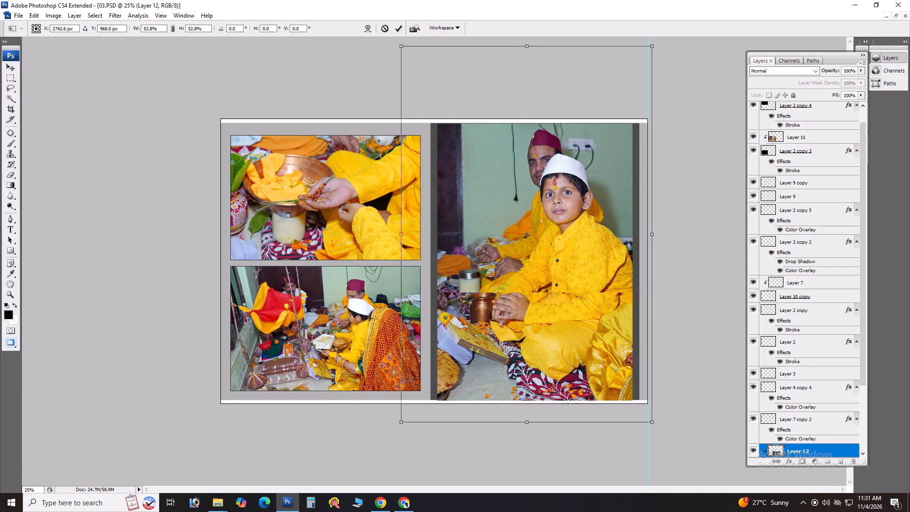
drag(504, 112, 499, 112)
key(Return)
key(shift+Left)
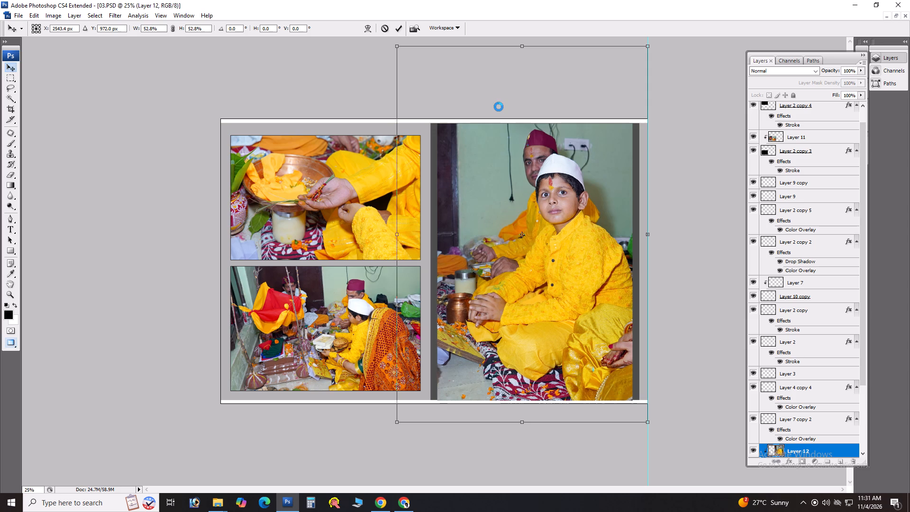
key(shift+Left)
key(shift+Left)
key(shift+Left)
key(ctrl+0)
key(ctrl+0)
Move the placed photo DSC08631 into the Done folder.
key(alt+Tab)
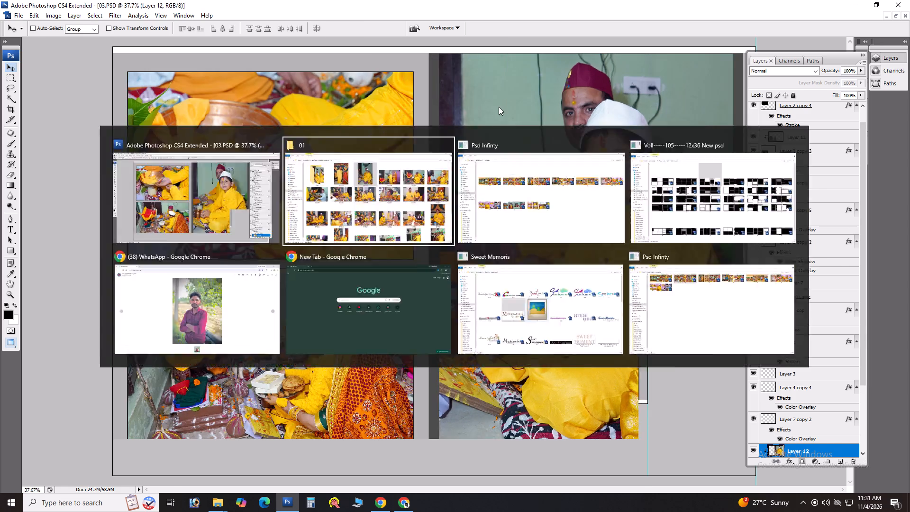
drag(446, 109, 183, 146)
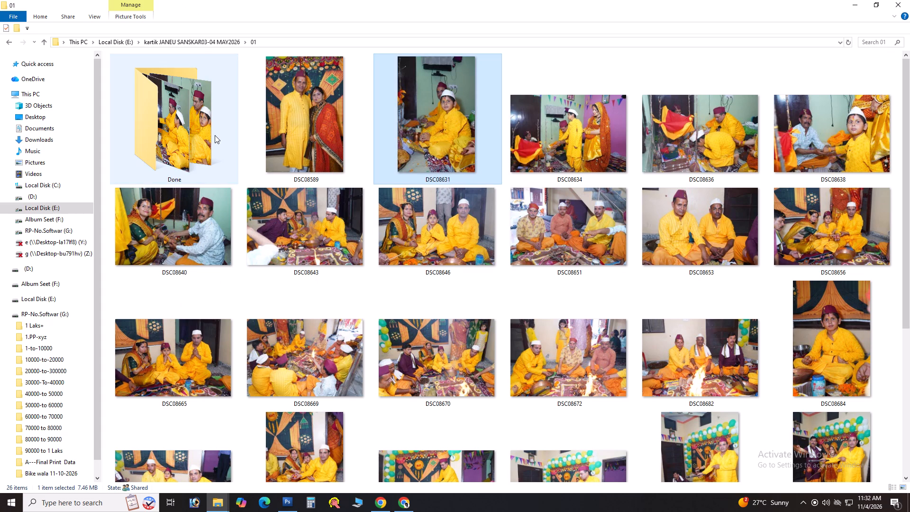
click(434, 147)
key(alt+Tab)
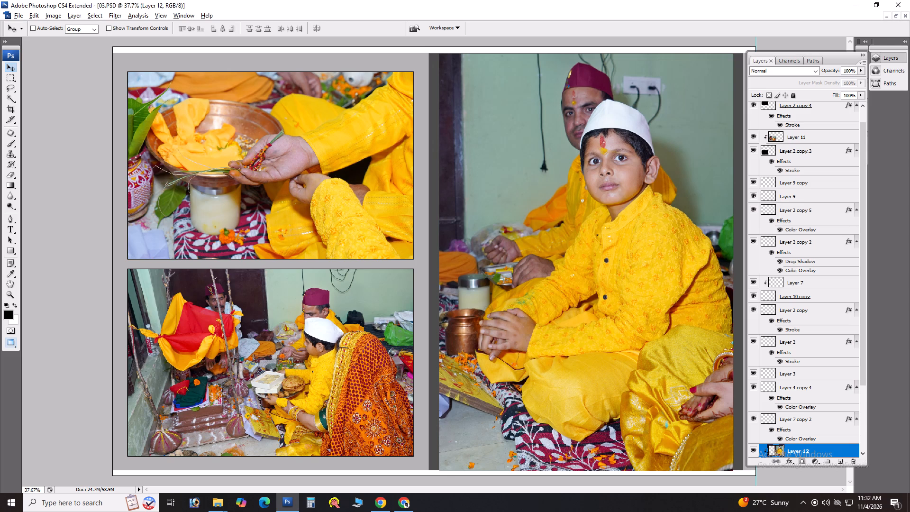
Extend the sheet's canvas width to 36 inches, anchored at the middle of its left edge.
key(ctrl+0)
key(ctrl+0)
key(alt+i)
key(alt+s)
key(Tab)
key(Tab)
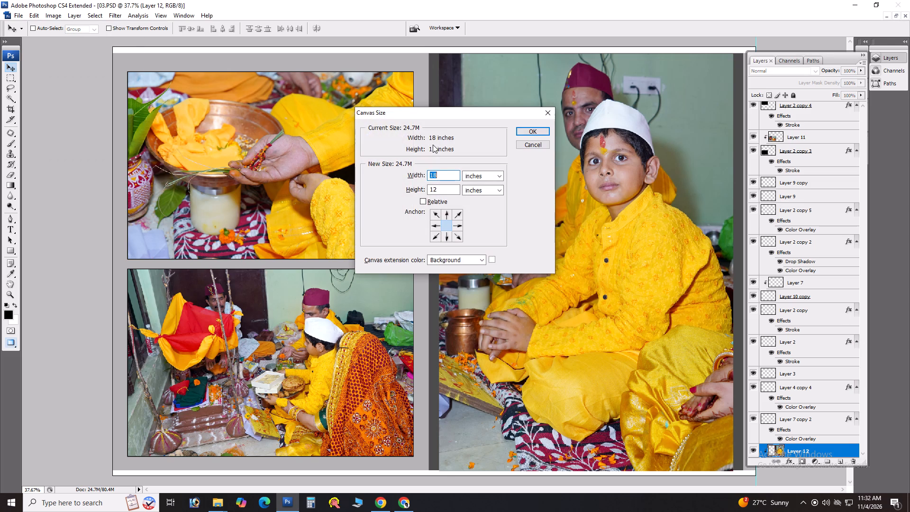
text(36)
click(440, 228)
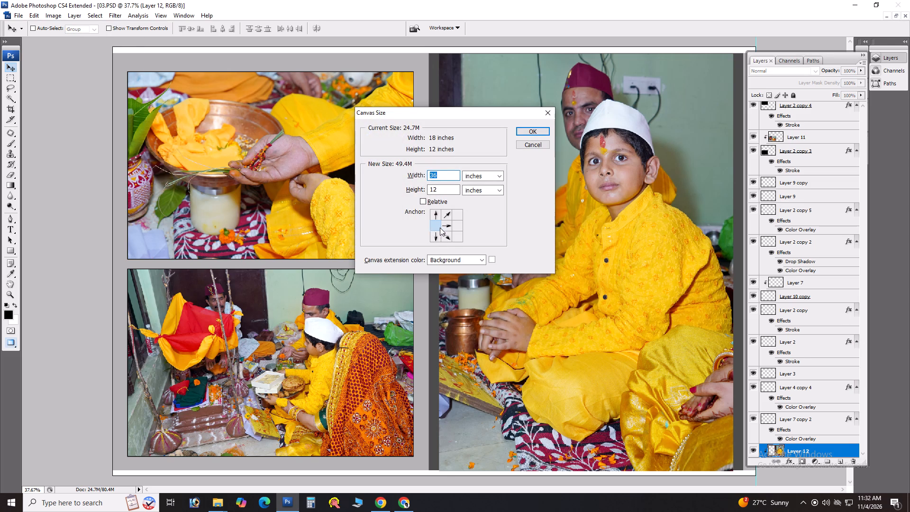
key(Return)
key(ctrl+0)
key(ctrl+0)
key(ctrl+0)
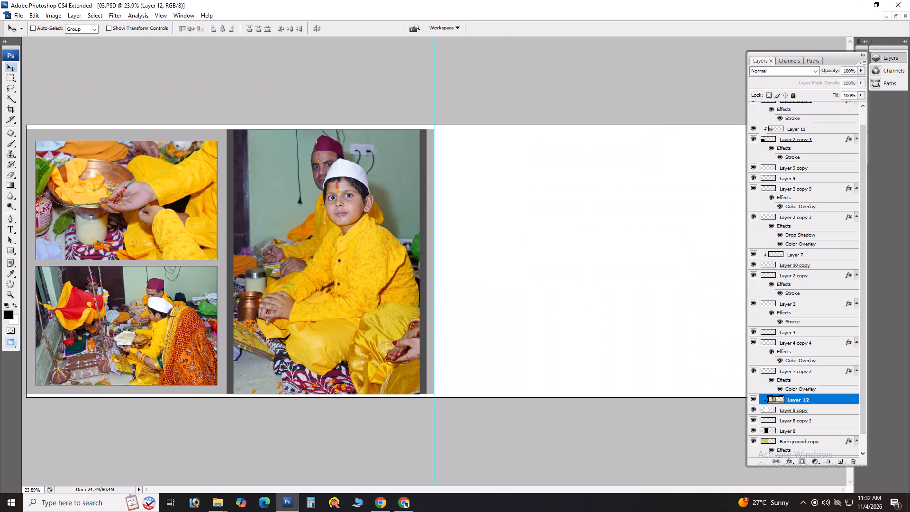
Stretch the Background copy layer to about 106.8% height so it covers the full height of the sheet.
right_click(429, 139)
click(436, 146)
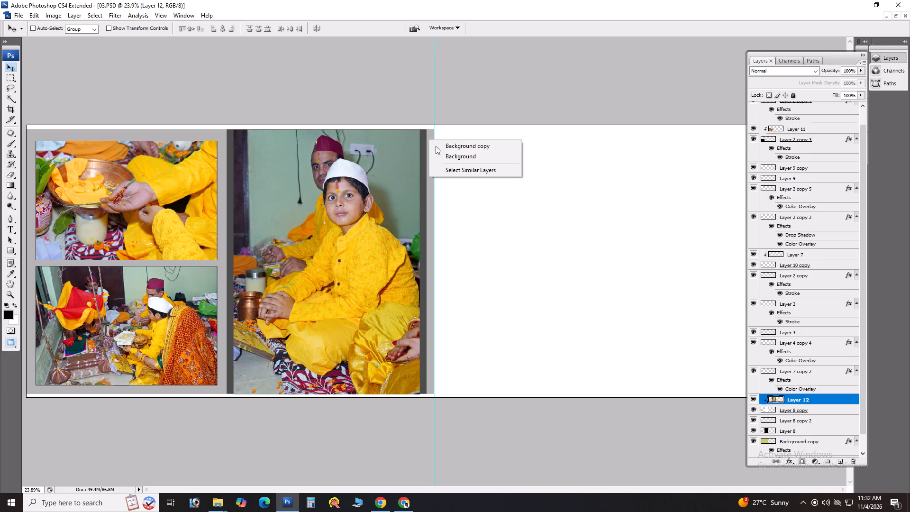
key(ctrl+t)
alt+shift+drag(301, 128, 301, 119)
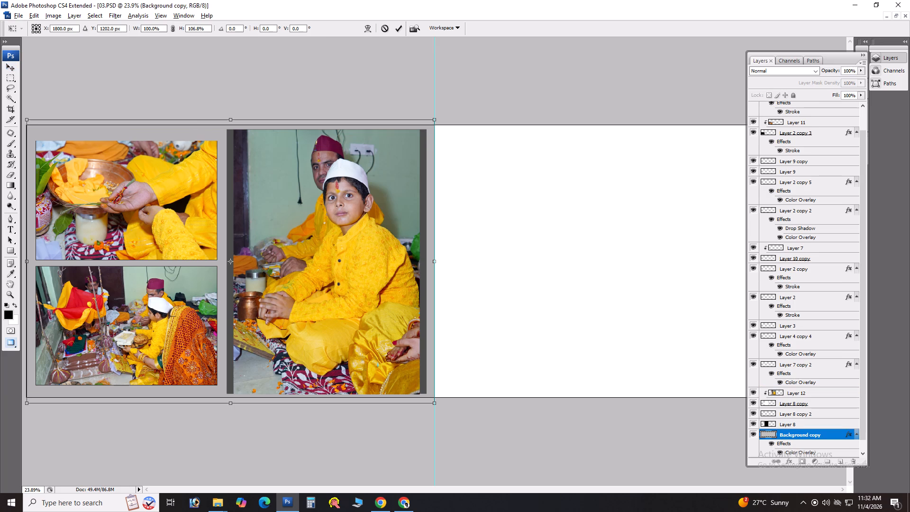
key(Return)
Move the large photo frame, Layer 8 copy, upward and stretch it to about 127.4% height, past the sheet's top and bottom edges.
right_click(308, 159)
click(329, 178)
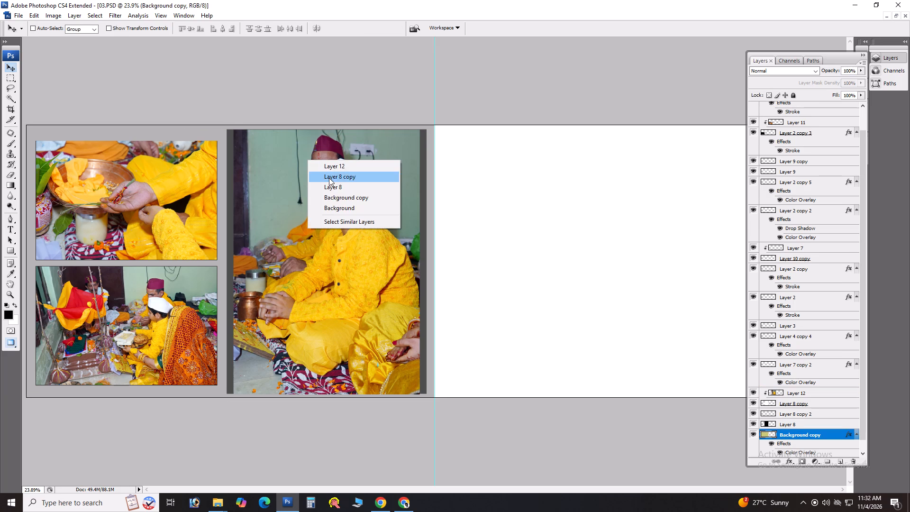
key(ctrl+t)
alt+shift+drag(321, 131, 322, 110)
key(Return)
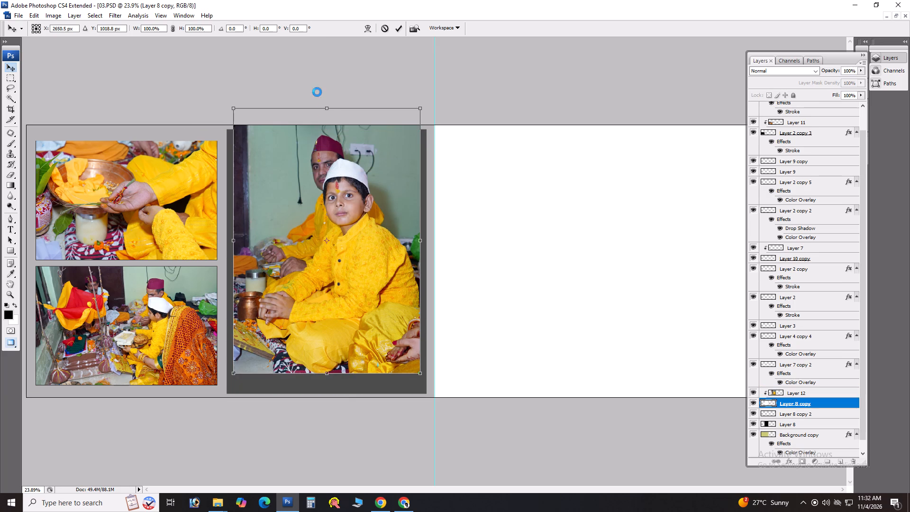
key(ctrl+t)
shift+drag(328, 375, 319, 448)
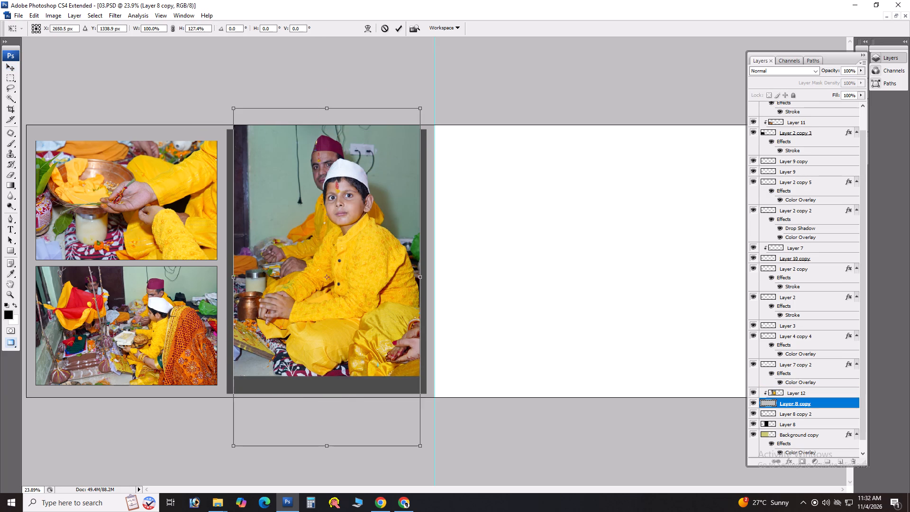
key(Return)
Stretch the dark band behind the large photo, Layer 8, to about 130% height, past both sheet edges.
right_click(300, 259)
click(316, 276)
right_click(329, 266)
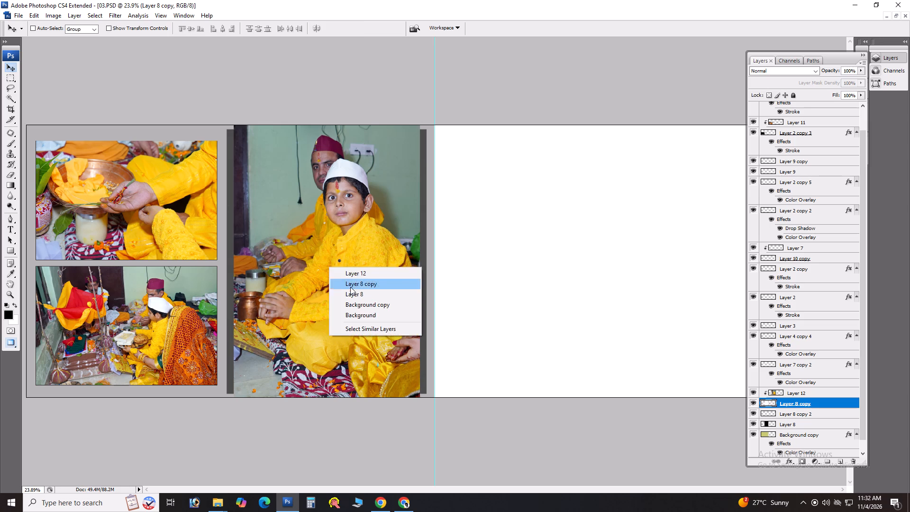
click(355, 290)
key(ctrl+t)
alt+shift+drag(319, 128, 326, 89)
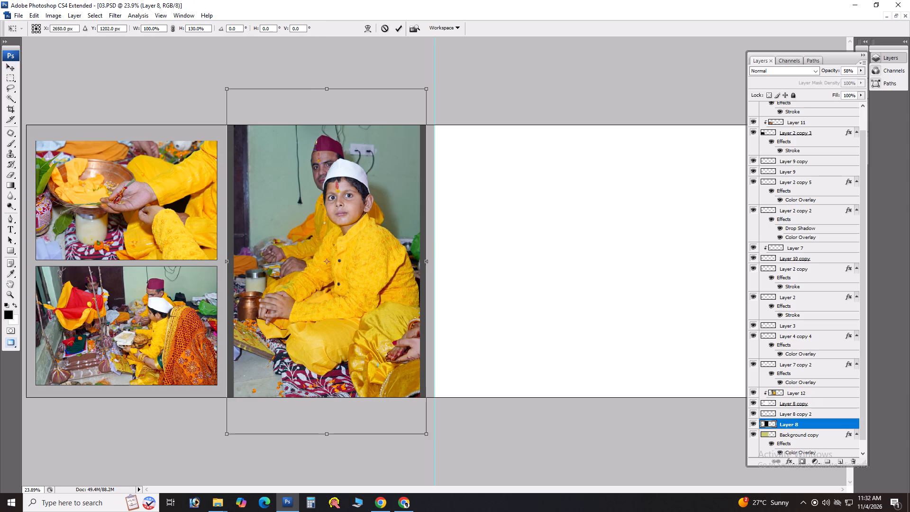
key(Return)
key(ctrl+0)
key(ctrl+0)
key(ctrl+0)
key(ctrl+0)
key(ctrl+0)
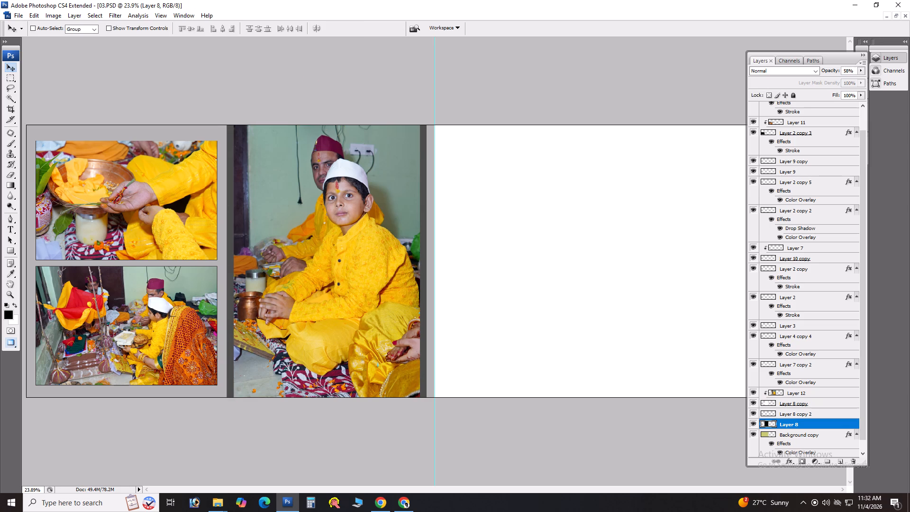
Change the Background copy layer's Color Overlay to pale yellow #f6e198, starting from a colour sampled on the boy's kurta.
right_click(323, 184)
click(334, 191)
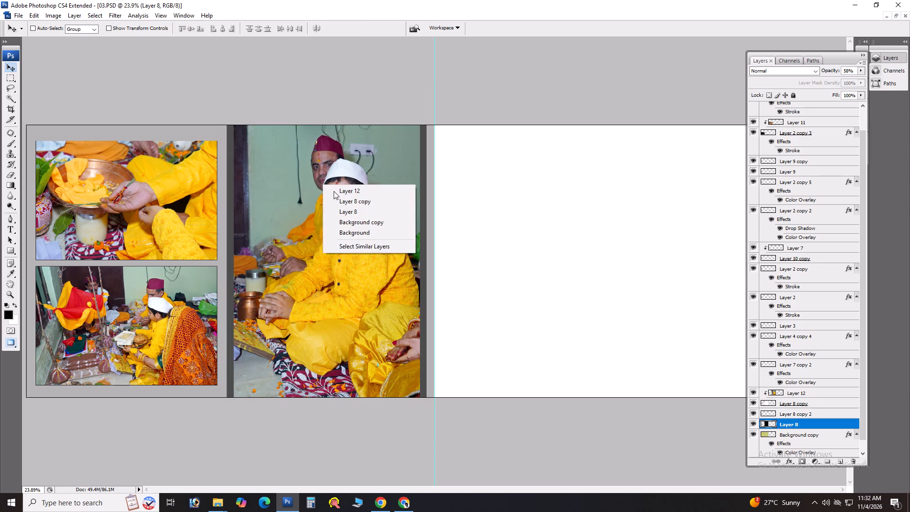
right_click(208, 130)
click(214, 135)
double_click(839, 436)
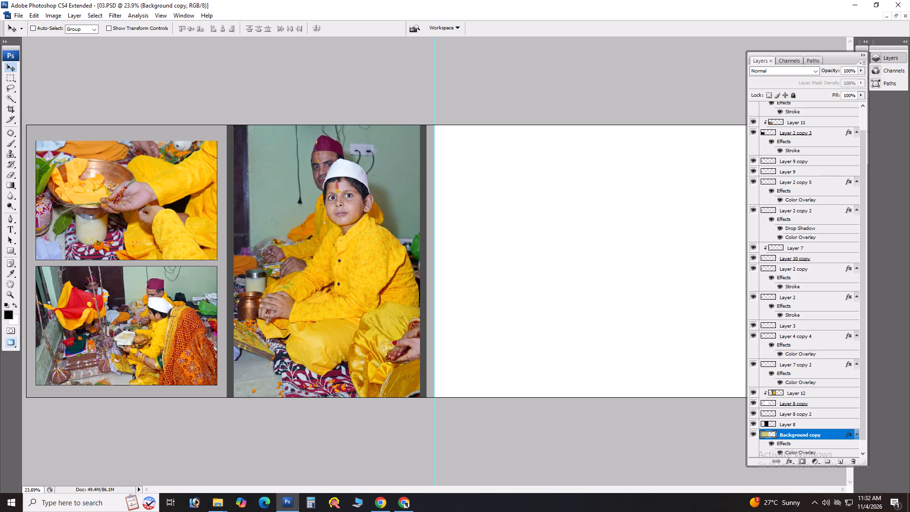
click(602, 292)
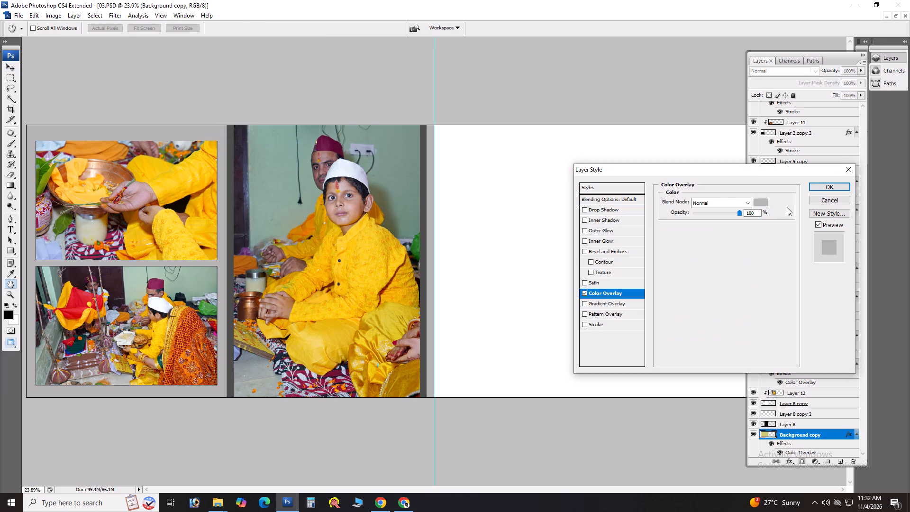
click(765, 203)
click(351, 243)
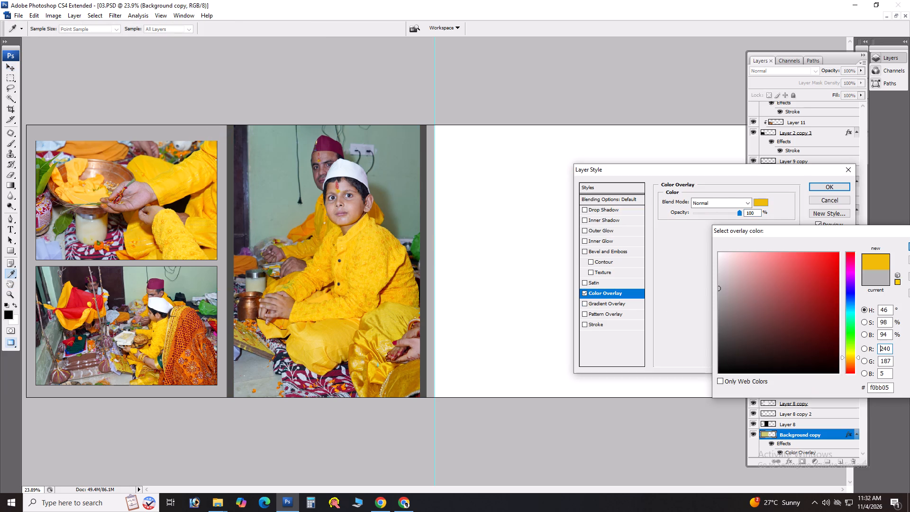
click(795, 253)
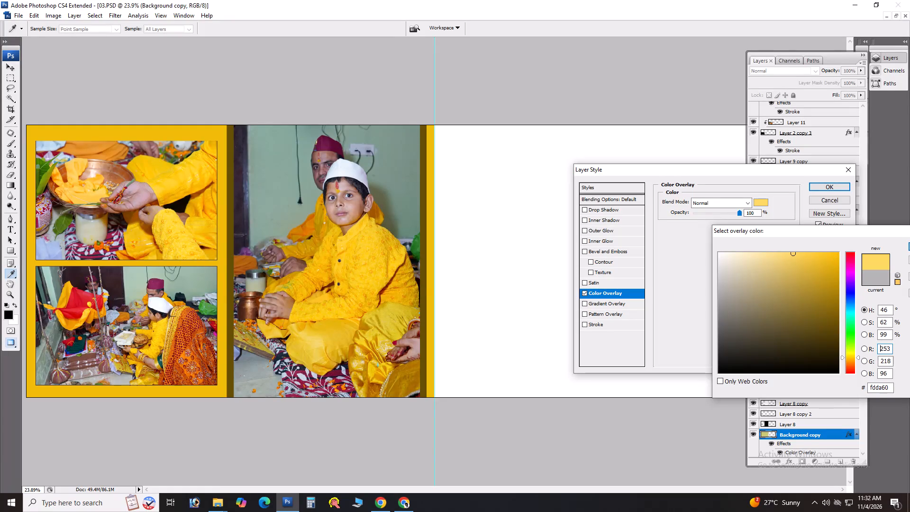
drag(784, 258, 764, 256)
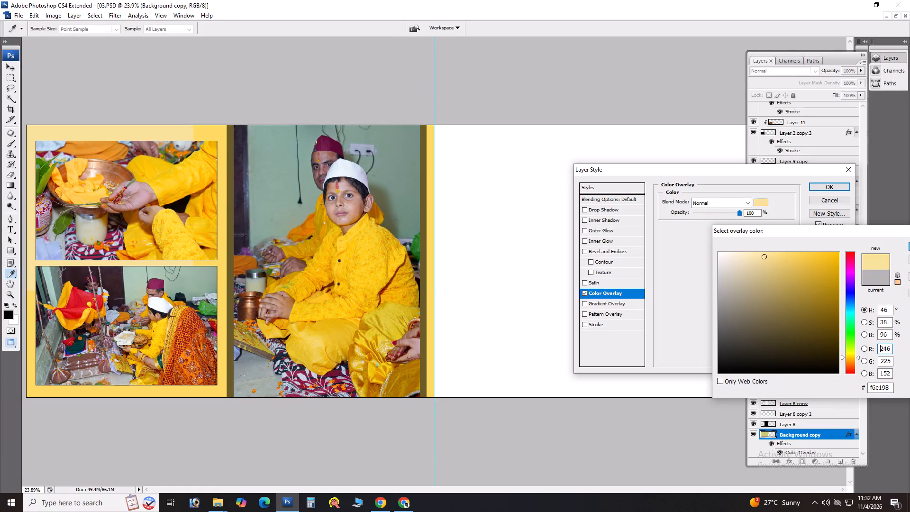
key(Return)
key(Return)
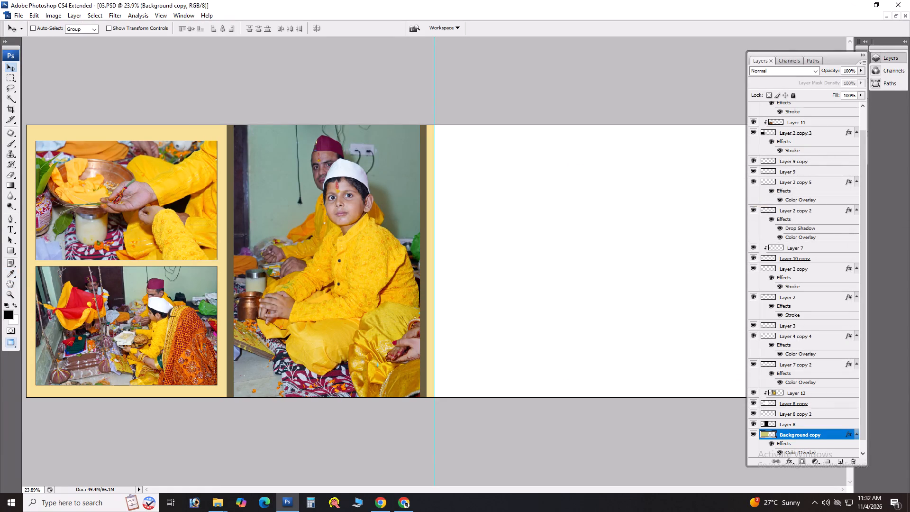
Look through folder 01's remaining photos and the 12x36 album templates for a layout suited to the sheet's blank half.
key(alt+Tab)
drag(442, 144, 243, 199)
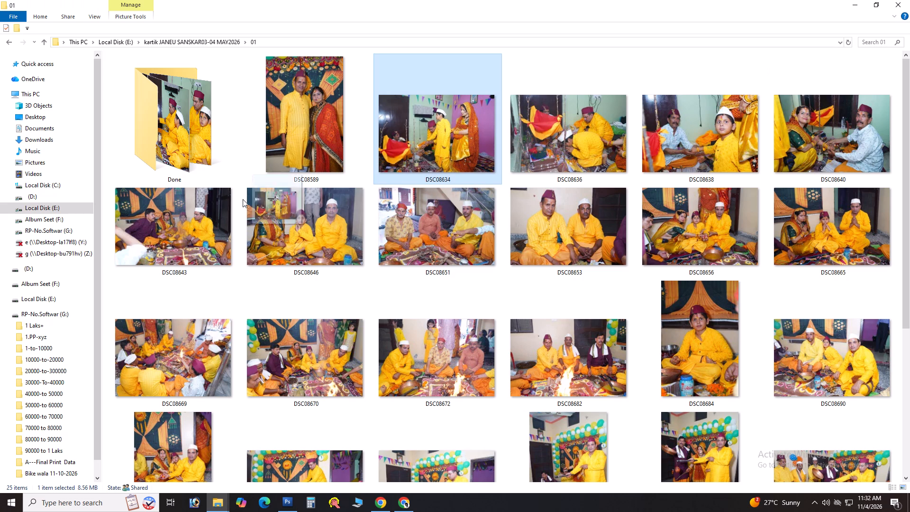
drag(243, 199, 476, 132)
key(alt+Tab)
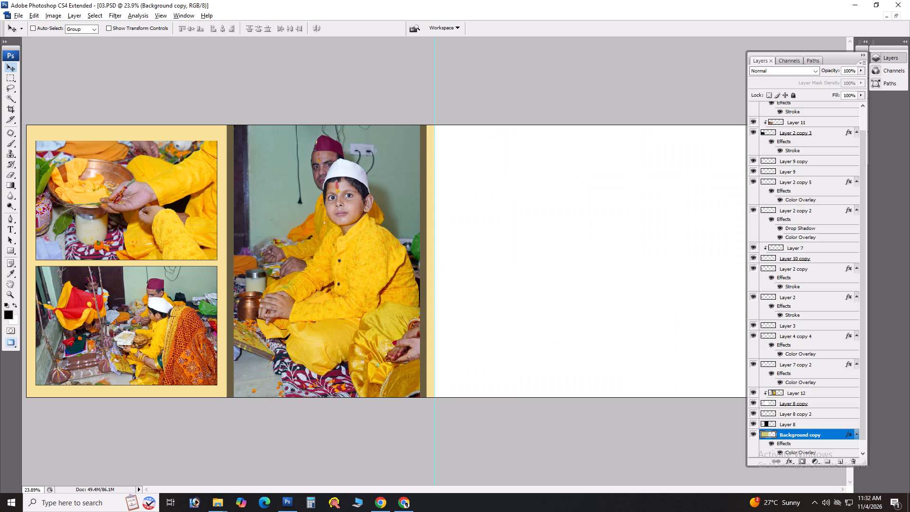
key(alt+Tab)
alt+click(685, 201)
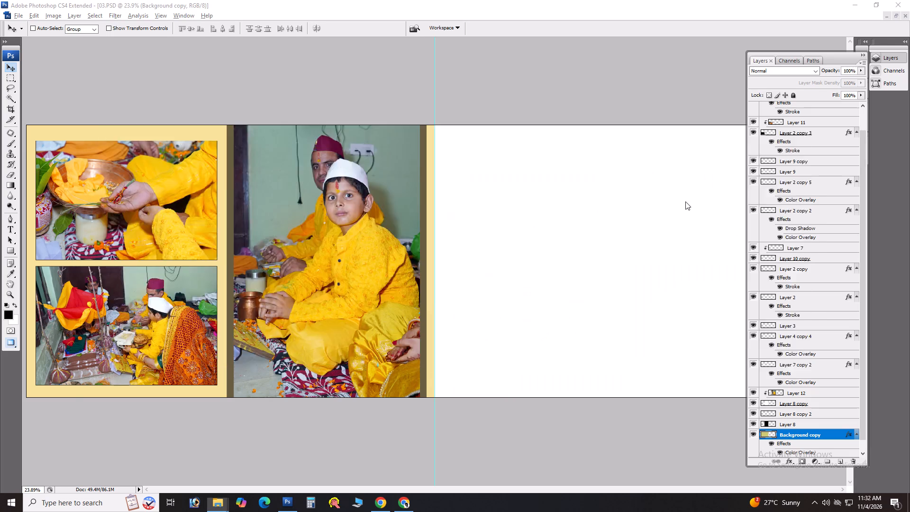
click(529, 214)
drag(539, 204, 547, 265)
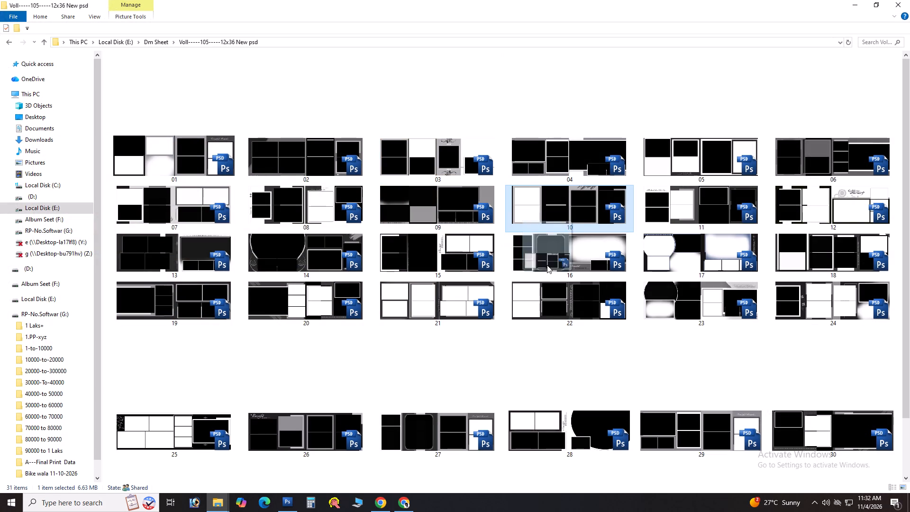
drag(547, 265, 546, 225)
click(669, 172)
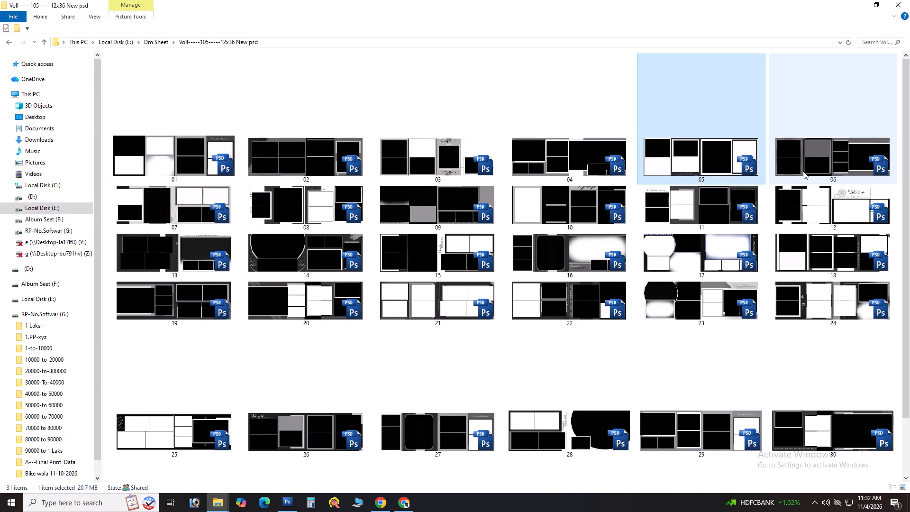
click(803, 171)
Open template 17 from the Voll-----105-----12x36 New psd folder in Photoshop.
click(668, 262)
drag(705, 253, 648, 318)
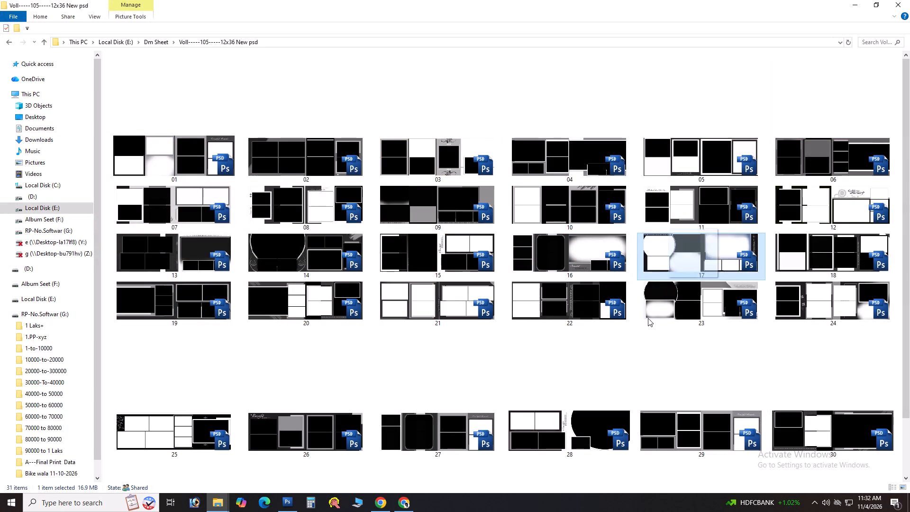
drag(648, 318, 423, 277)
key(alt+Tab)
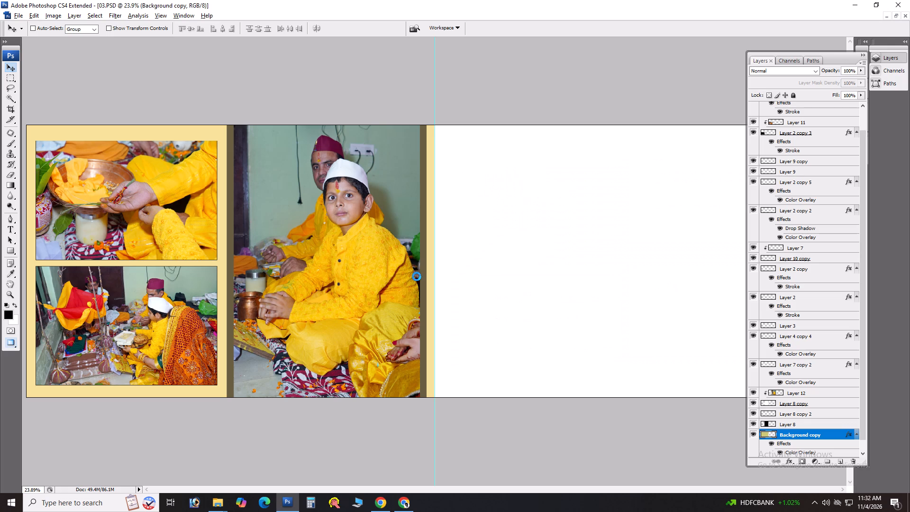
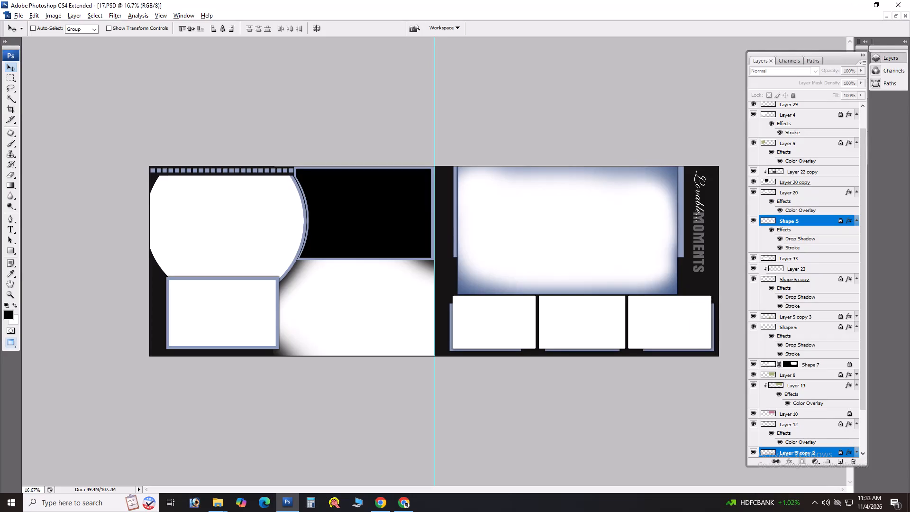
Crop template 17 to its left half at 18 x 12 in and 200 pixels/inch.
text(cc)
drag(93, 140, 857, 496)
key(Return)
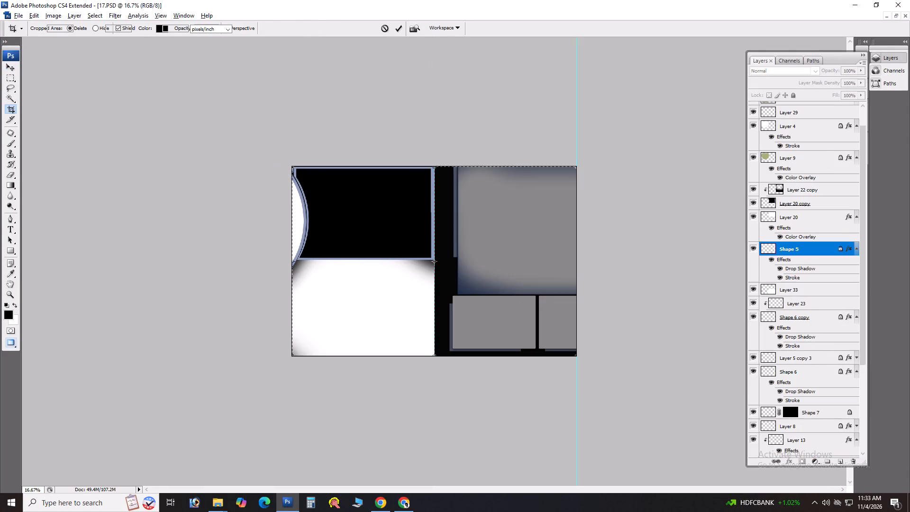
key(c)
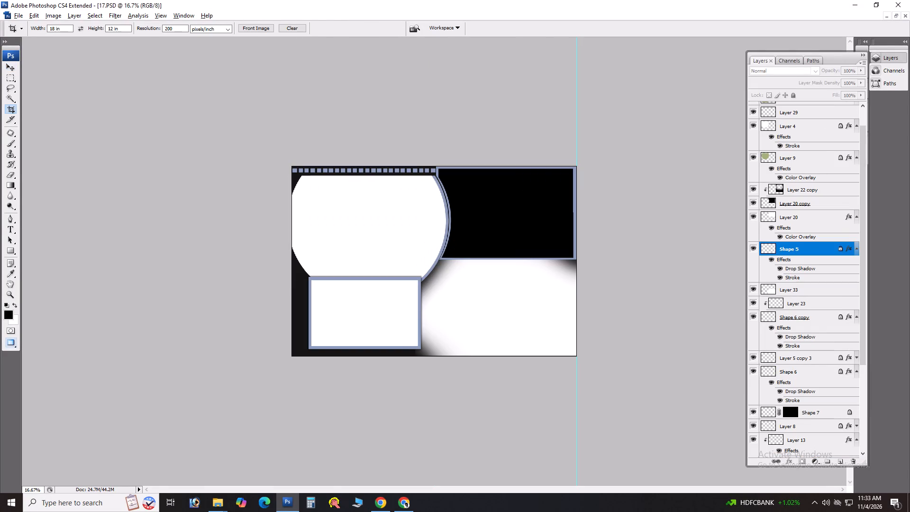
Select the layers of template 17's cropped left half and copy them together into the 03 sheet.
text(vv)
ctrl+alt+drag(531, 394, 266, 0)
key(f)
key(f)
key(f)
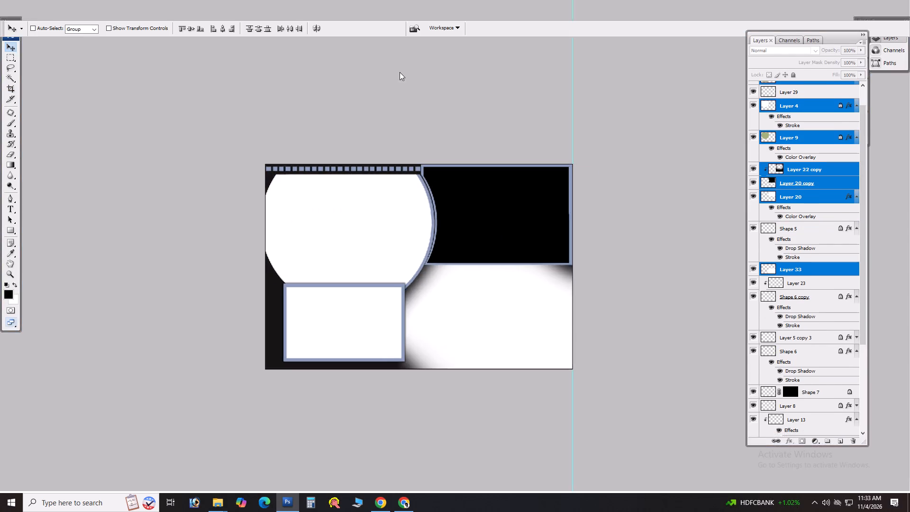
drag(389, 53, 454, 307)
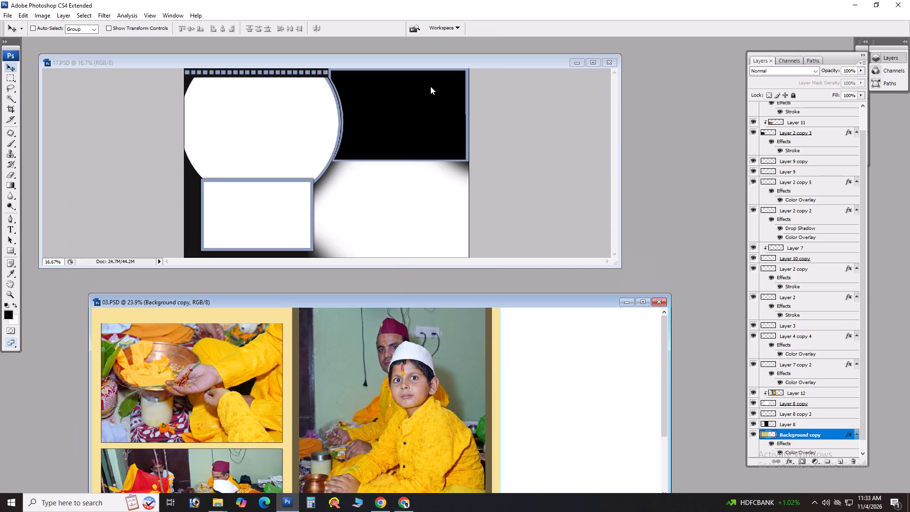
drag(319, 108, 607, 379)
drag(419, 149, 498, 256)
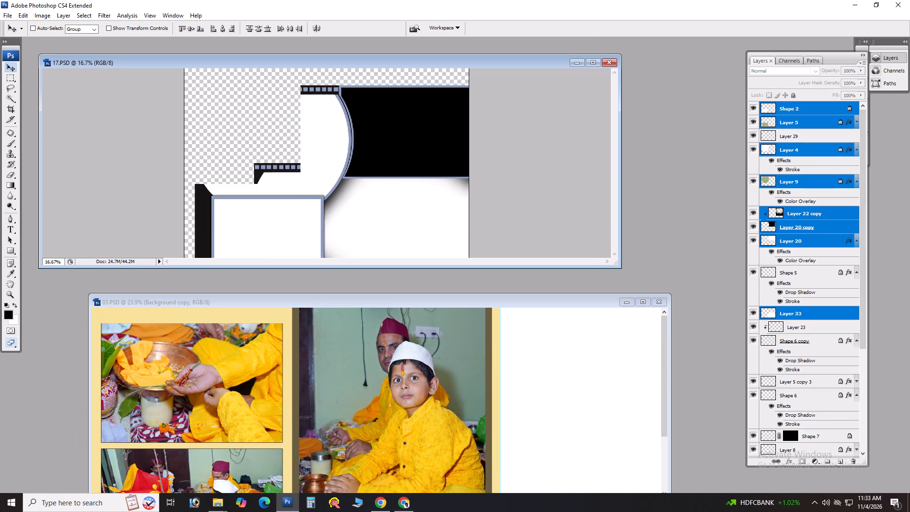
drag(498, 256, 573, 413)
key(f)
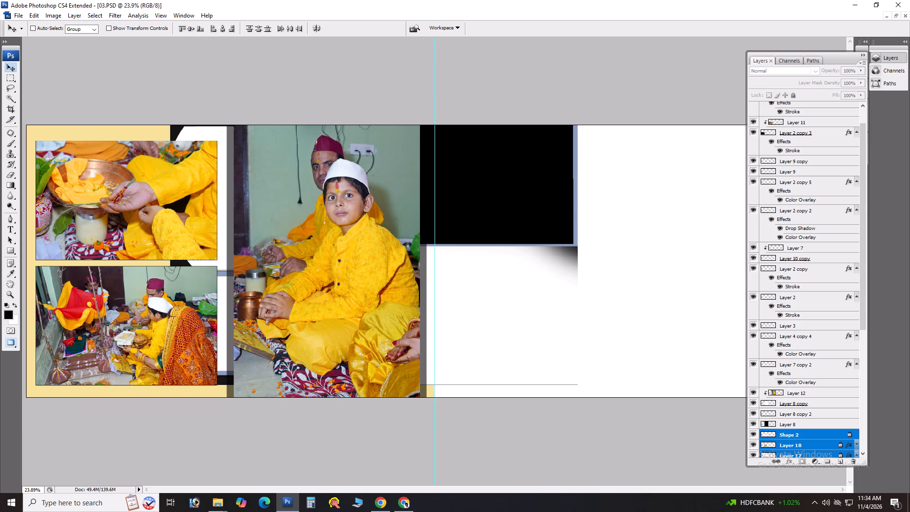
Move the copied template 17 layout onto the sheet's blank right half, flush with the centre guide and the sheet edges.
key(ctrl+t)
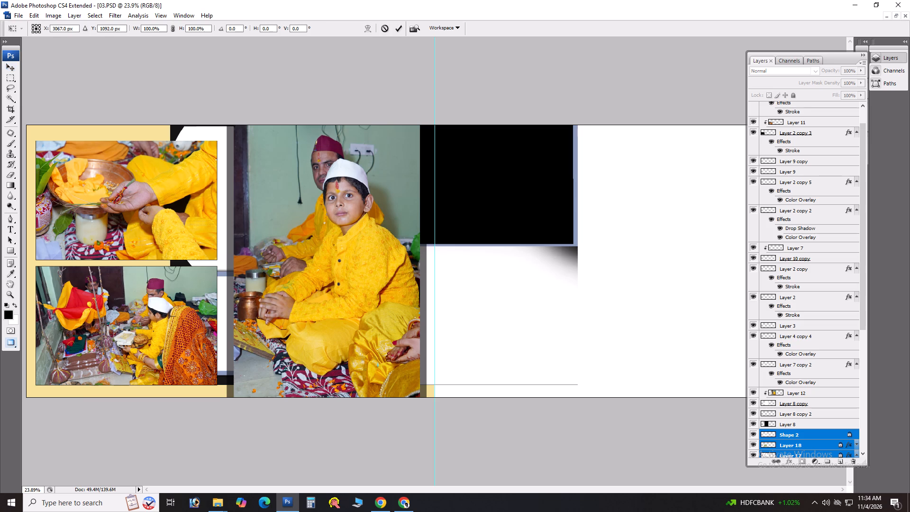
drag(377, 207, 650, 217)
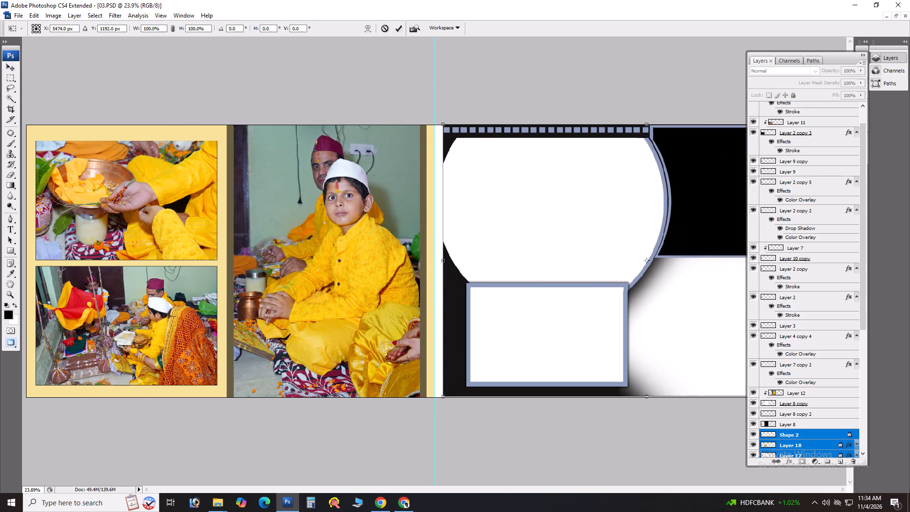
drag(650, 217, 646, 219)
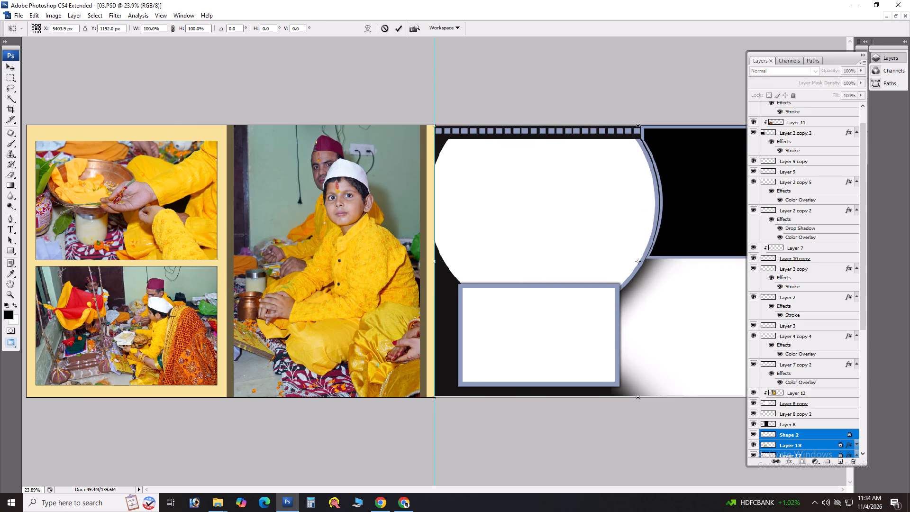
key(Return)
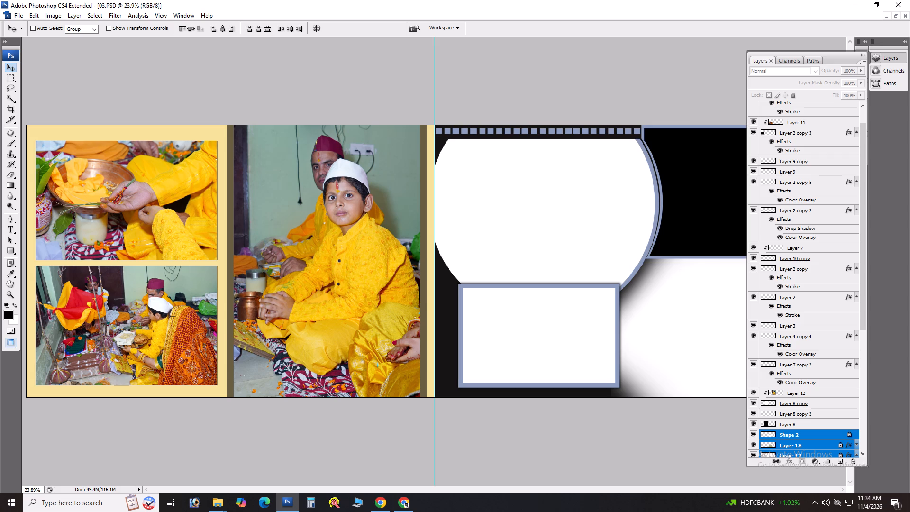
key(Tab)
key(ctrl+t)
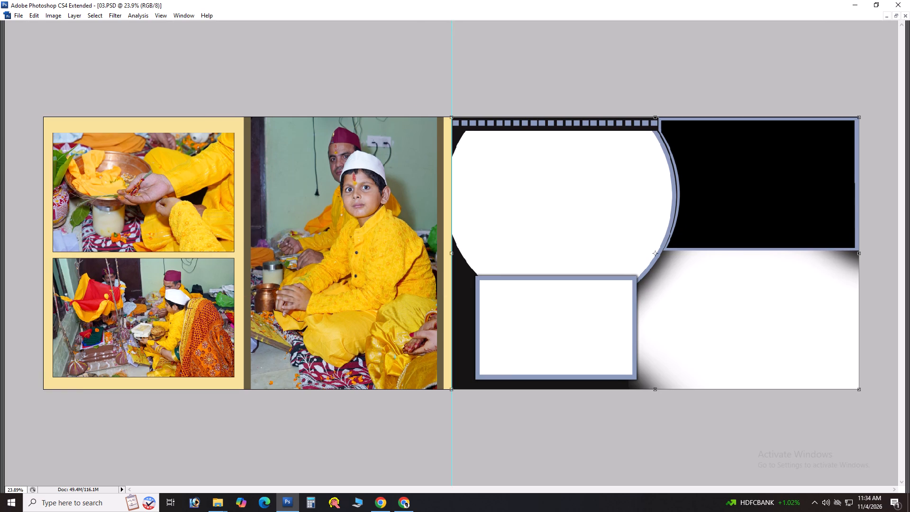
key(Right)
key(Up)
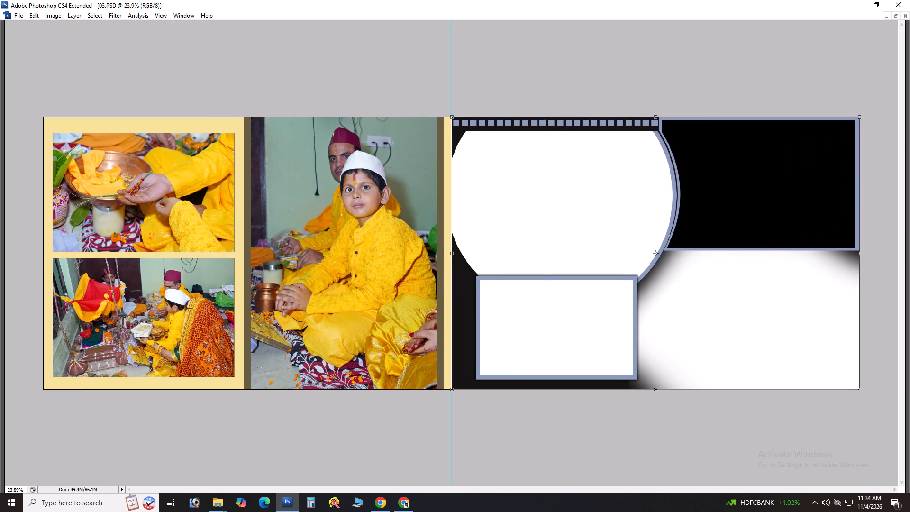
key(Return)
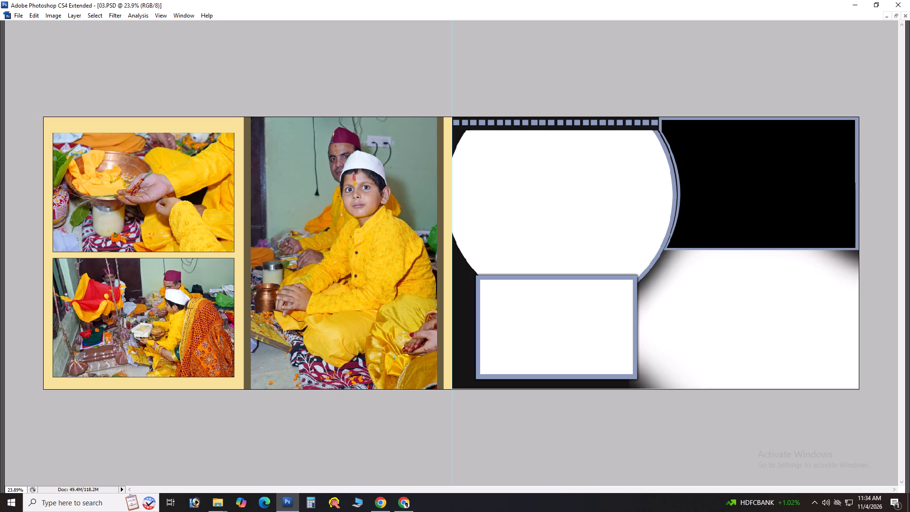
key(ctrl+t)
key(Return)
Open photo DSC08634 from folder 01 in Photoshop.
key(alt+Tab)
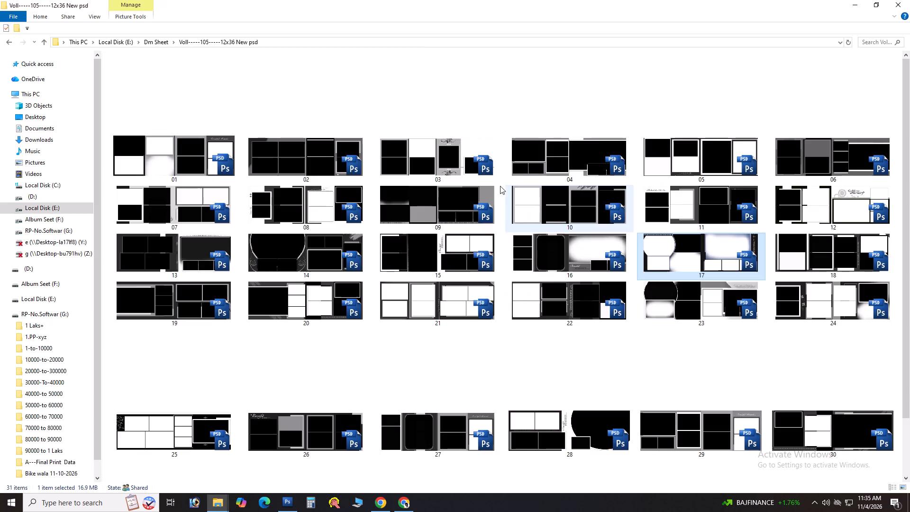
key(alt+Tab)
key(alt+Tab)
drag(454, 155, 532, 247)
key(alt+Tab)
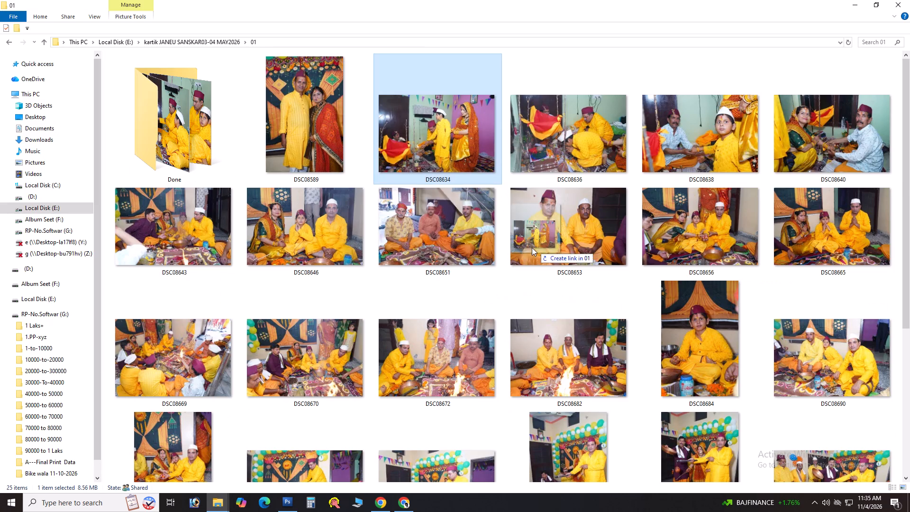
drag(532, 247, 408, 256)
key(alt+Tab)
key(alt+Tab)
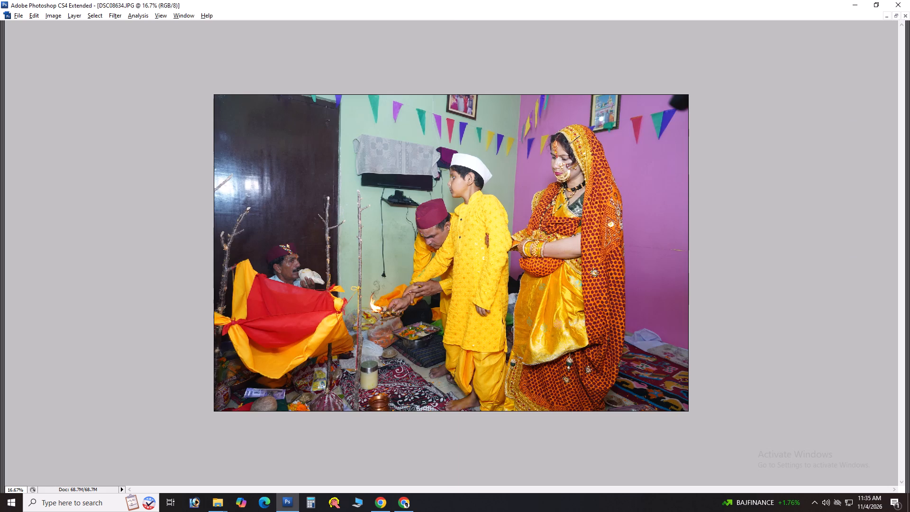
Cut the whole DSC08634 photo, close its file, and paste it clipped to the round frame on the sheet's right half.
key(ctrl+a)
key(ctrl+x)
key(ctrl+w)
key(Tab)
key(space)
text(vv)
key(v)
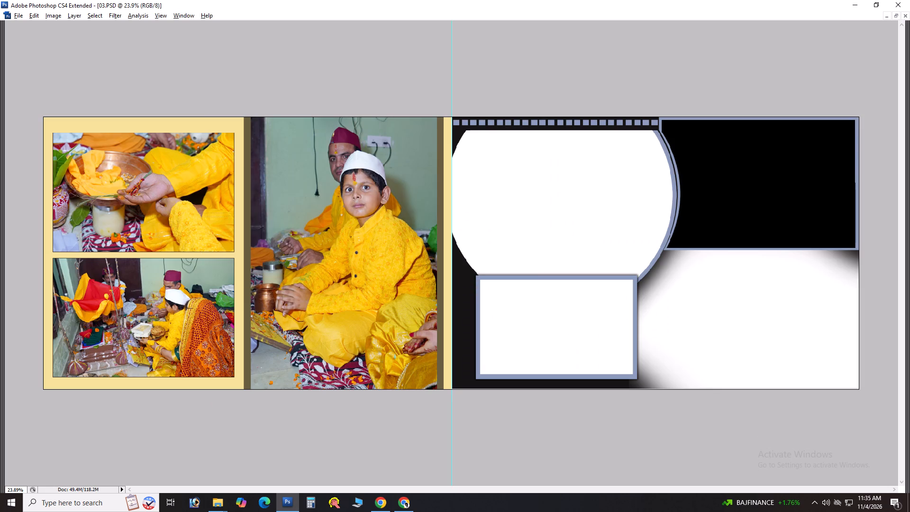
right_click(505, 198)
click(516, 202)
key(ctrl+v)
key(ctrl+alt+g)
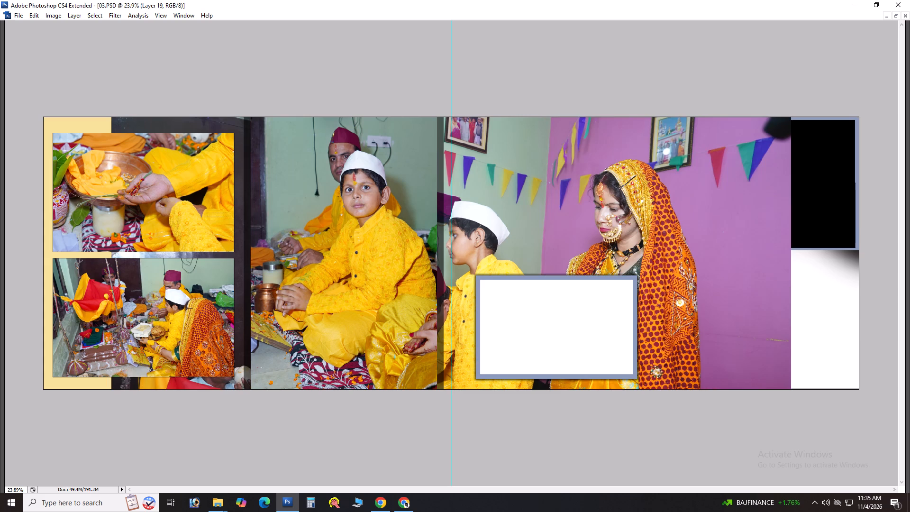
key(ctrl+Return)
key(ctrl+g)
Scale and position the clipped photo to fill the round frame, then leave a duplicate of its layer nudged slightly right.
key(ctrl+t)
alt+shift+drag(788, 119, 555, 247)
drag(491, 324, 606, 194)
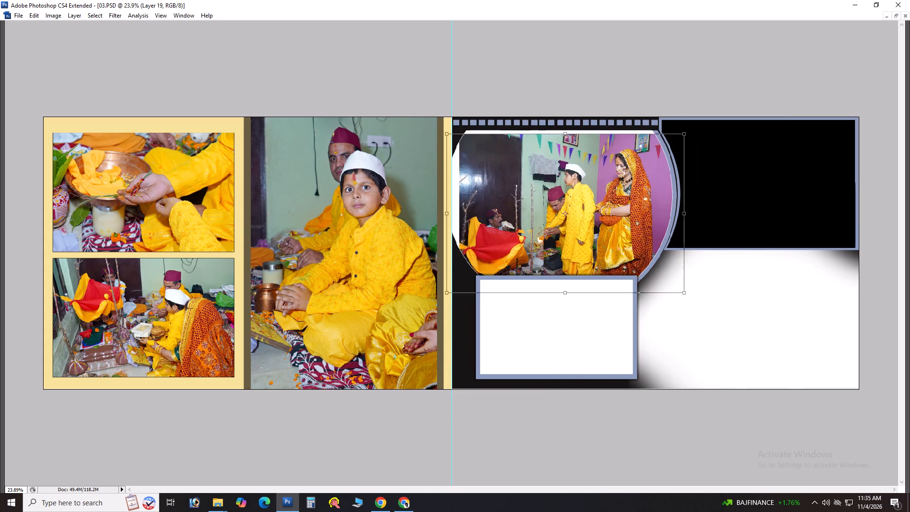
drag(606, 194, 611, 183)
click(614, 181)
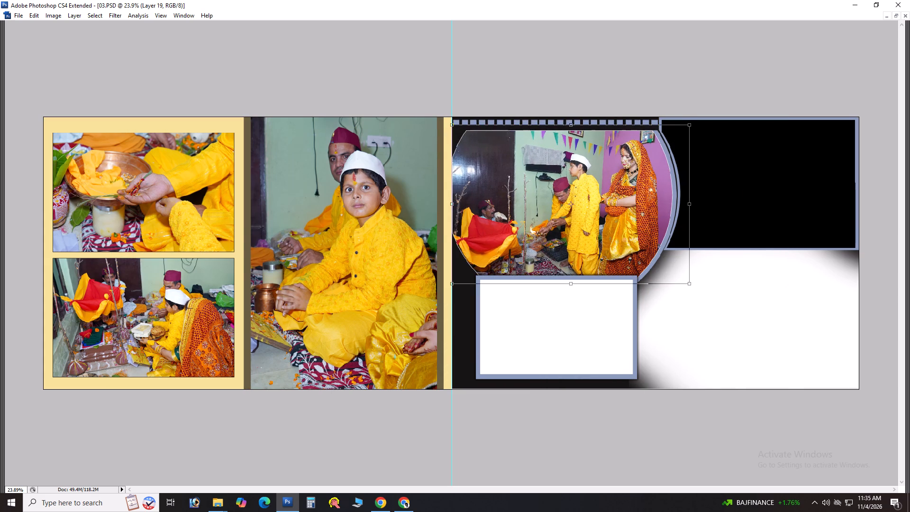
key(Return)
key(shift+Right)
key(shift+Right)
key(Right)
key(Up)
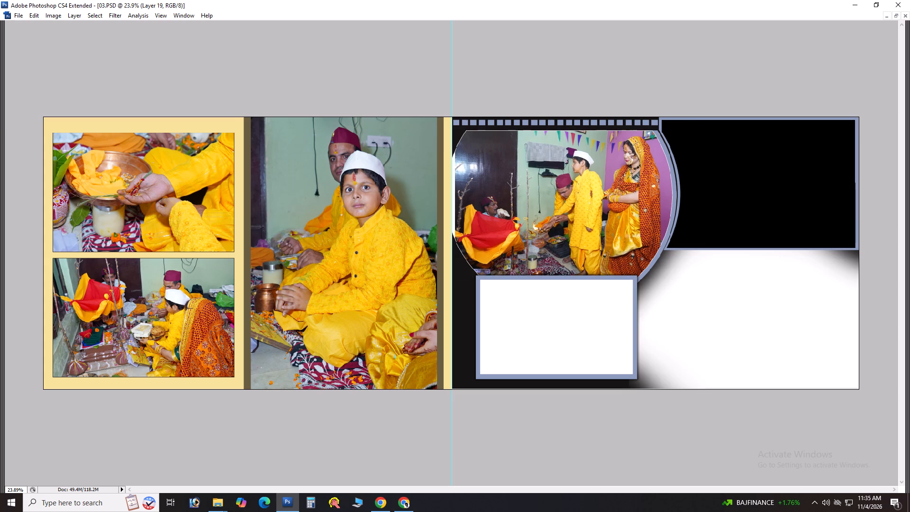
key(Left)
key(Right)
key(Right)
key(alt+Right)
Move the used photo DSC08634 into the Done folder inside folder 01.
key(alt+Tab)
key(alt+Tab)
key(alt+Tab)
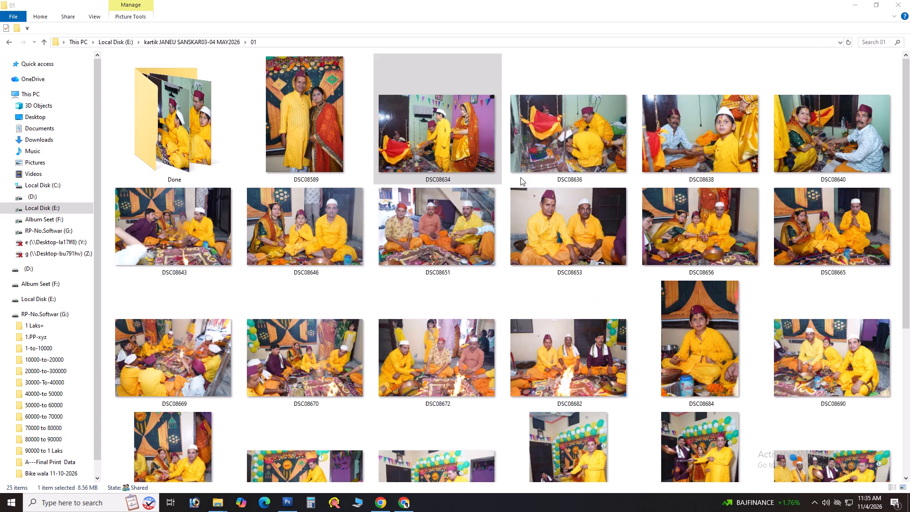
drag(429, 165, 219, 152)
Open photo DSC08636 from folder 01 in Photoshop.
click(425, 161)
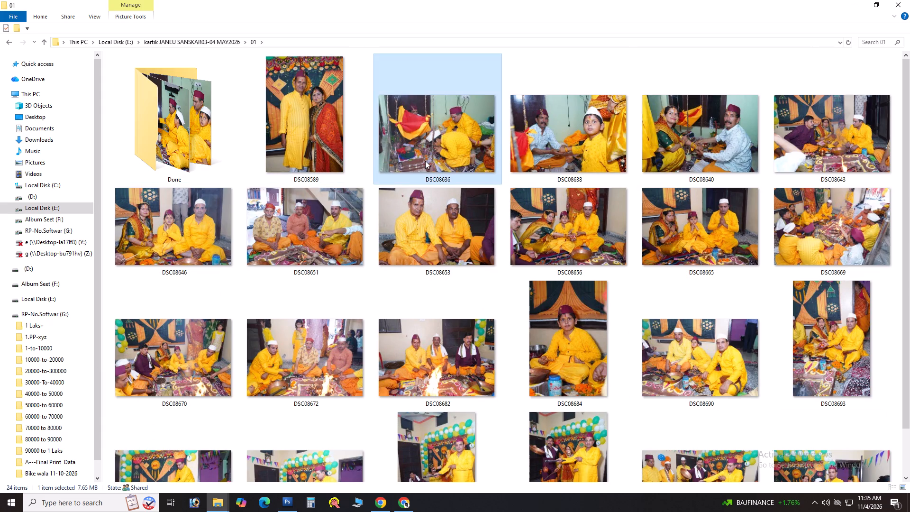
drag(444, 111, 554, 246)
key(alt+Tab)
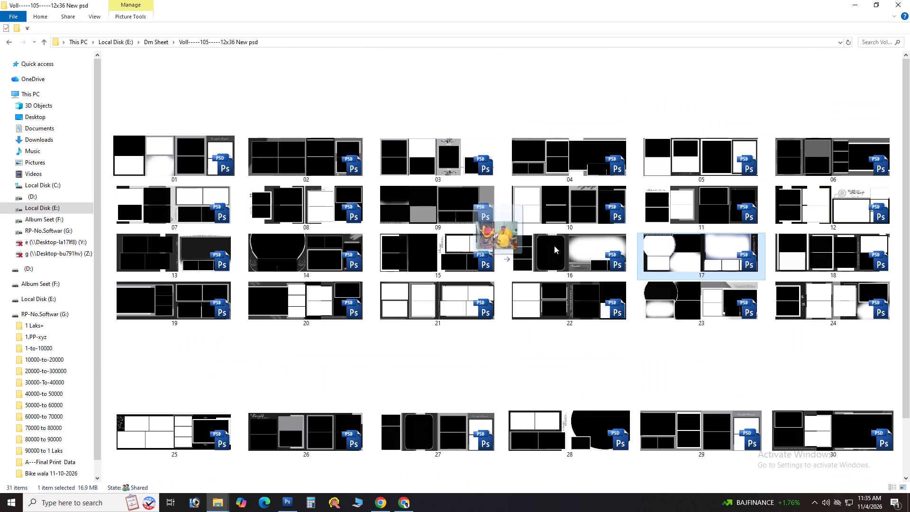
drag(554, 246, 494, 235)
key(alt+Tab)
key(alt+Tab)
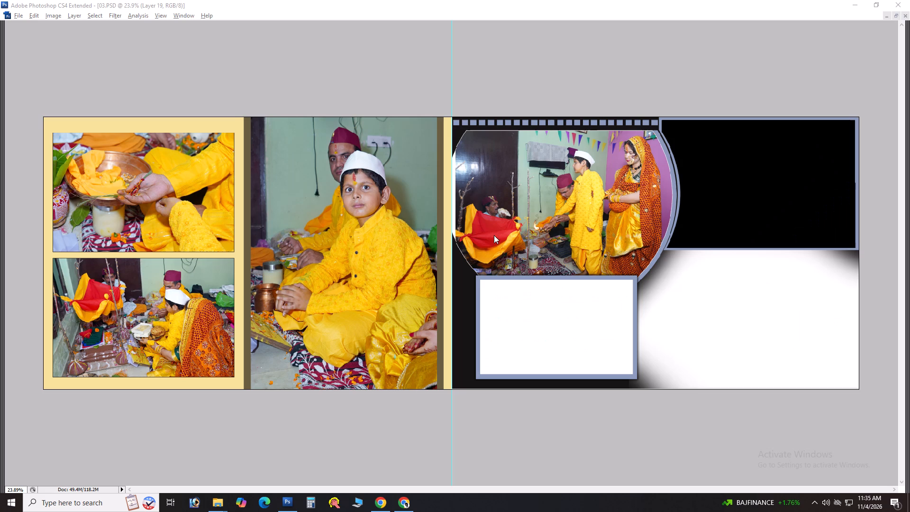
drag(494, 235, 486, 219)
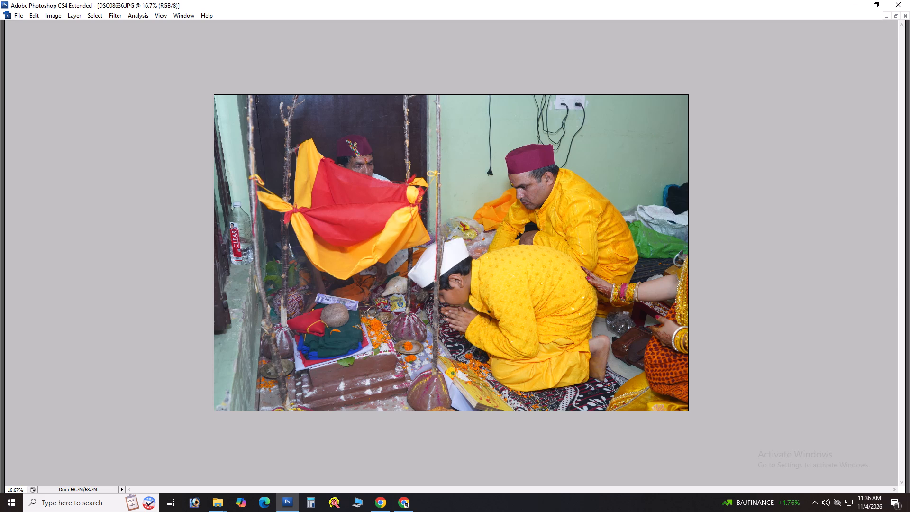
Correct DSC08636 with Auto Tone and Levels, using input black 7, midtone 1.17 and a lowered white point, and compare before and after.
key(ctrl+shift+l)
key(ctrl+l)
key(Tab)
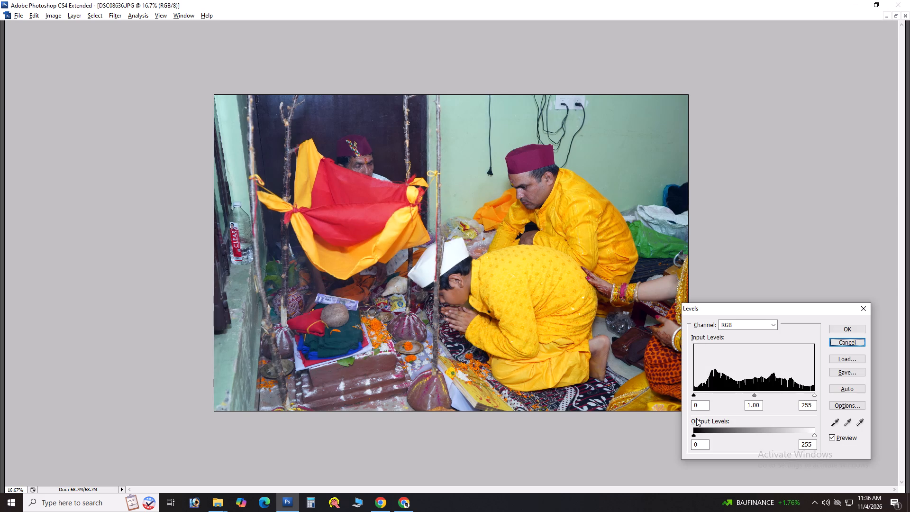
drag(702, 403, 674, 413)
scroll(699, 406, up, 7)
key(Tab)
scroll(699, 406, up, 17)
key(Tab)
scroll(699, 406, down, 6)
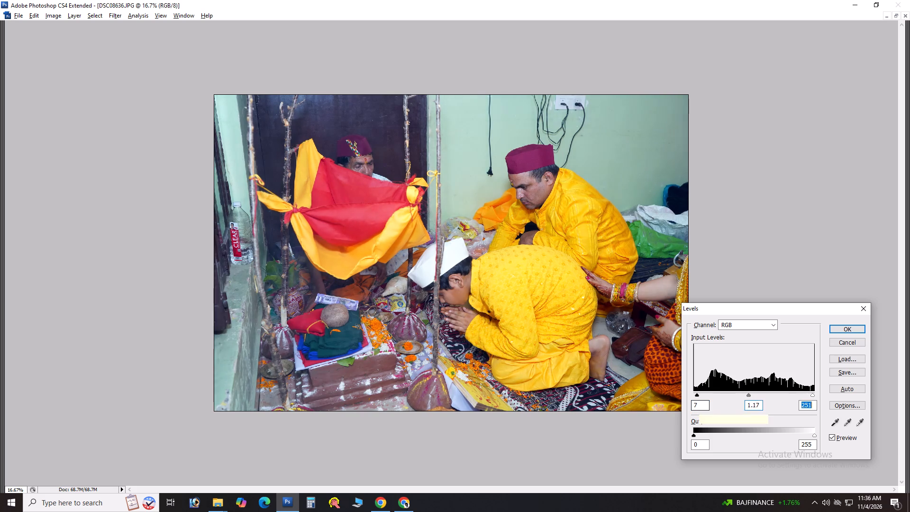
scroll(699, 406, down, 5)
key(Return)
key(ctrl+alt+z)
key(ctrl+z)
key(ctrl+z)
key(ctrl+z)
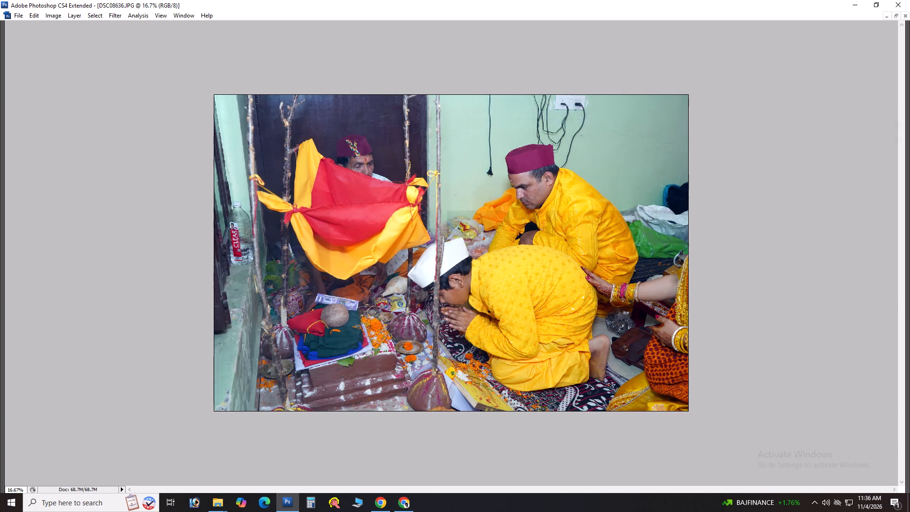
Cut the whole corrected DSC08636 photo and close its file without saving.
key(ctrl+a)
key(ctrl+x)
key(ctrl+w)
key(Tab)
key(space)
Shift the duplicate photo layer, Layer 19 copy, slightly left within the round frame.
text(vv)
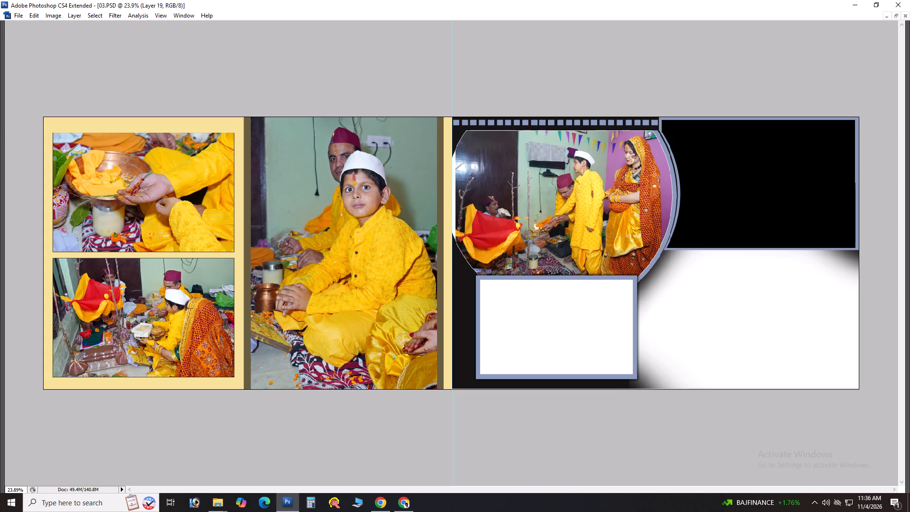
key(v)
right_click(501, 179)
click(520, 183)
key(ctrl+t)
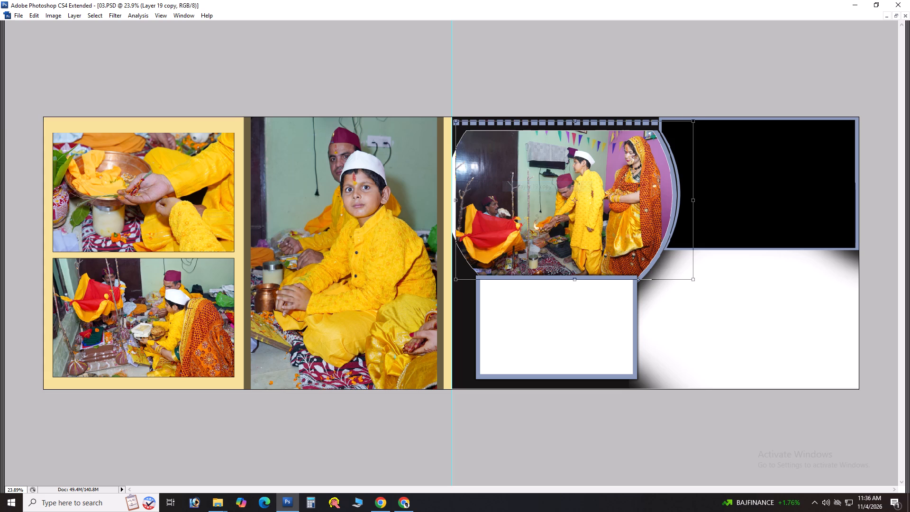
key(shift+Left)
key(shift+Left)
key(shift+Left)
key(shift+Left)
key(Return)
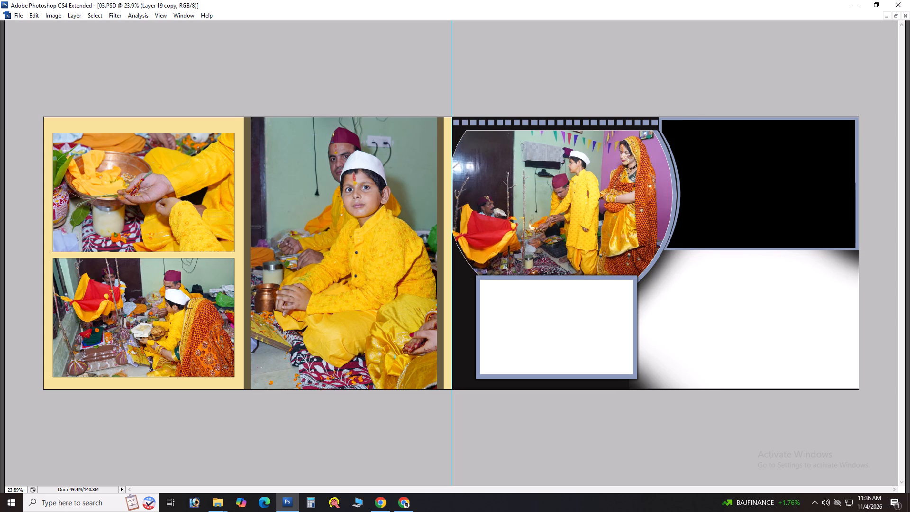
Paste photo DSC08636 clipped into the white frame below the round photo, scaled down to fill the frame.
right_click(543, 312)
click(571, 321)
key(ctrl+v)
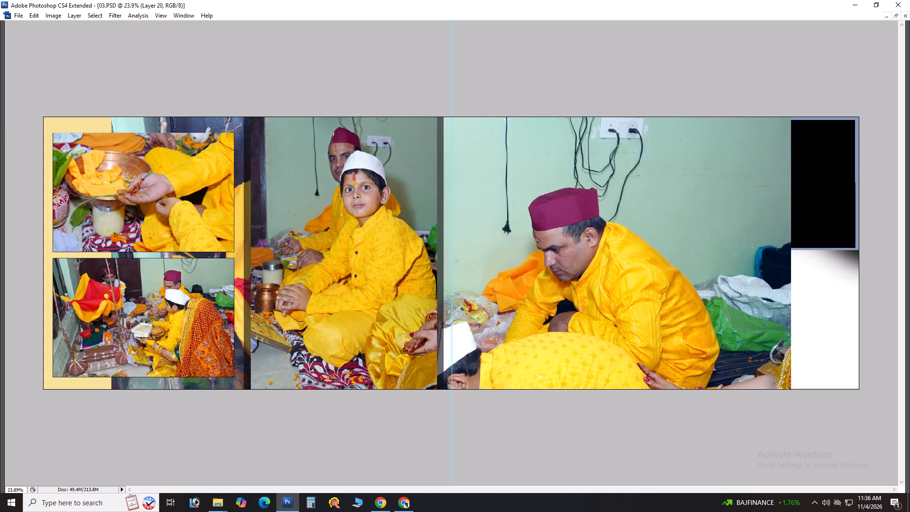
key(ctrl+g)
key(ctrl+t)
alt+drag(791, 122, 781, 128)
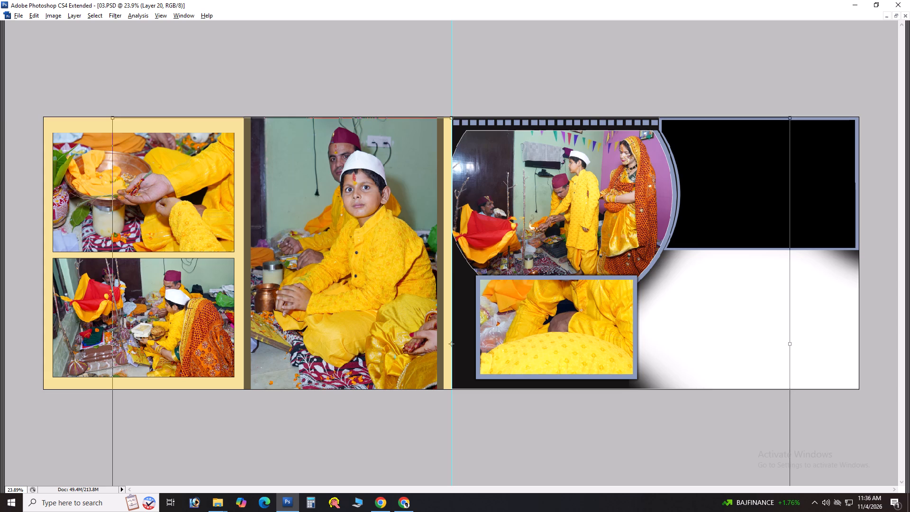
alt+drag(781, 128, 527, 280)
drag(483, 337, 618, 302)
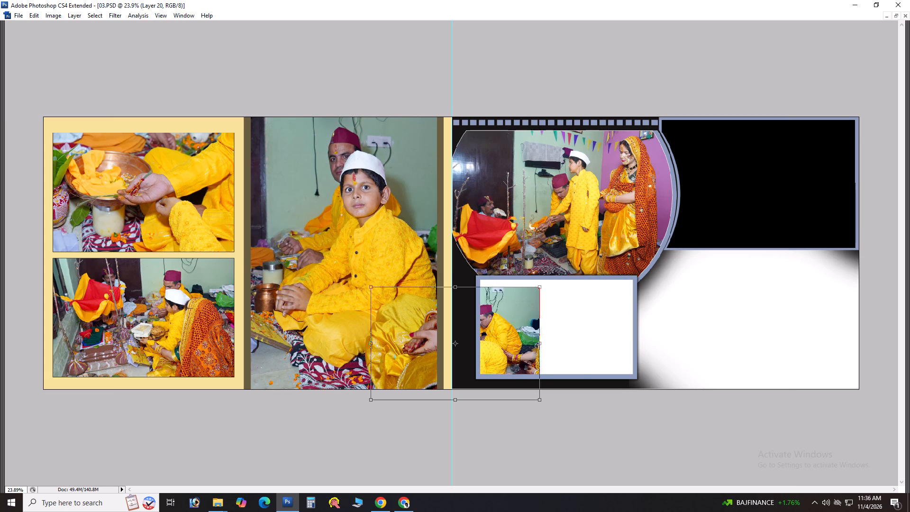
drag(618, 302, 587, 319)
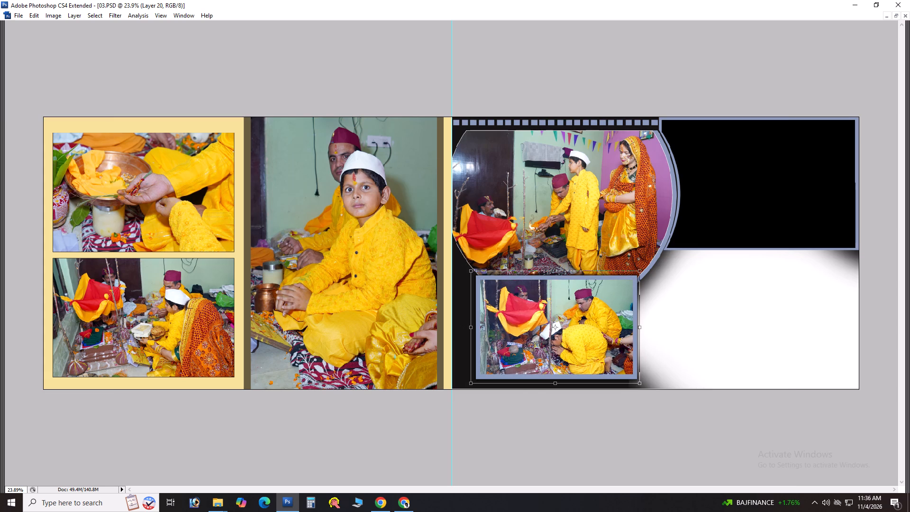
key(Return)
Nudge the DSC08636 photo slightly right and up within its frame.
key(shift+Right)
key(shift+Right)
key(shift+Right)
key(shift+Up)
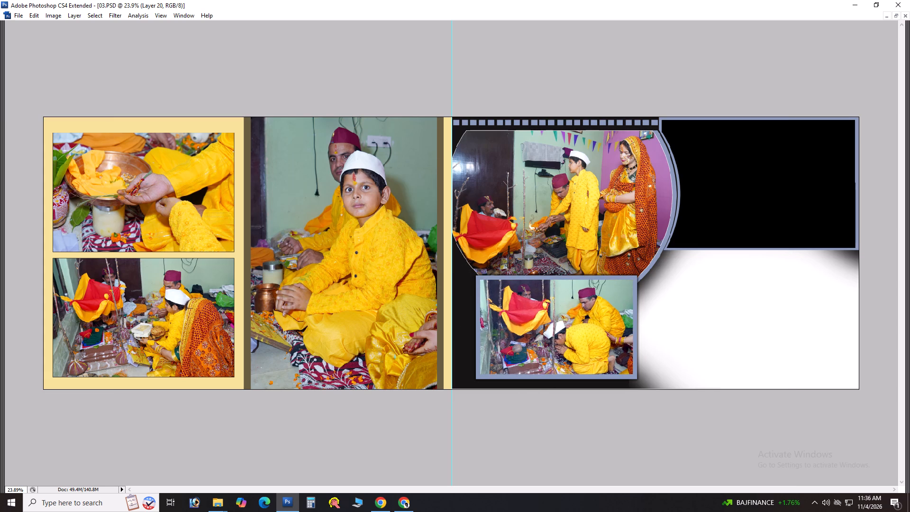
key(shift+Left)
key(shift+Down)
key(shift+Up)
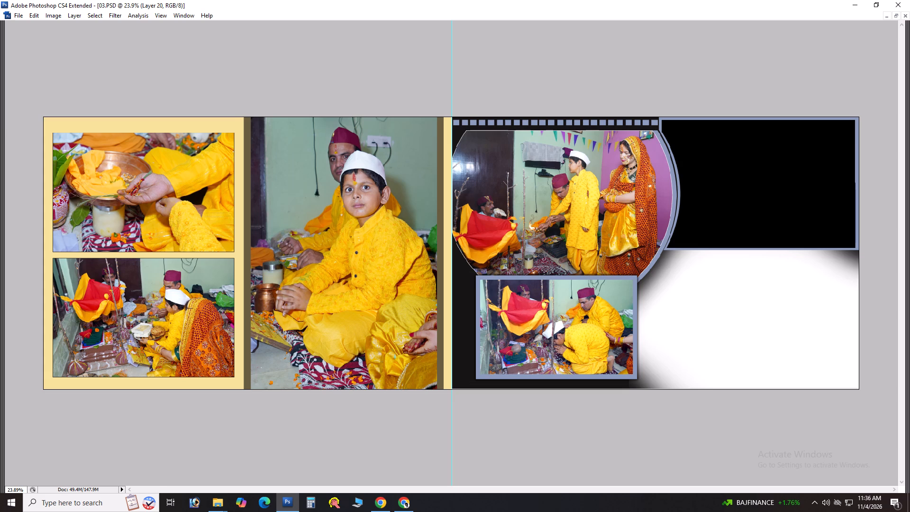
Switch to folder 01, move DSC08636 into the Done folder, and open DSC08638 in Photoshop.
key(alt+Tab)
key(alt+Tab)
key(alt+Tab)
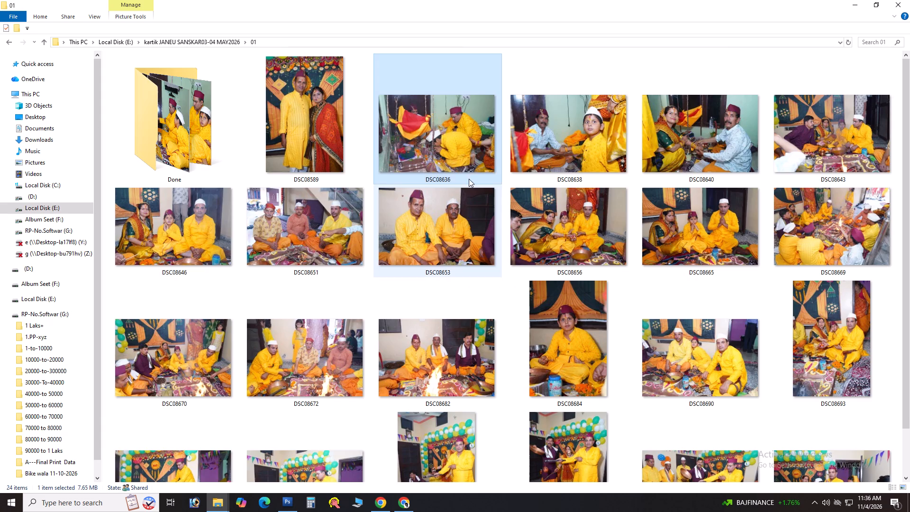
drag(460, 133, 214, 164)
click(426, 159)
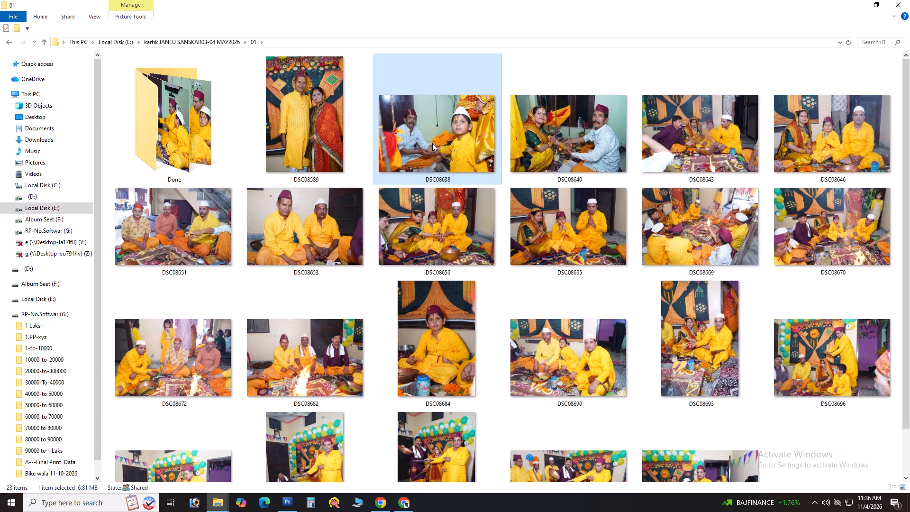
drag(437, 134, 475, 242)
key(alt+Tab)
key(alt+Tab)
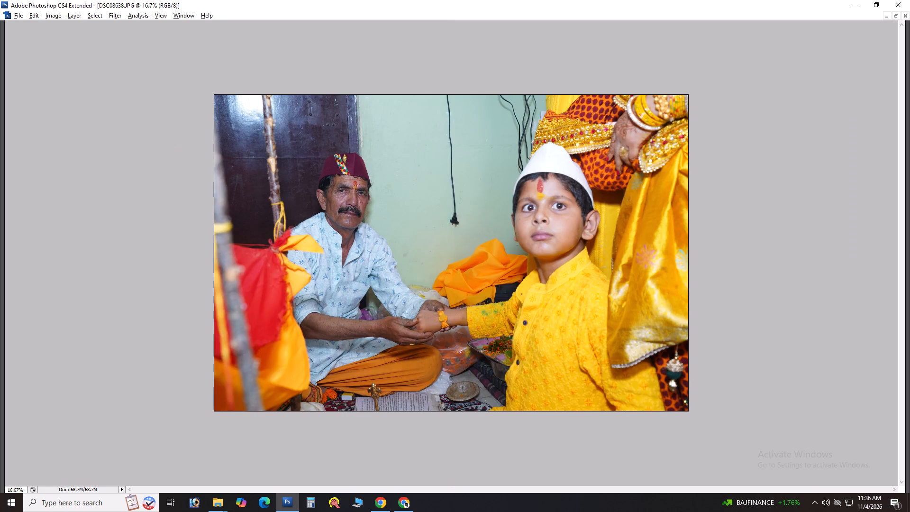
Cut the whole DSC08638 photo and close its file without saving.
key(ctrl+a)
key(ctrl+x)
key(ctrl+w)
key(Tab)
key(space)
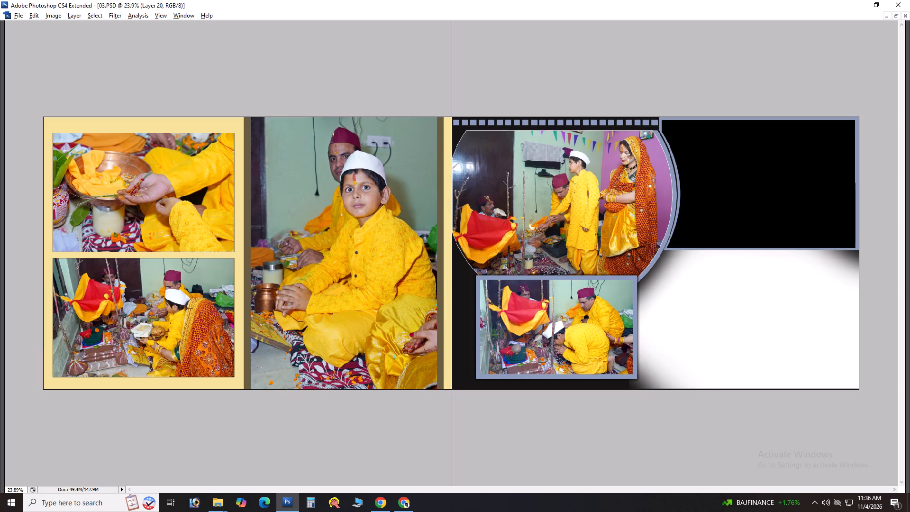
Paste DSC08638 into the black frame in the sheet's upper-right corner, scaled to fill it and nudged slightly right and down.
right_click(739, 185)
click(757, 191)
key(ctrl+v)
key(ctrl+t)
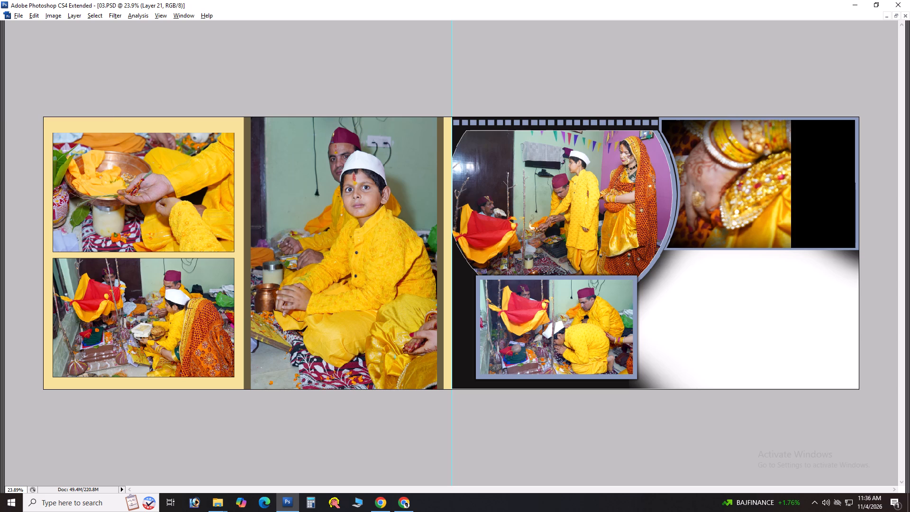
alt+shift+drag(789, 115, 515, 259)
drag(489, 360, 771, 208)
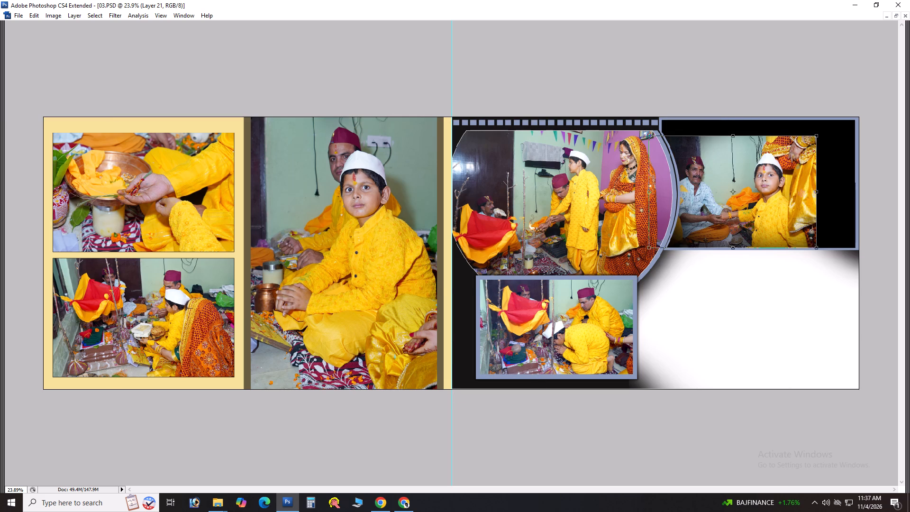
shift+drag(819, 135, 864, 115)
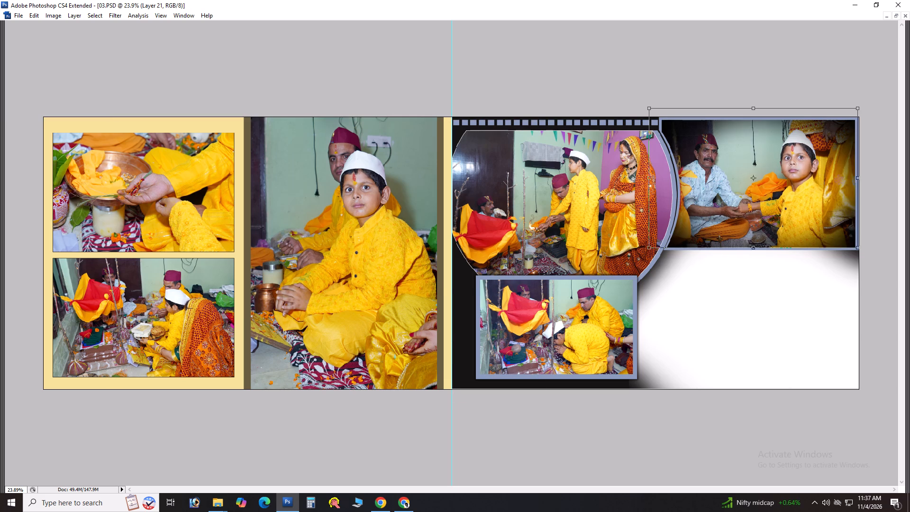
shift+drag(800, 165, 807, 164)
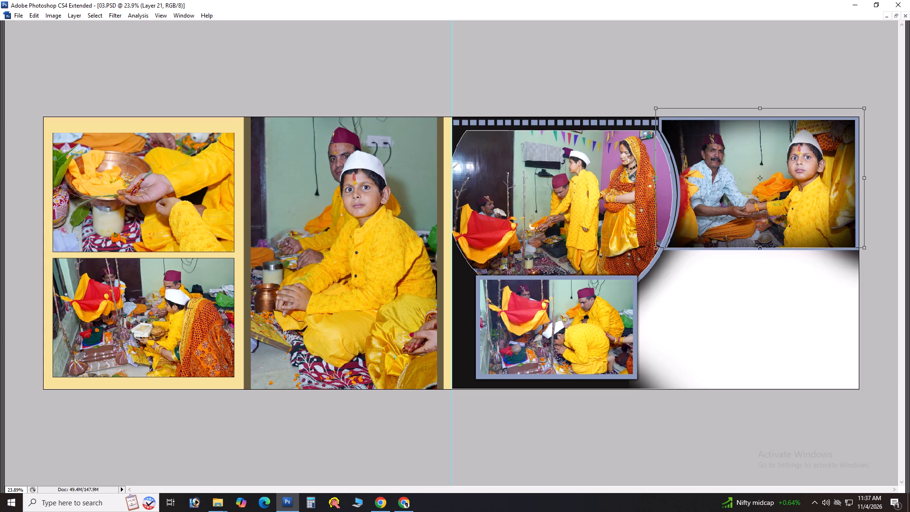
shift+drag(807, 164, 809, 164)
key(Return)
key(Right)
key(Right)
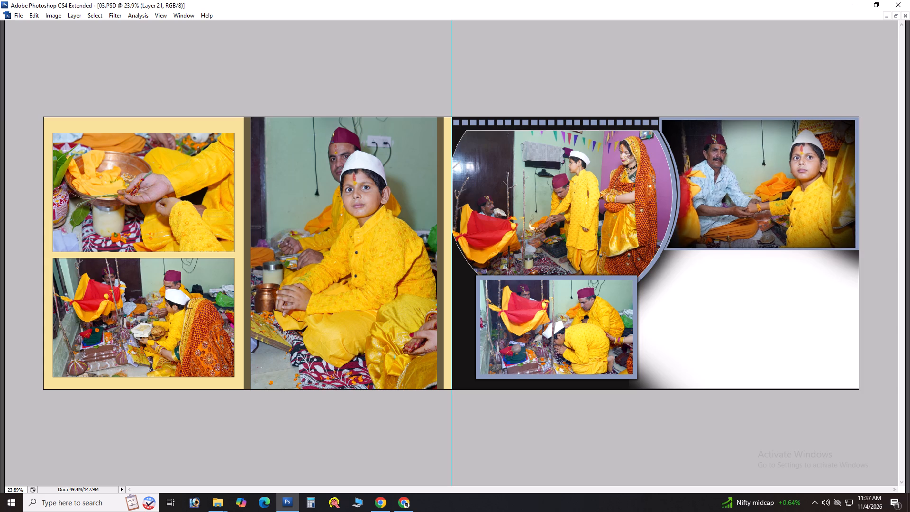
key(Down)
key(Down)
Run the recorded brightening action on the DSC08638 photo layer and clear the selection.
key(F6)
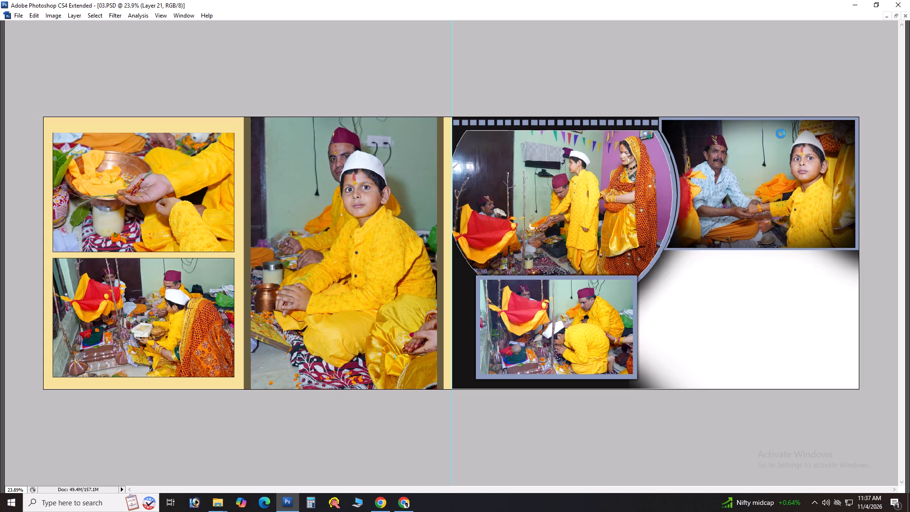
key(ctrl+d)
key(ctrl+0)
key(ctrl+0)
Move DSC08638 into the Done folder of folder 01 and open DSC08640 in Photoshop.
key(alt+Tab)
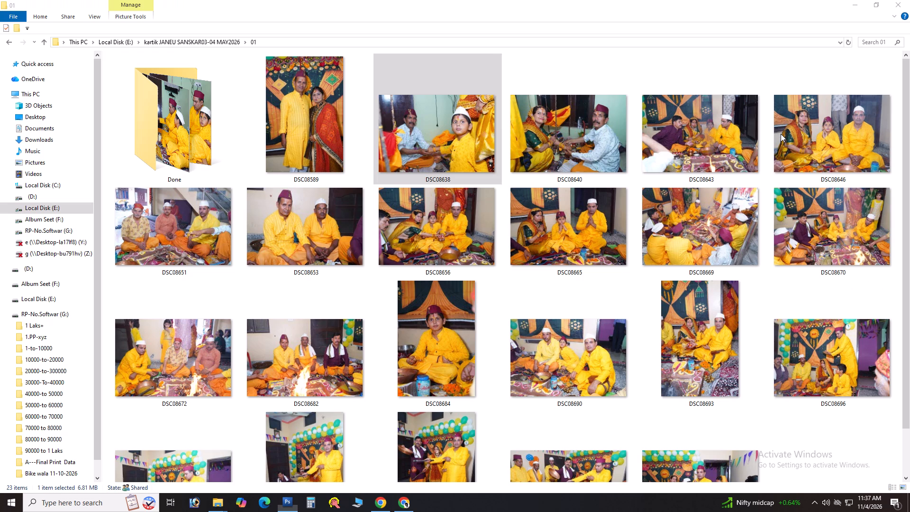
drag(429, 128, 166, 173)
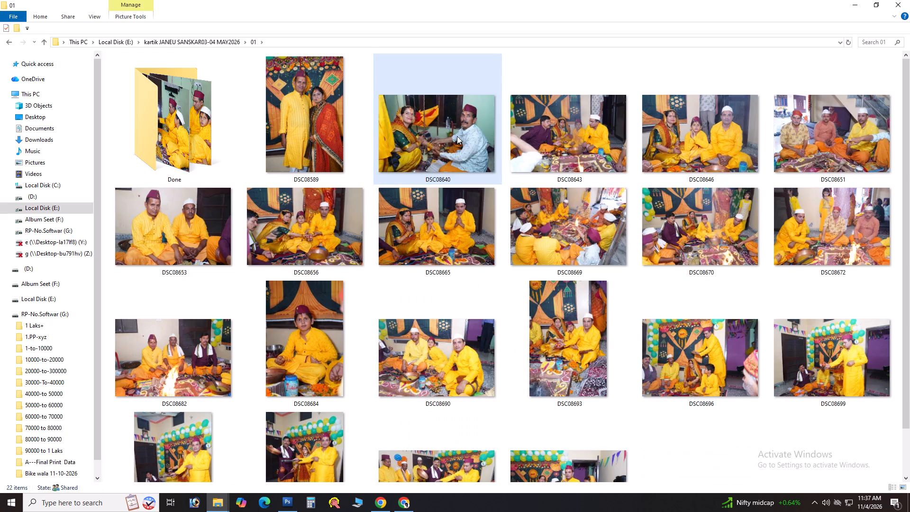
drag(455, 140, 519, 339)
key(alt+Tab)
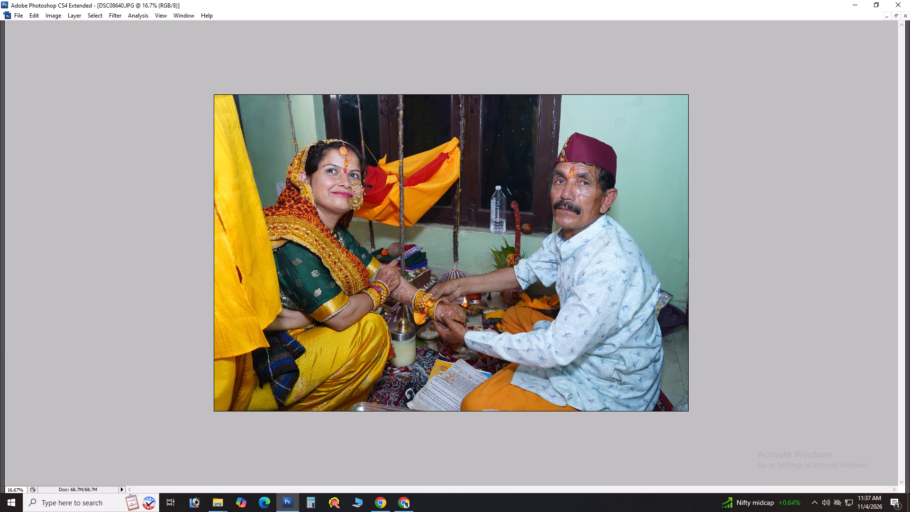
Run the recorded brightening action on DSC08640 and clear the selection.
key(F6)
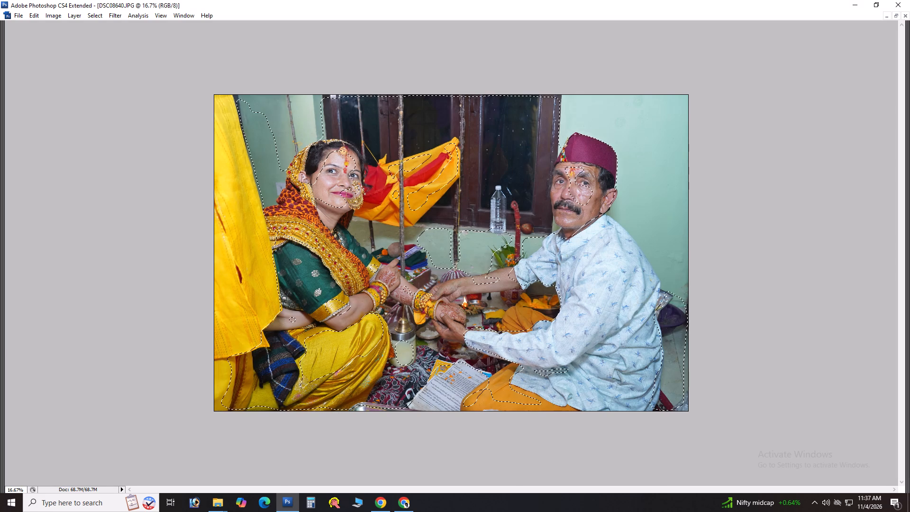
key(ctrl+d)
Cut the whole brightened DSC08640 photo and close its file without saving.
key(ctrl+a)
key(ctrl+x)
key(ctrl+w)
key(Tab)
key(space)
Paste DSC08640 clipped into the soft-edged white area in the sheet's lower-right corner, scaled down to cover it.
text(vv)
key(v)
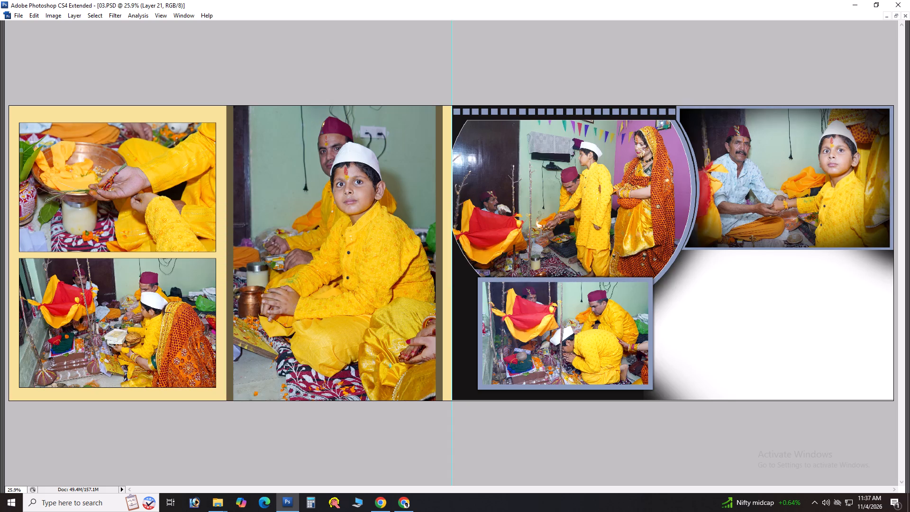
right_click(768, 286)
click(778, 290)
key(ctrl+v)
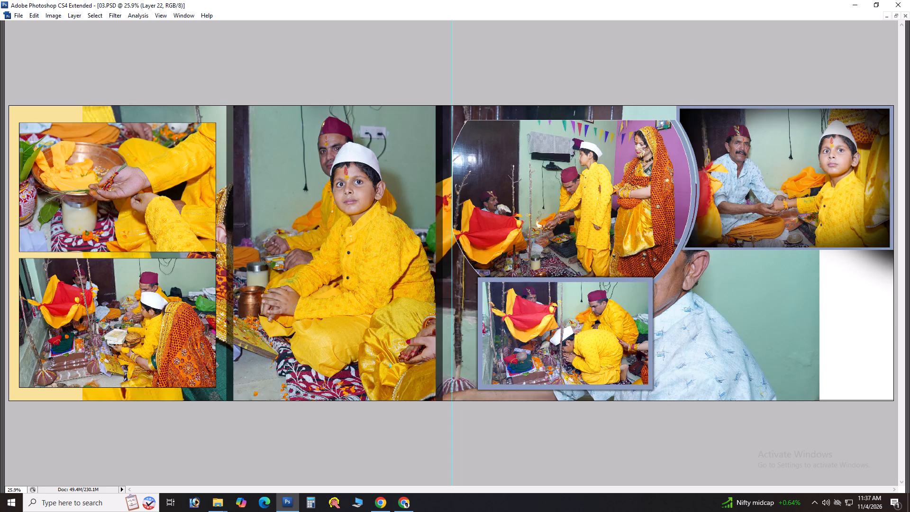
key(ctrl+g)
key(ctrl+t)
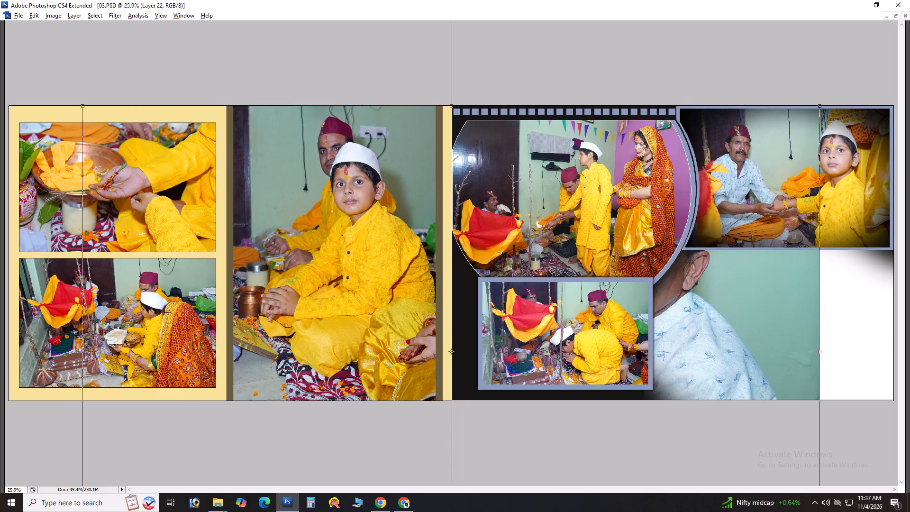
alt+shift+drag(820, 101, 574, 257)
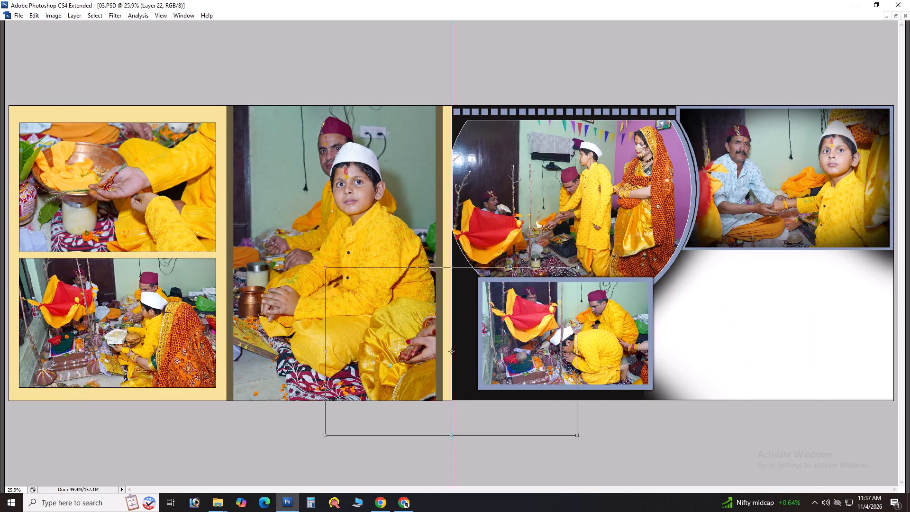
drag(471, 318, 819, 285)
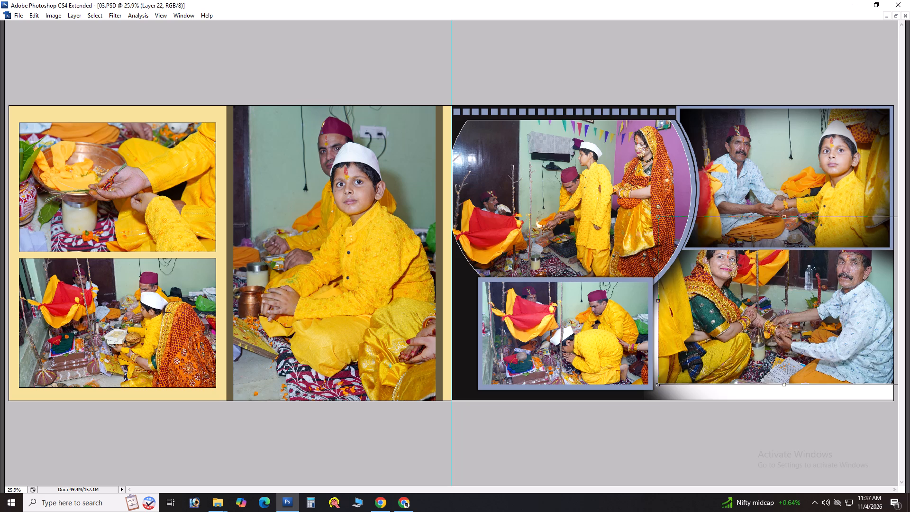
drag(819, 285, 802, 285)
key(Return)
Nudge the DSC08640 photo left and slightly up so both people fit in the soft-edged area.
key(shift+Left)
key(shift+Left)
key(shift+Left)
key(shift+Left)
key(shift+Left)
key(shift+Left)
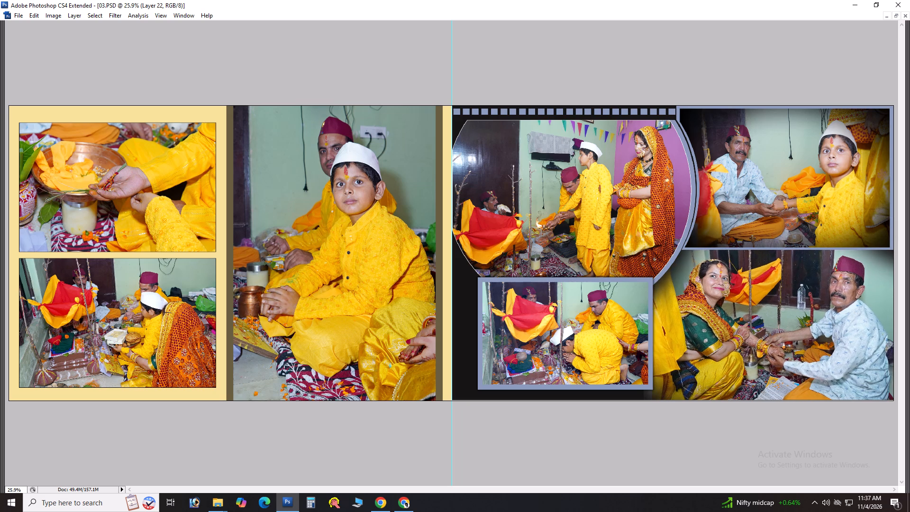
key(shift+Left)
key(shift+Up)
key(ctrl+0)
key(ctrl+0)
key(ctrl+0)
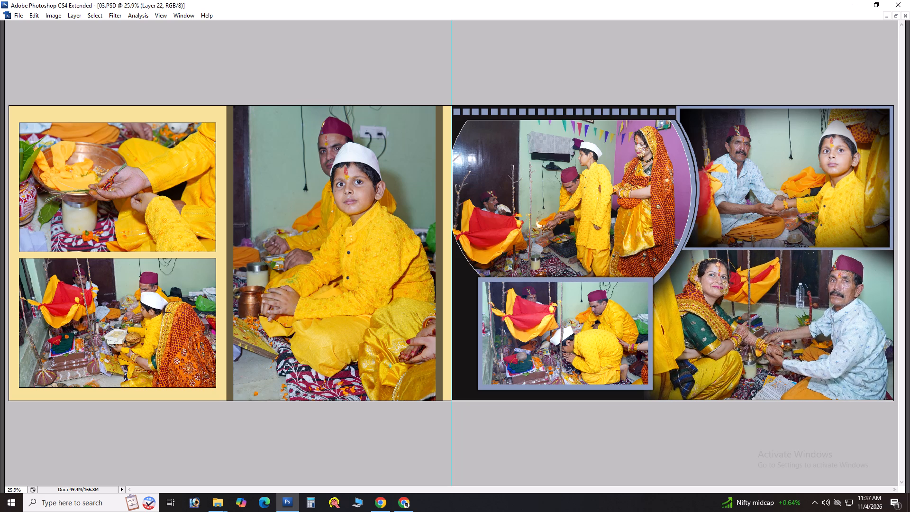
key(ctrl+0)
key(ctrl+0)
Recolour the filmstrip squares on Layer 13 by setting their Color Overlay to the cream sampled from the left half's border.
right_click(671, 111)
click(687, 117)
key(F7)
scroll(746, 240, down, 7)
scroll(811, 241, down, 17)
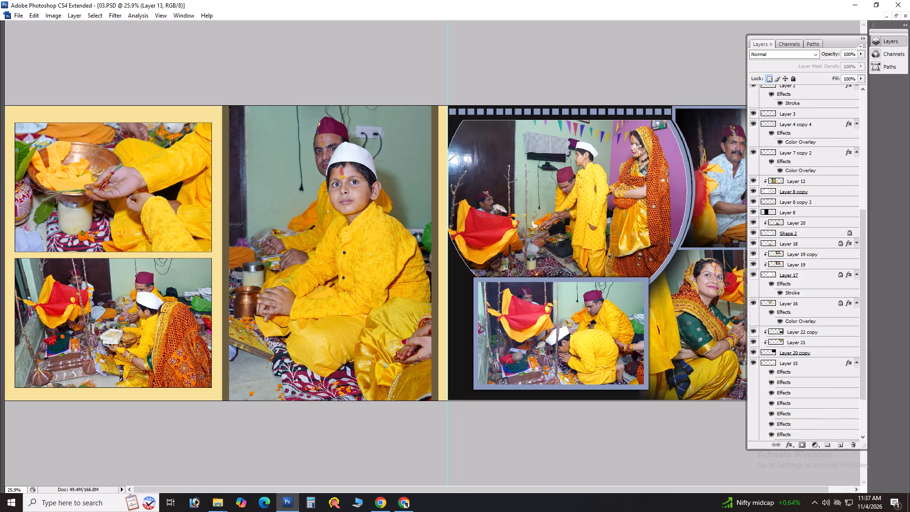
scroll(811, 259, down, 8)
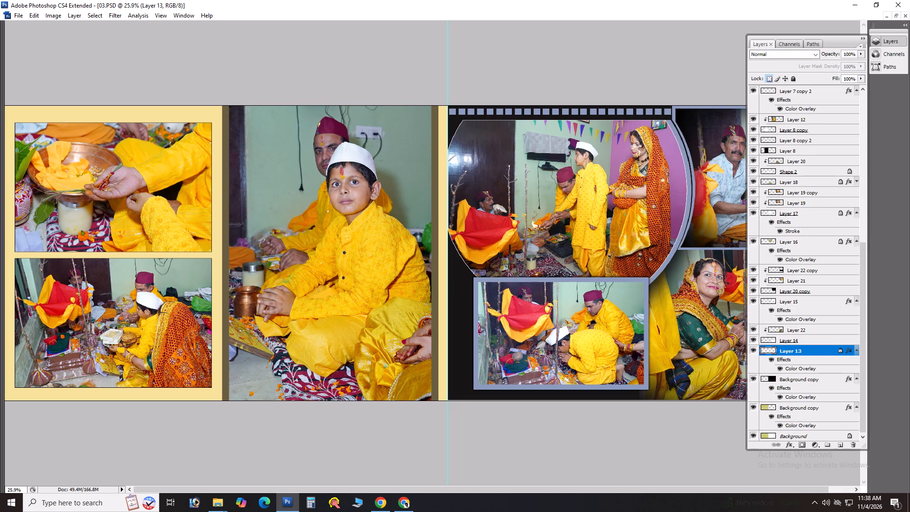
double_click(818, 372)
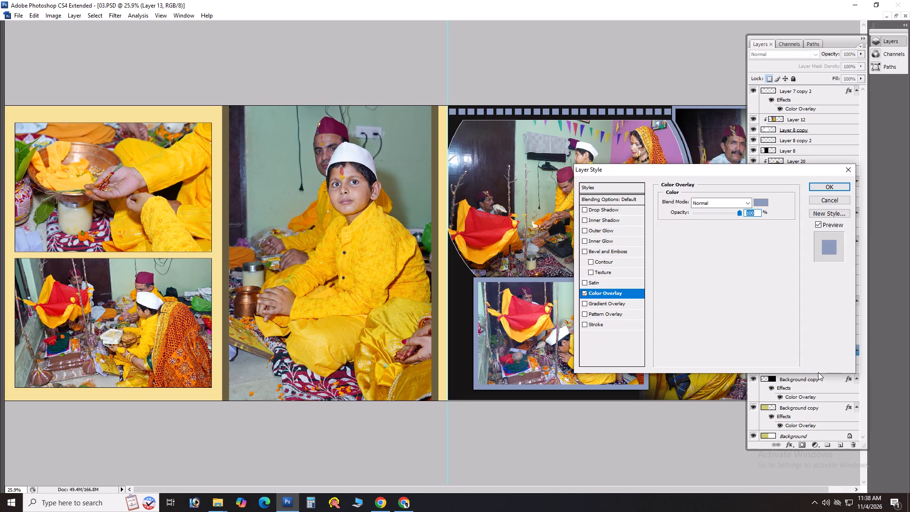
click(761, 203)
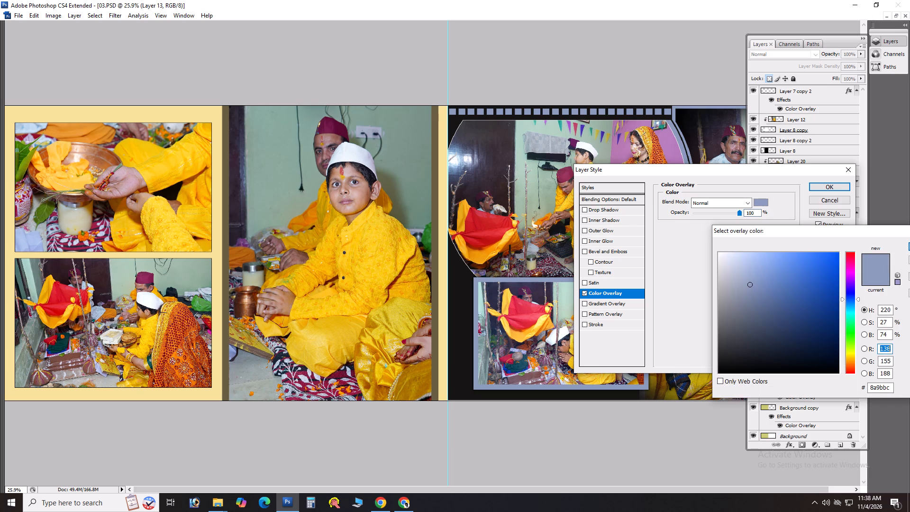
click(442, 112)
key(Return)
key(Return)
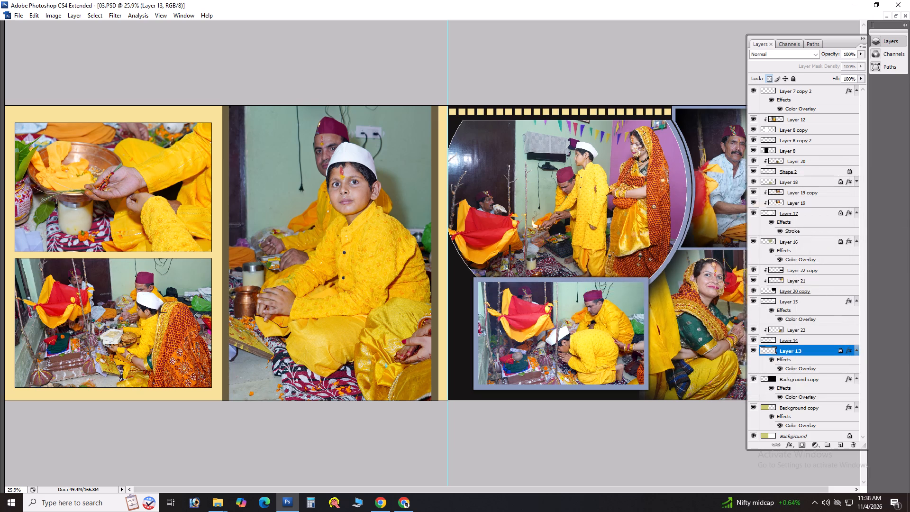
Recolour the curved ring around the large round photo on Layer 16 by setting its Color Overlay to the filmstrip squares' cream.
right_click(679, 139)
click(690, 147)
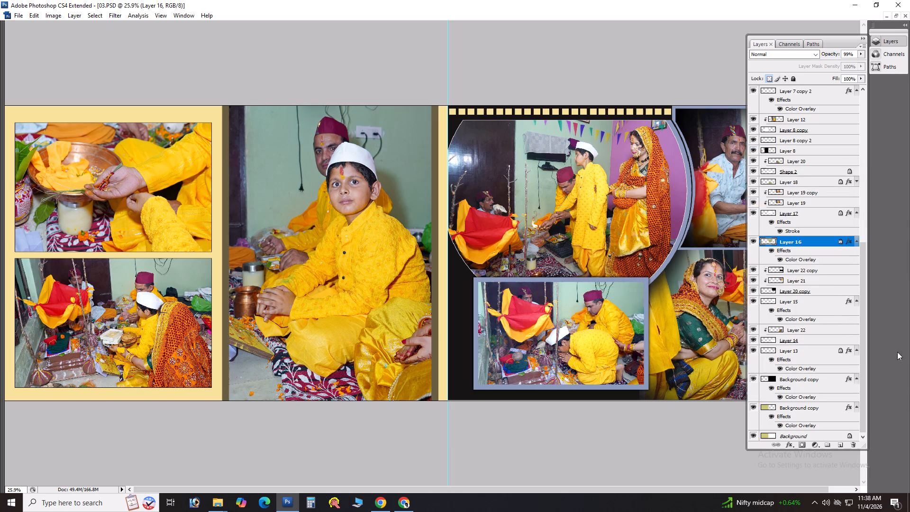
double_click(833, 244)
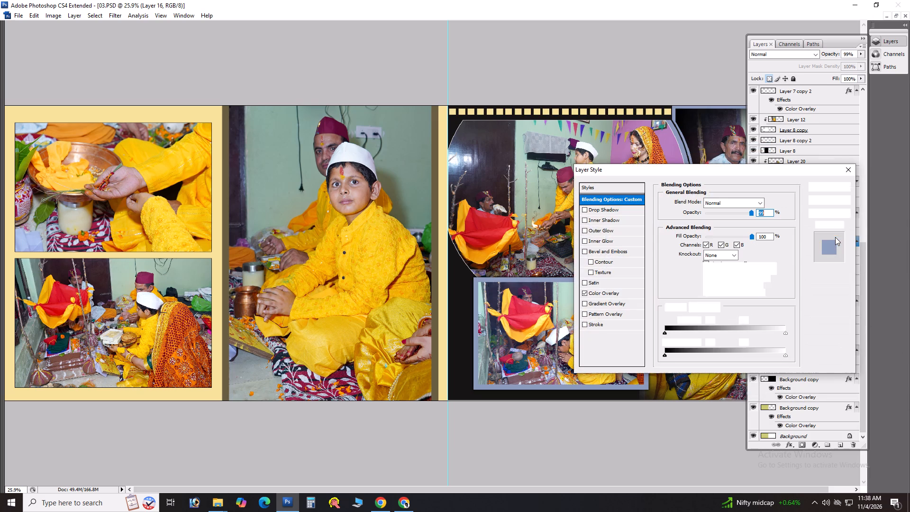
click(610, 293)
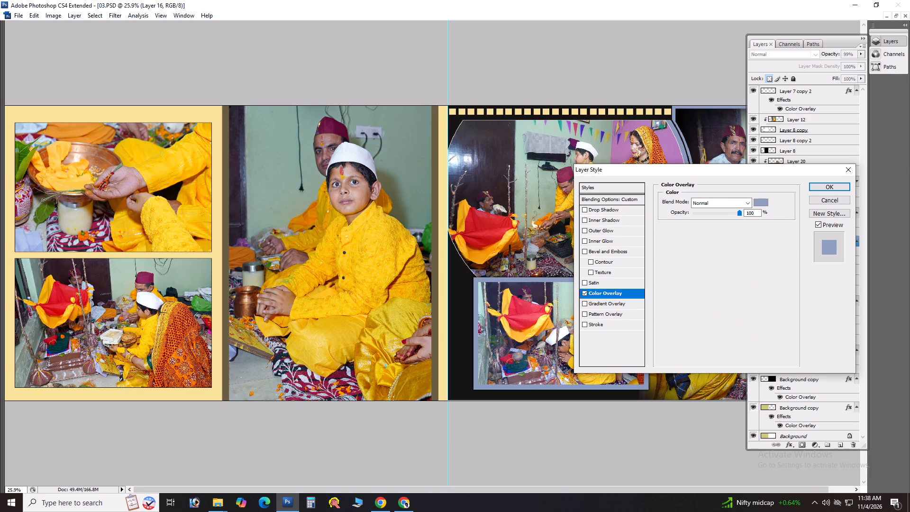
click(765, 202)
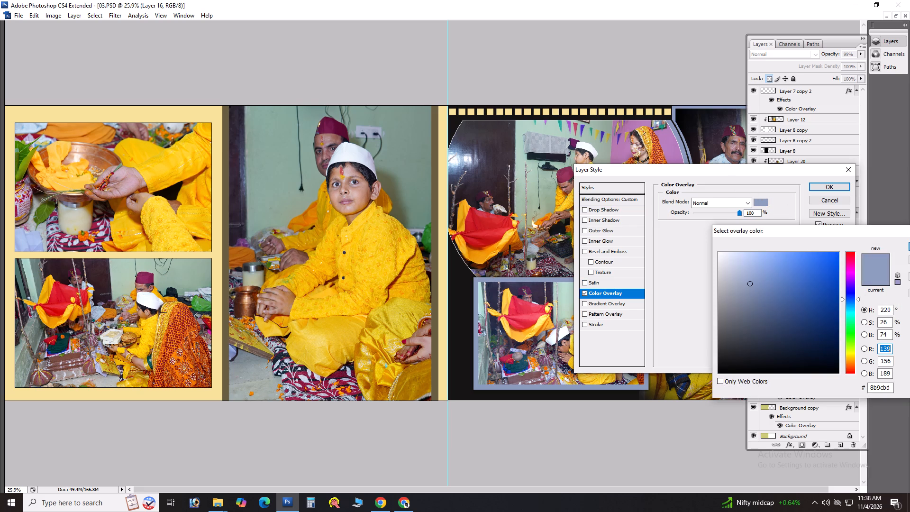
click(613, 110)
key(Return)
key(Return)
key(Return)
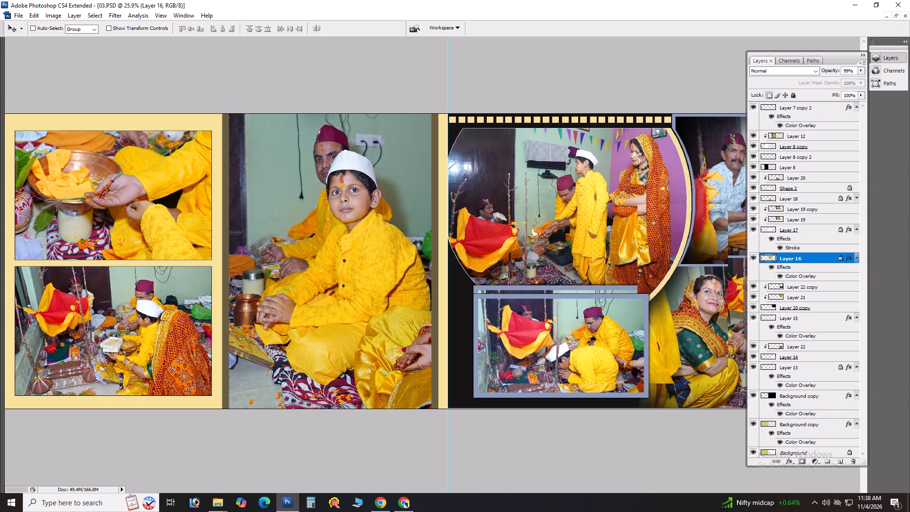
Recolour the frame around the lower inset photo on Layer 18 by setting its Color Overlay to the left half's border cream.
right_click(476, 289)
click(484, 293)
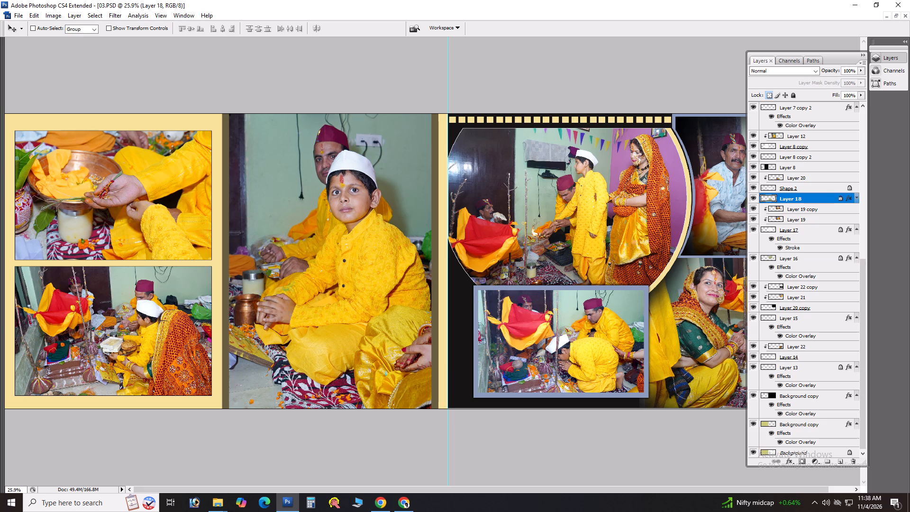
double_click(825, 199)
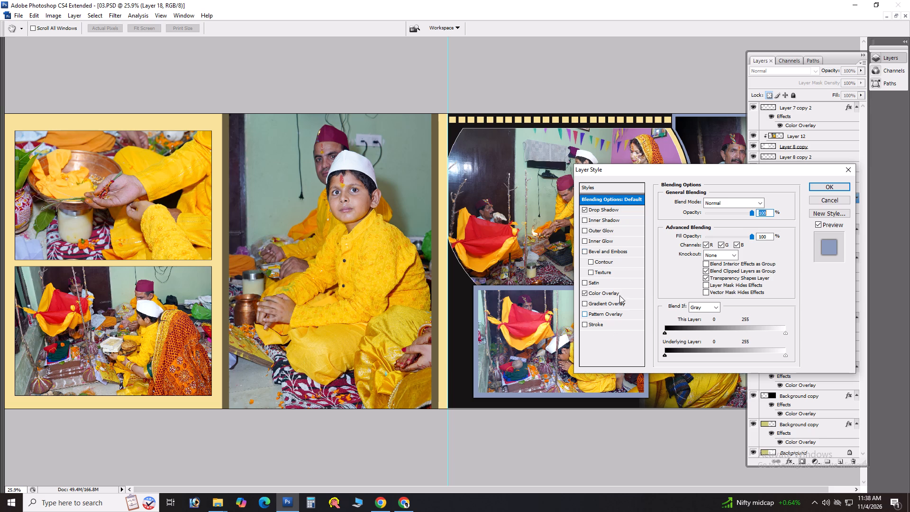
click(619, 293)
click(764, 204)
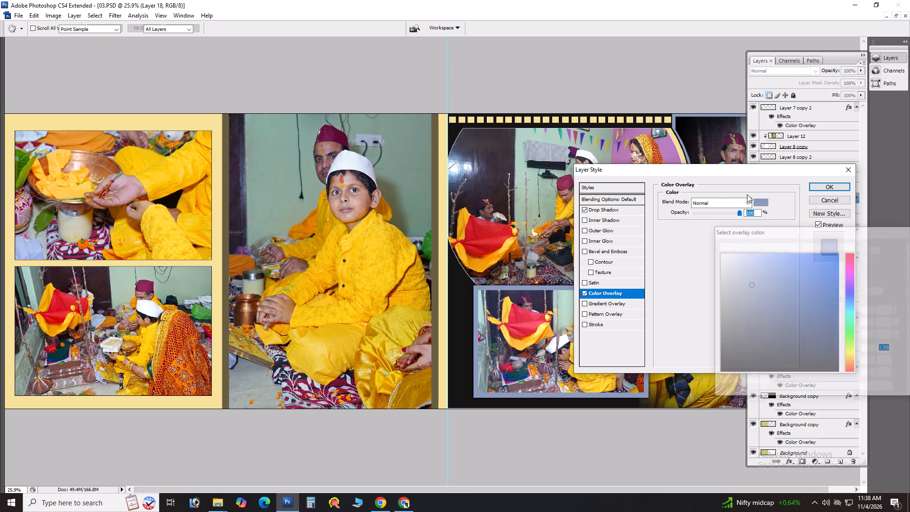
click(442, 119)
key(Return)
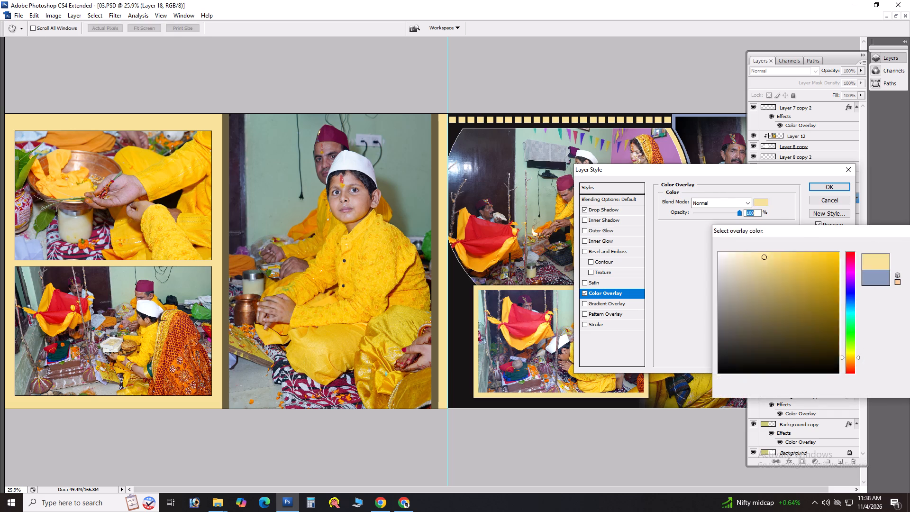
key(Return)
Recolour the border of the sheet's upper-right photo on Layer 15 by setting its Color Overlay to the filmstrip squares' cream.
right_click(673, 125)
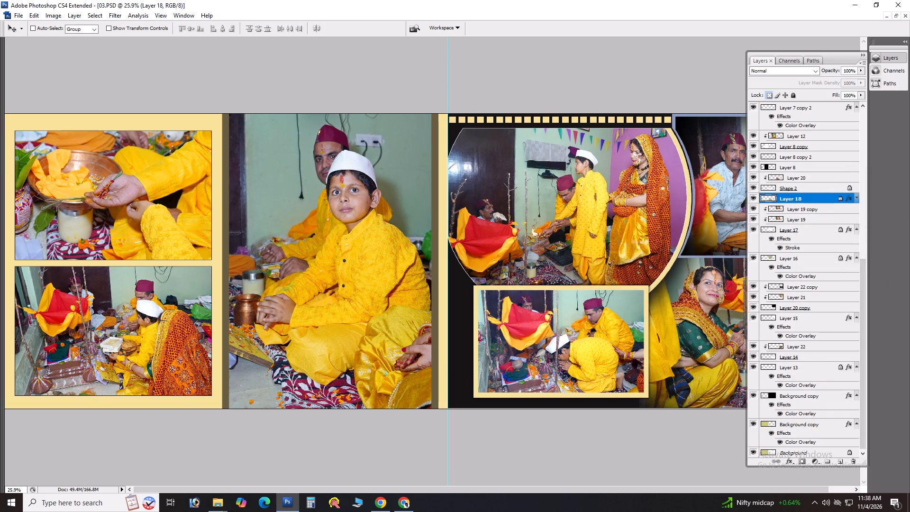
click(674, 125)
click(682, 130)
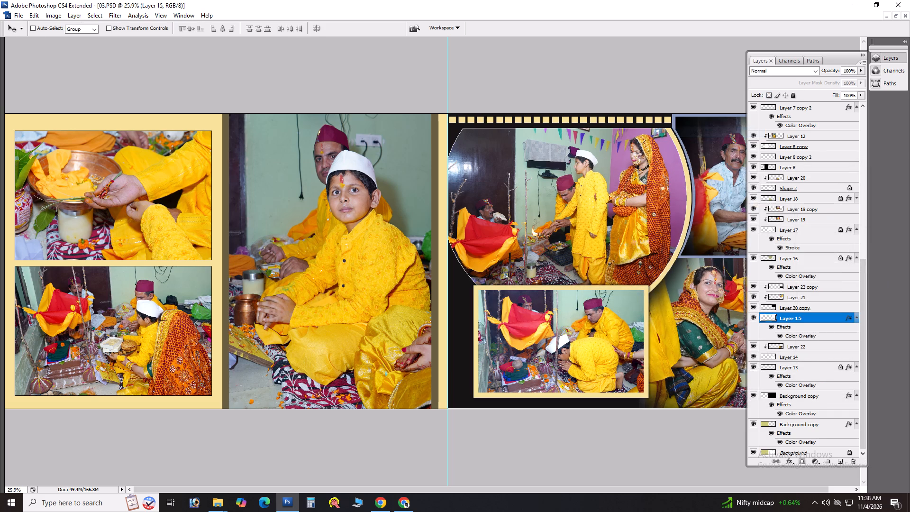
double_click(814, 319)
click(619, 298)
click(619, 295)
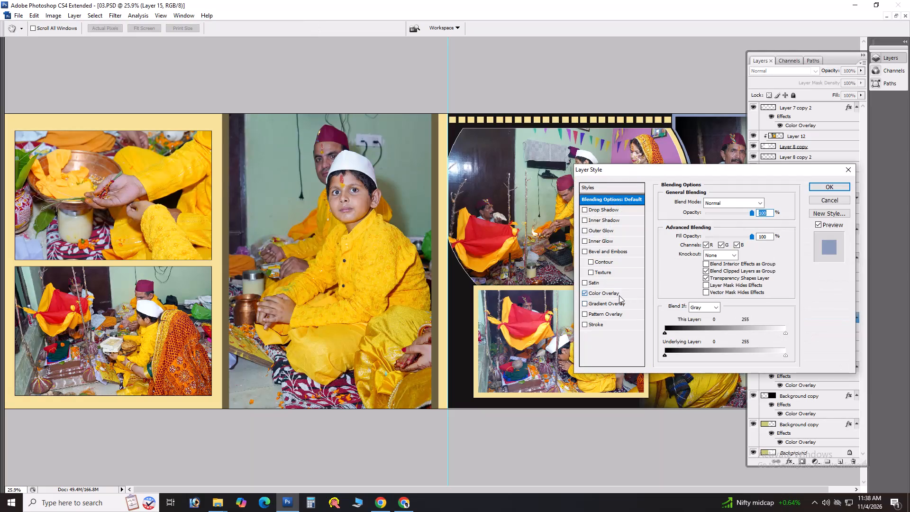
click(759, 205)
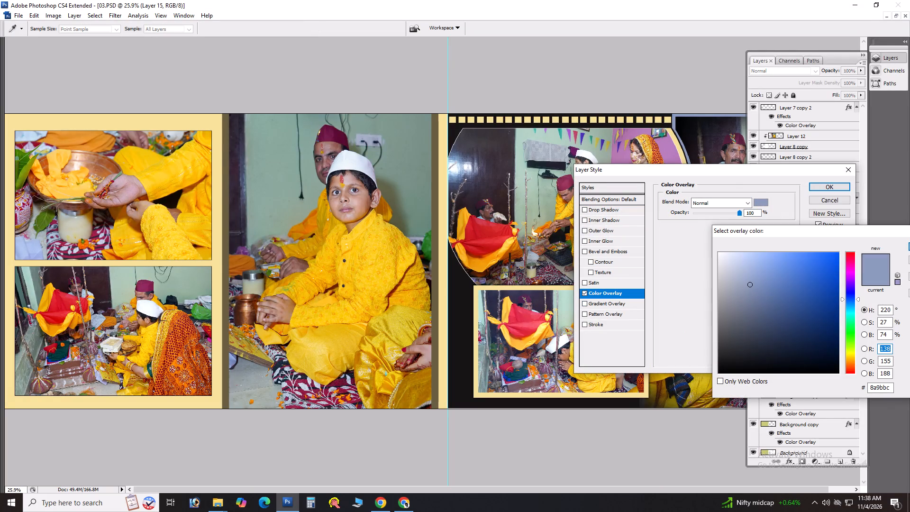
click(665, 118)
key(Return)
key(Return)
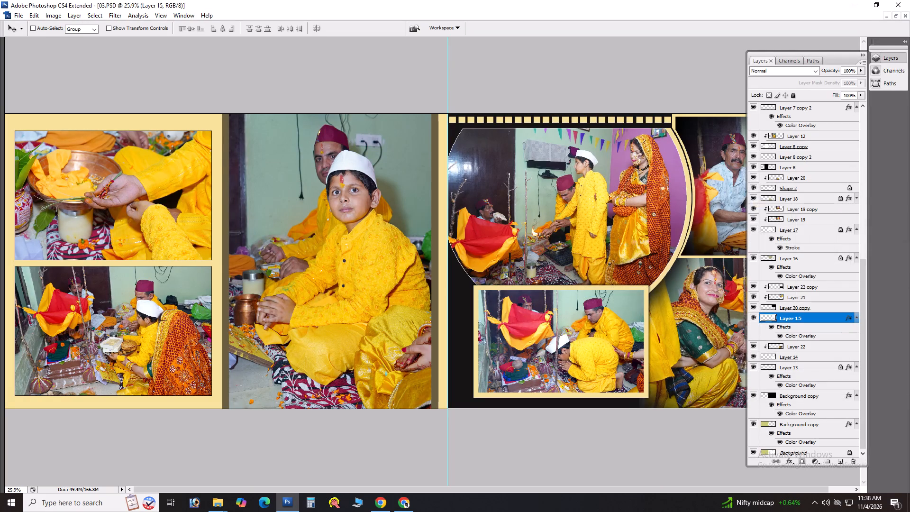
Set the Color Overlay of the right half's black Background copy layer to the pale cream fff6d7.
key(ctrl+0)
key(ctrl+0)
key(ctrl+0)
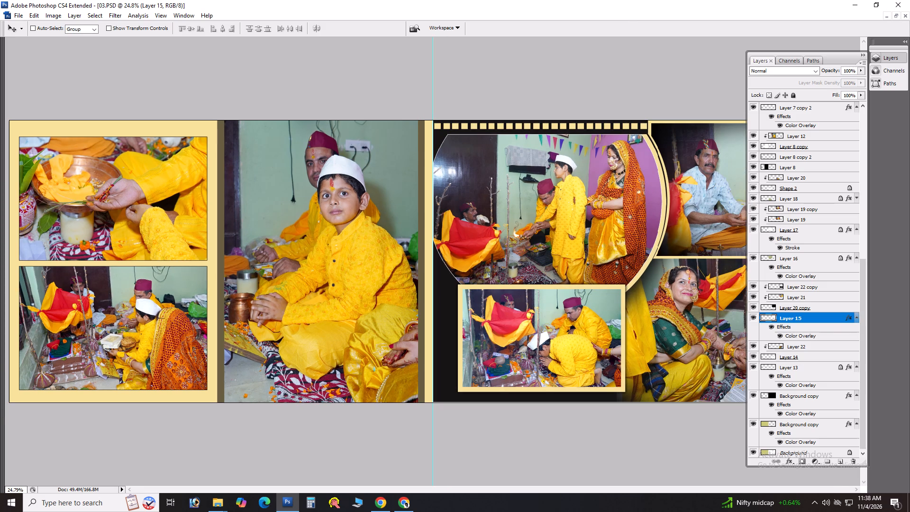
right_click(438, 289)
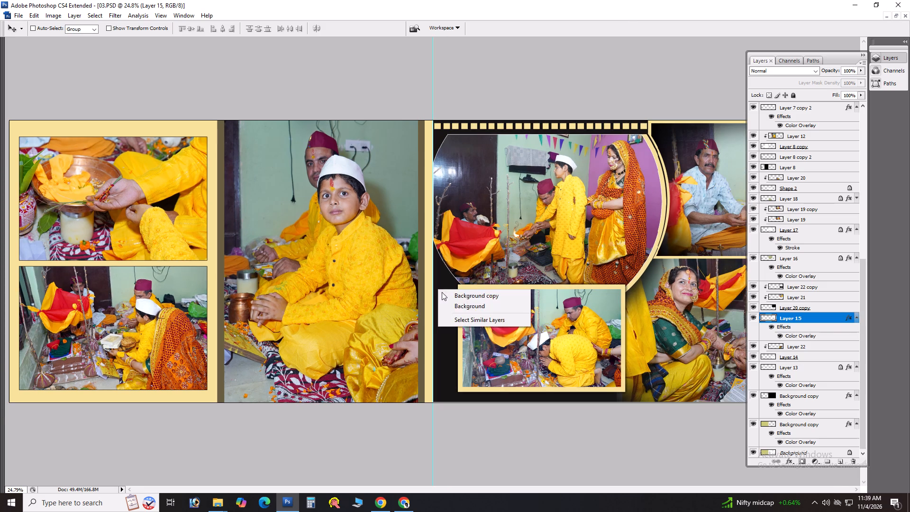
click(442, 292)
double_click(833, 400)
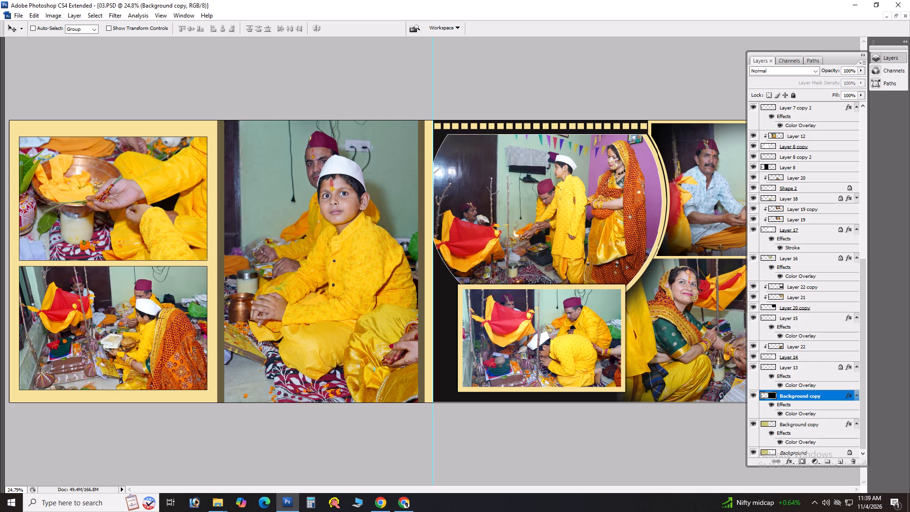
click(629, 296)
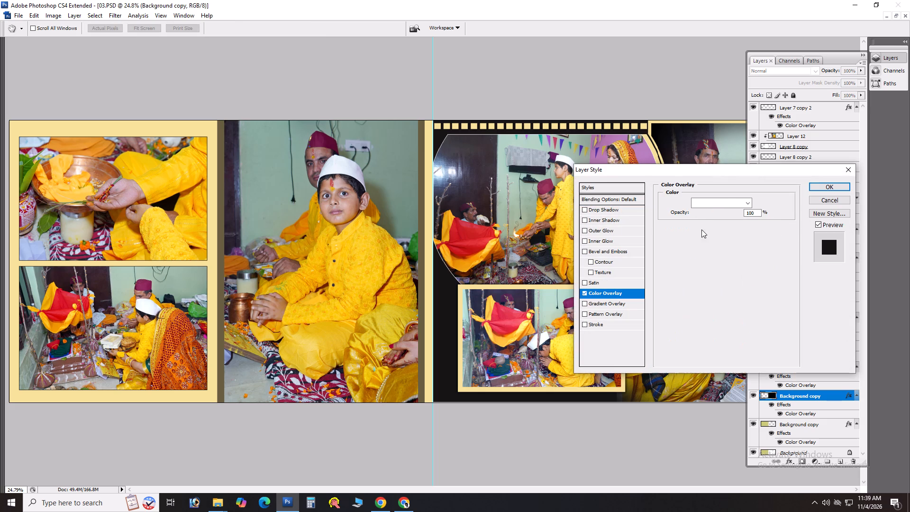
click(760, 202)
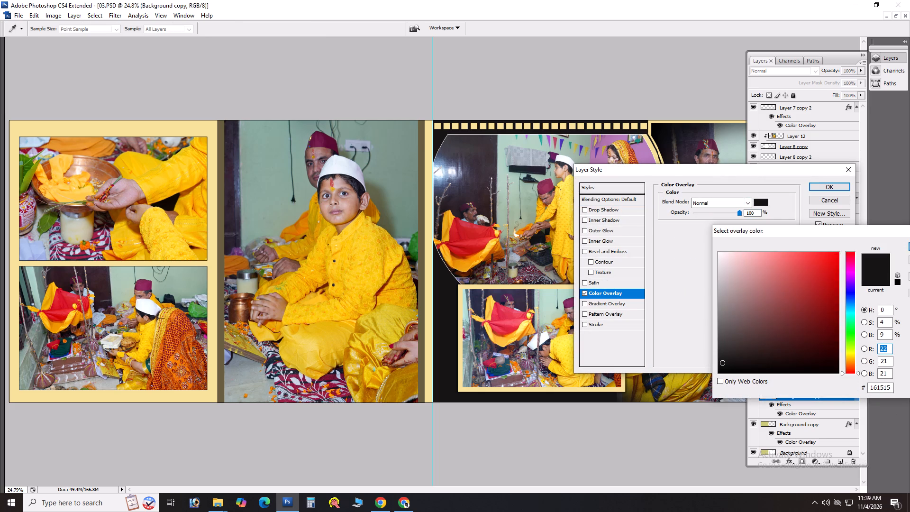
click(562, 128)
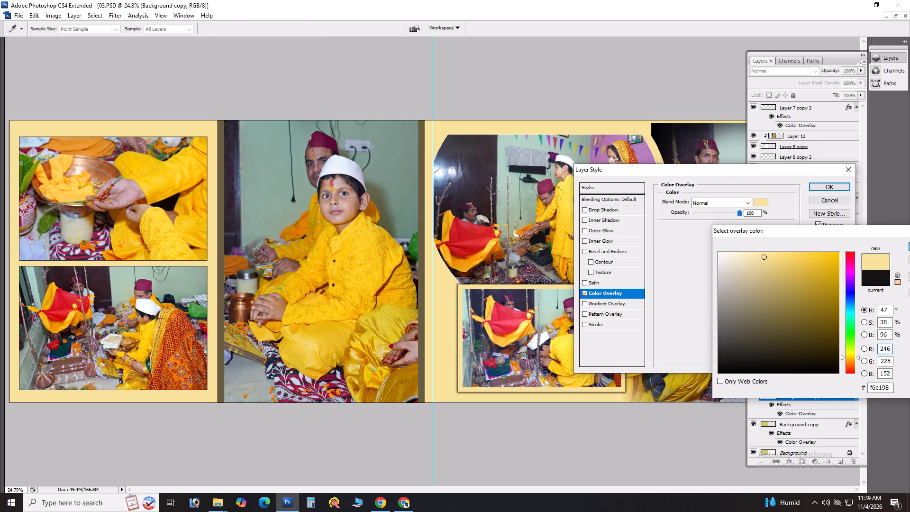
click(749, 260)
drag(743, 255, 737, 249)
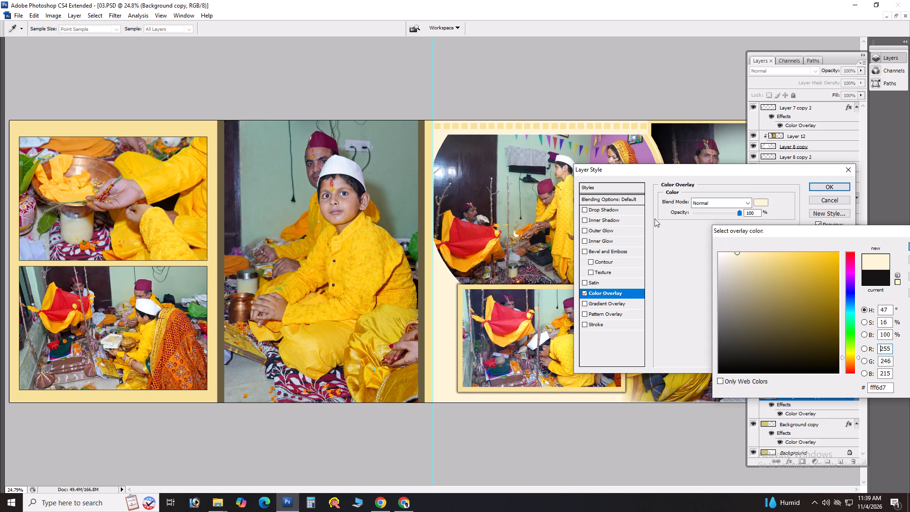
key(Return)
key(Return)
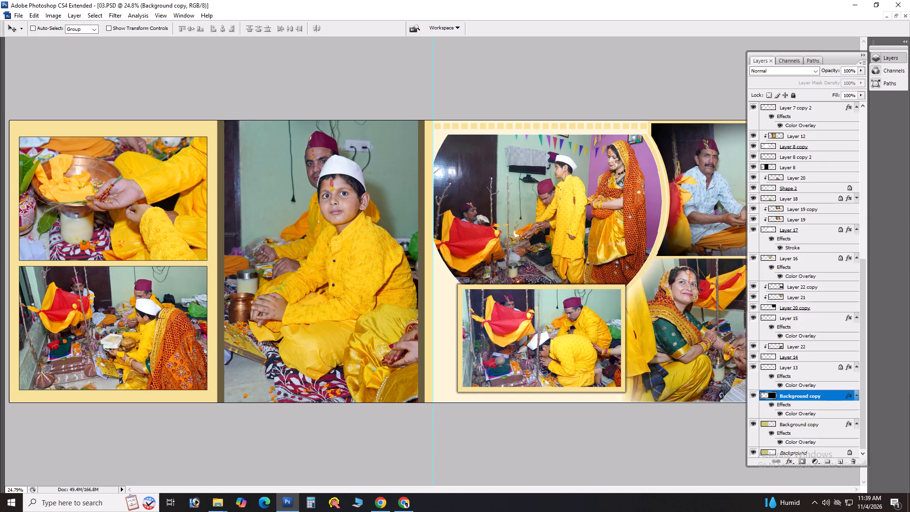
Set the right half's Background copy Color Overlay to the cream f6e198 sampled from the left half's border.
double_click(833, 395)
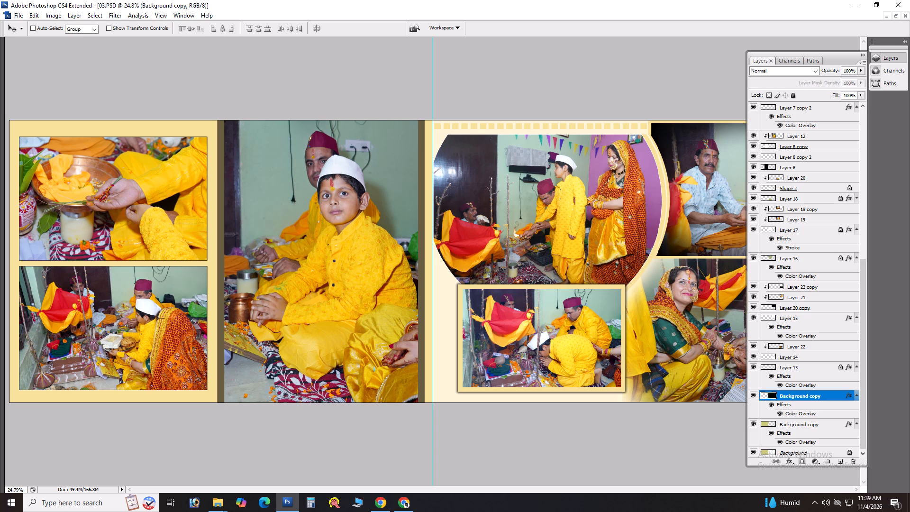
double_click(829, 402)
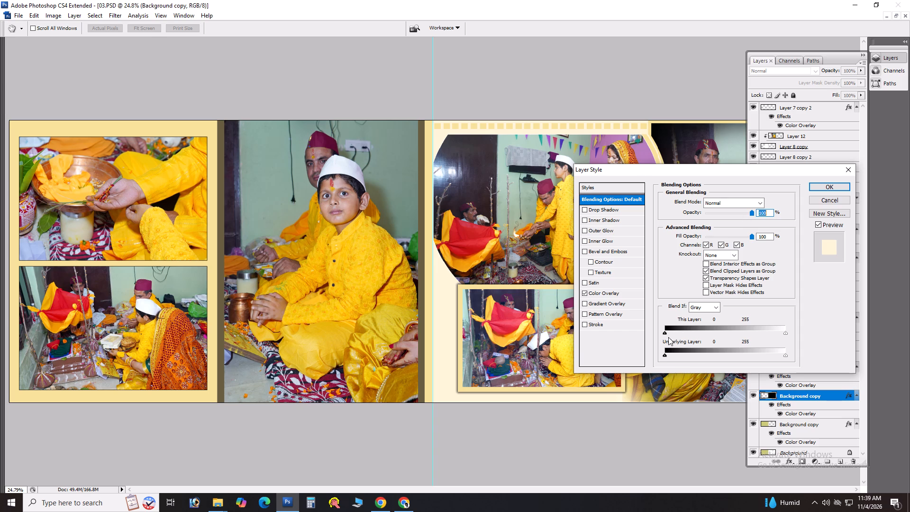
click(635, 295)
click(758, 204)
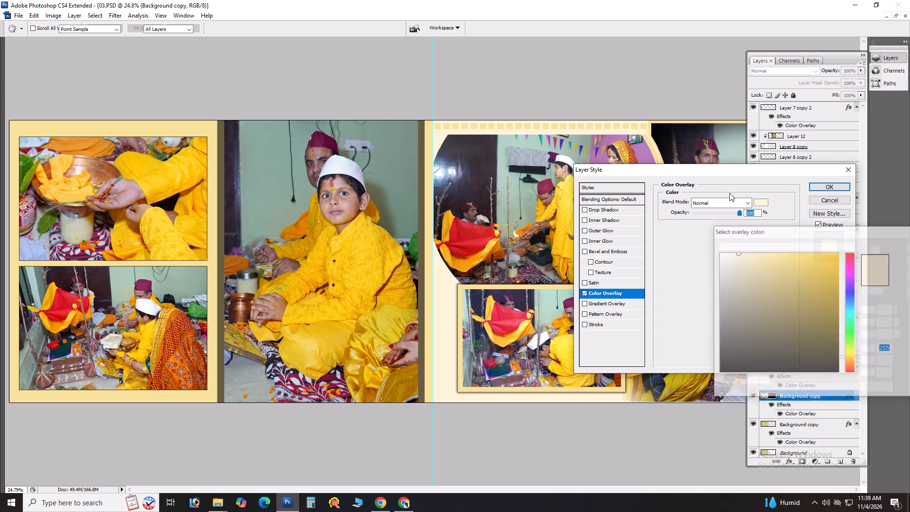
click(725, 149)
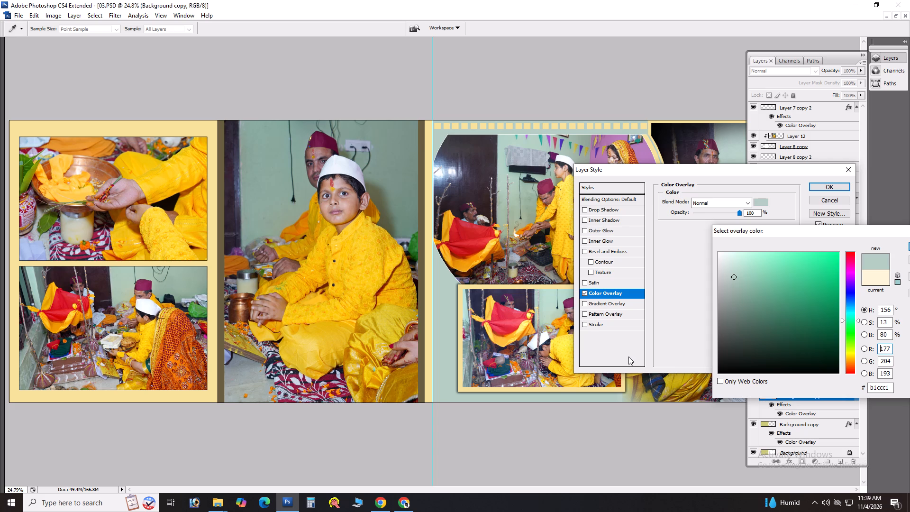
click(430, 159)
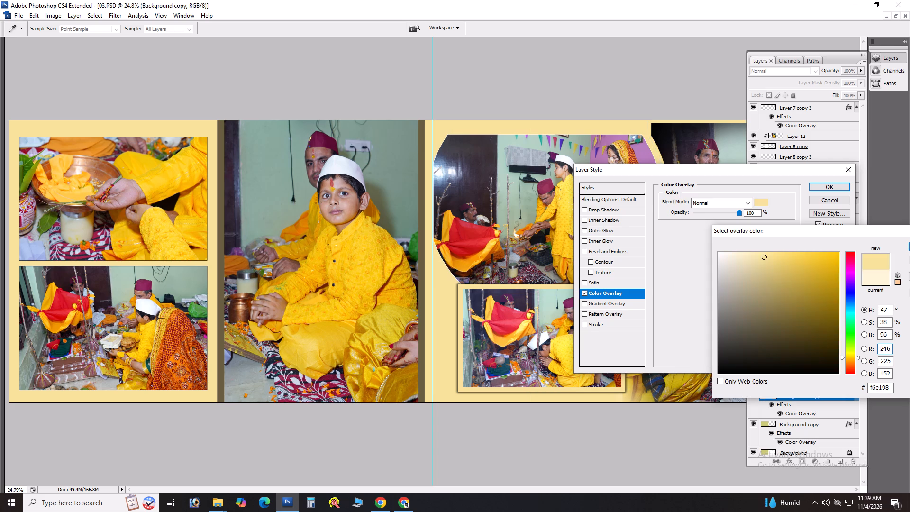
key(Return)
key(Return)
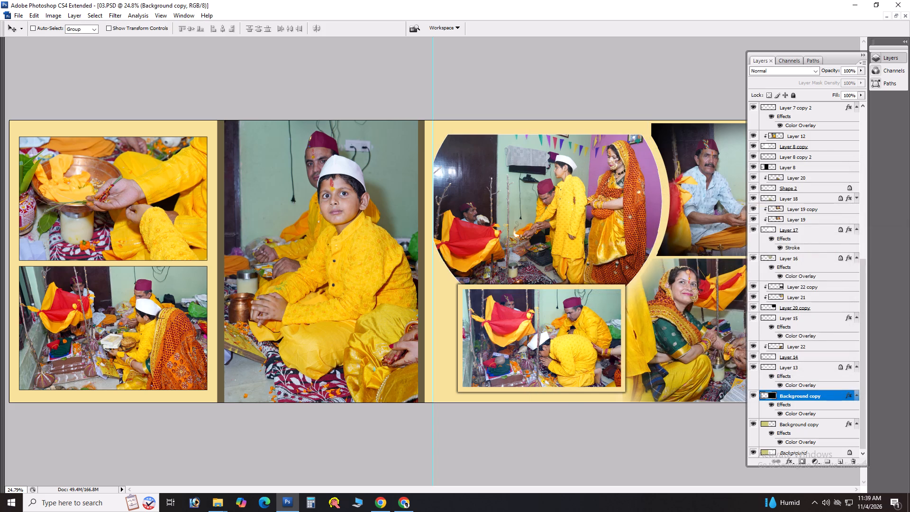
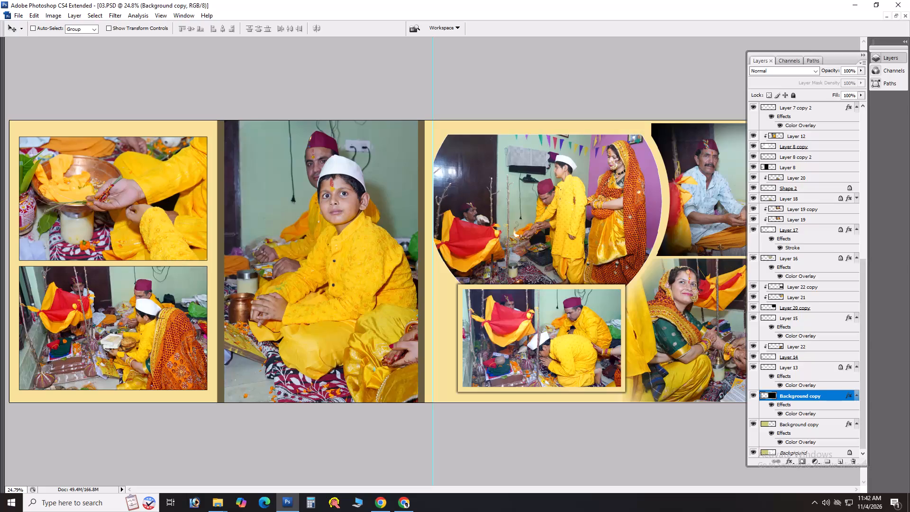
Duplicate the finished sheet and save the copy as 10 in Photoshop format in the Psd Infinty folder.
key(ctrl+alt+s)
key(Escape)
key(alt+i)
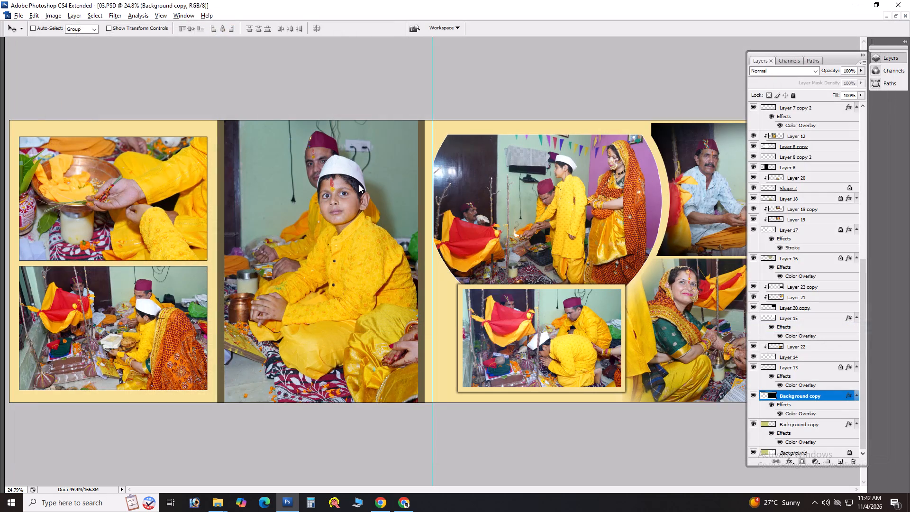
key(alt+d)
key(ctrl+alt+s)
scroll(391, 240, down, 7)
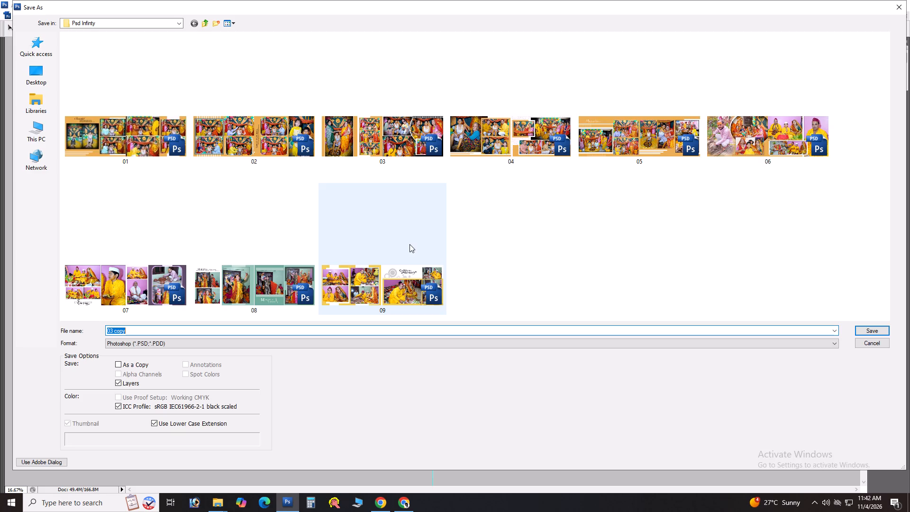
scroll(413, 244, down, 6)
text(10)
key(Return)
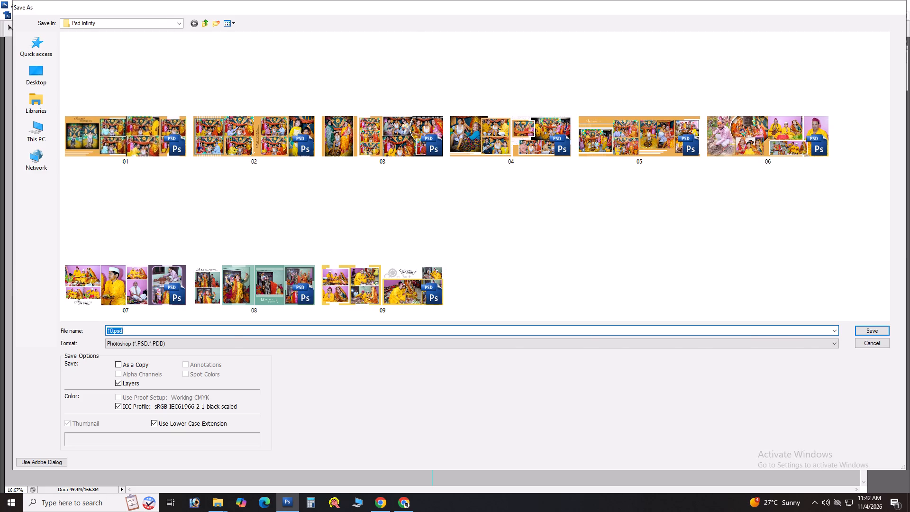
key(Return)
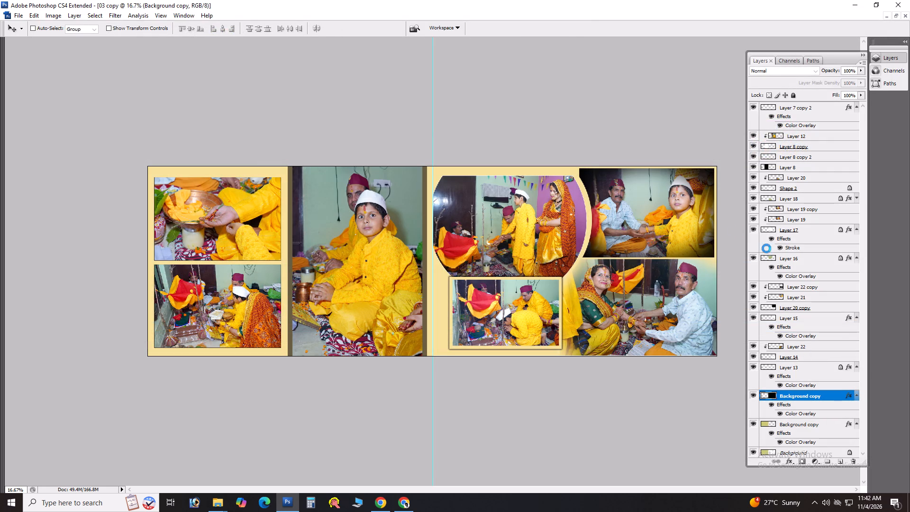
Check the saved sheets' thumbnails in the Psd Infinty folder and close sheet 10.
key(ctrl+alt+s)
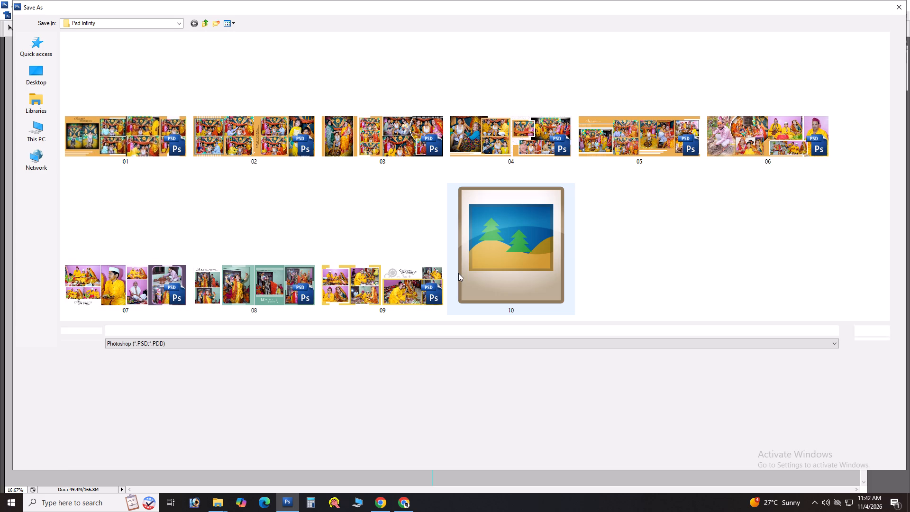
scroll(465, 253, down, 14)
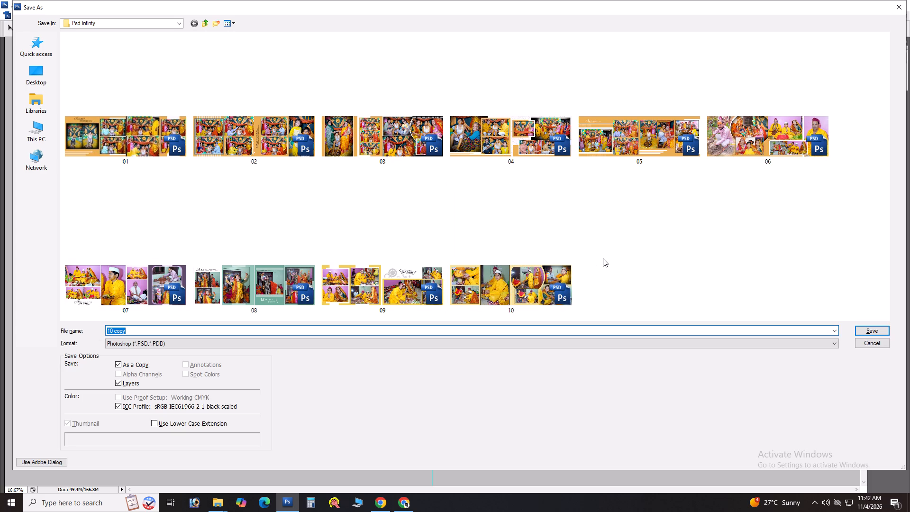
click(603, 258)
key(Escape)
key(ctrl+w)
key(Tab)
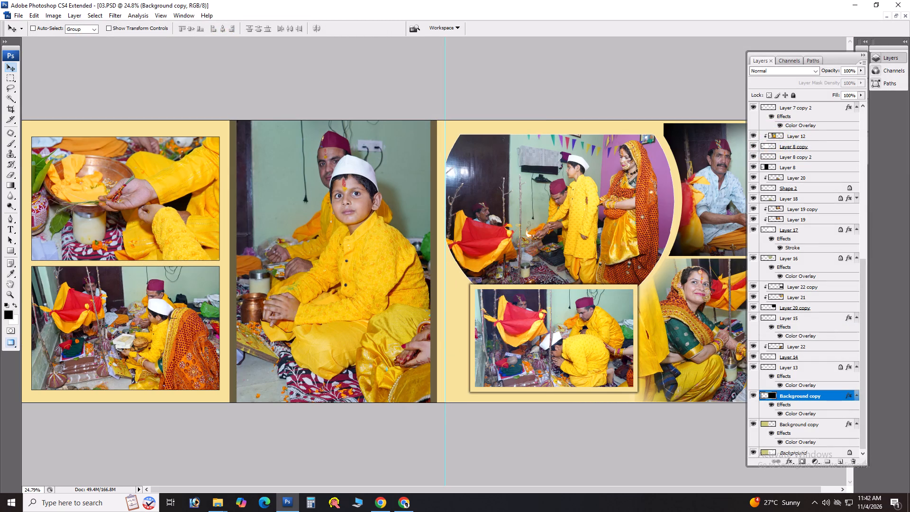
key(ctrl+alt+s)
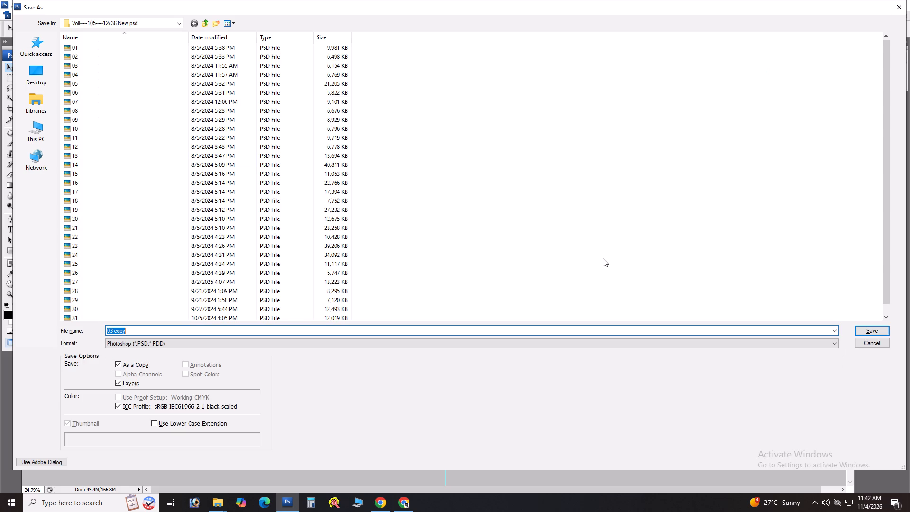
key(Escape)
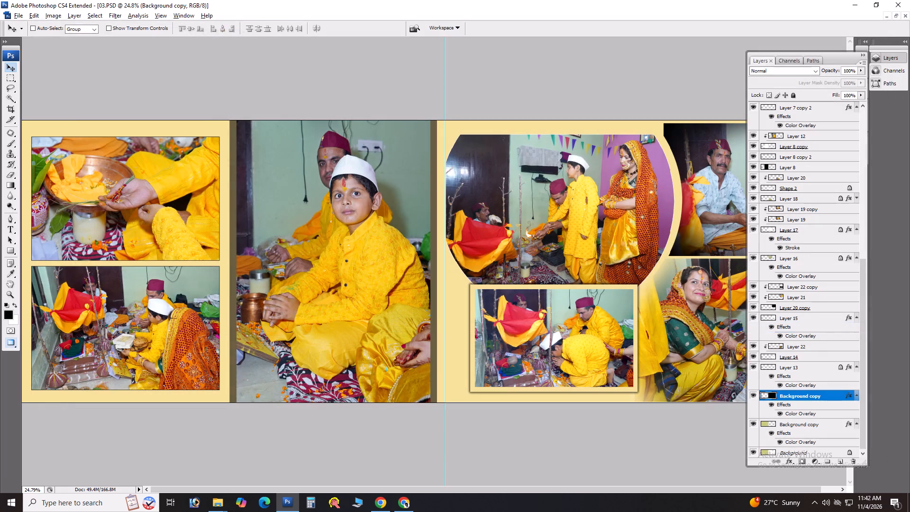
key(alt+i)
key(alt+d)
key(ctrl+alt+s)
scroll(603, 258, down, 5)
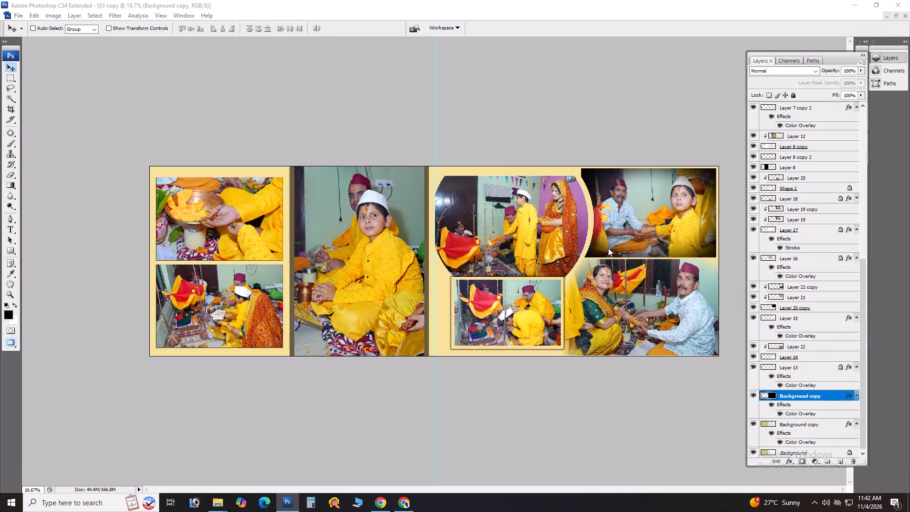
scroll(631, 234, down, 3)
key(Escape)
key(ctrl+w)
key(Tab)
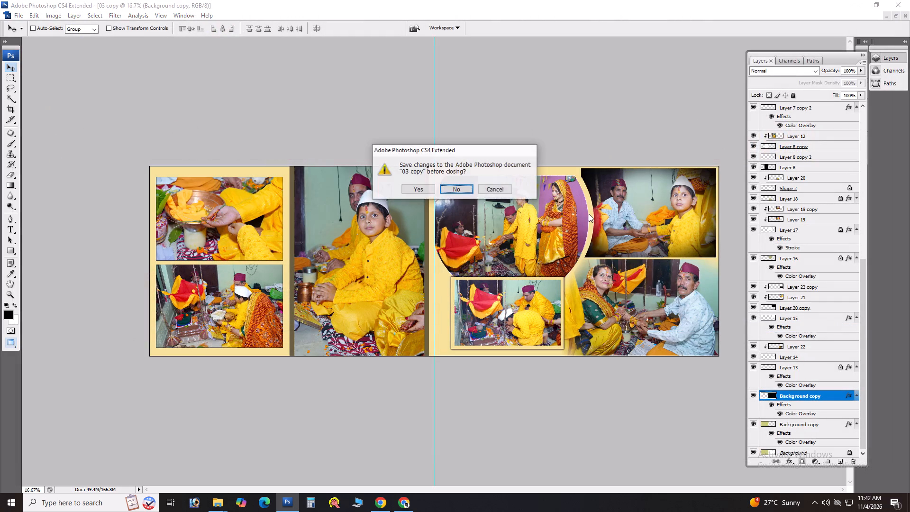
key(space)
Close the template 03 document and the other open template without saving their changes.
key(ctrl+w)
key(Tab)
key(Tab)
key(space)
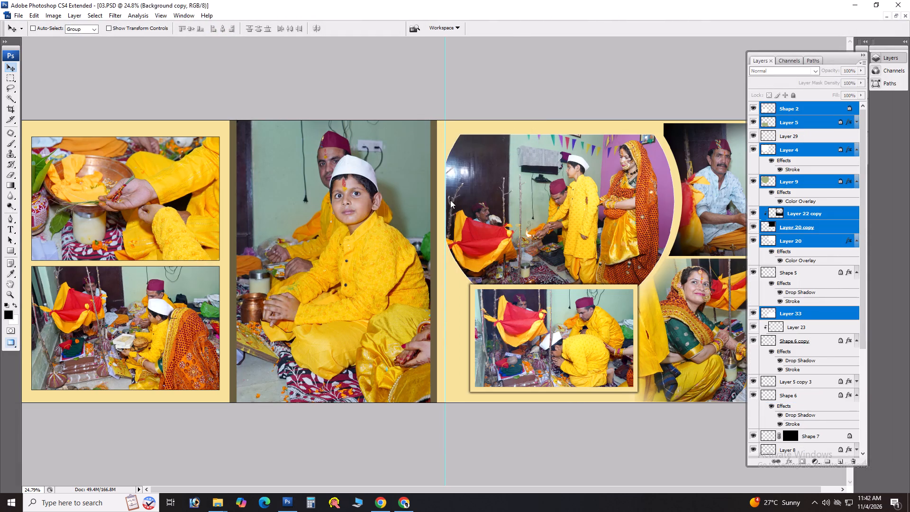
key(ctrl+w)
key(Tab)
key(space)
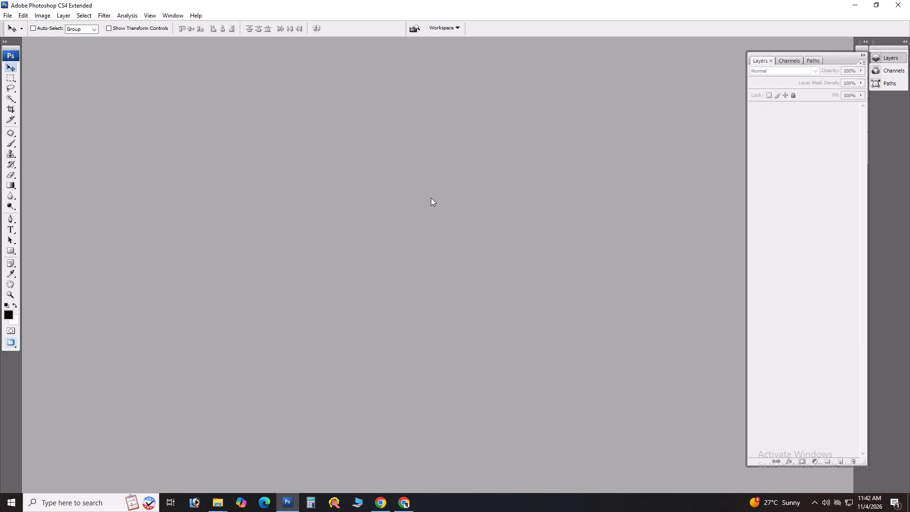
Examine the remaining ceremony photos in folder 01 and the 12x36 template thumbnails to choose a layout for the next sheet.
key(alt+Tab)
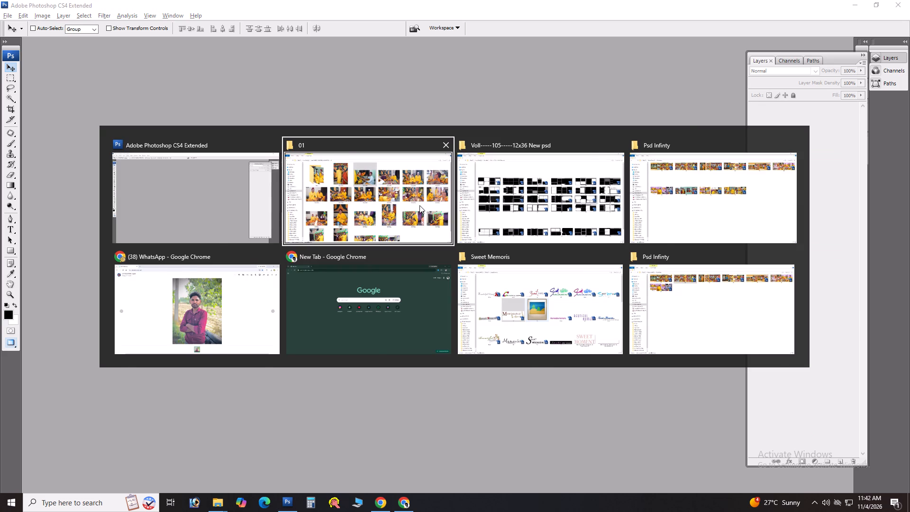
alt+click(419, 205)
drag(459, 141, 213, 166)
click(472, 146)
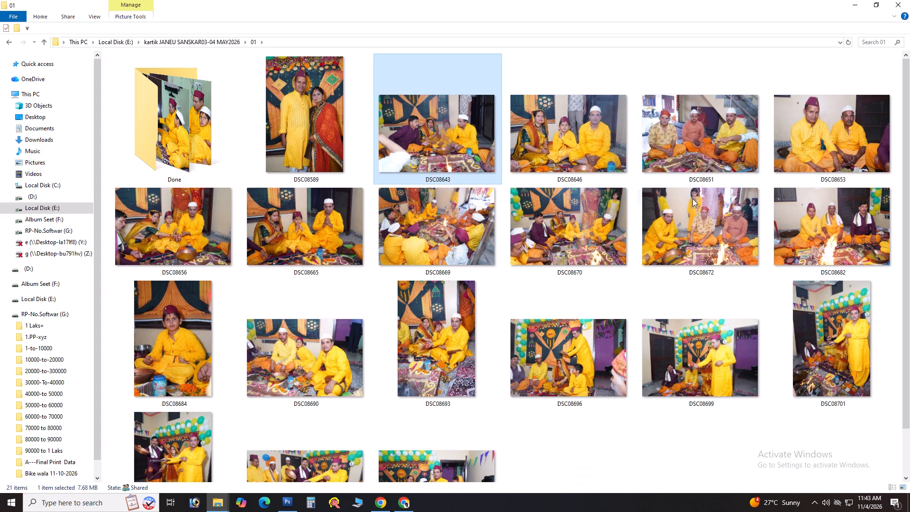
ctrl+shift+click(831, 203)
key(alt+Tab)
alt+click(546, 201)
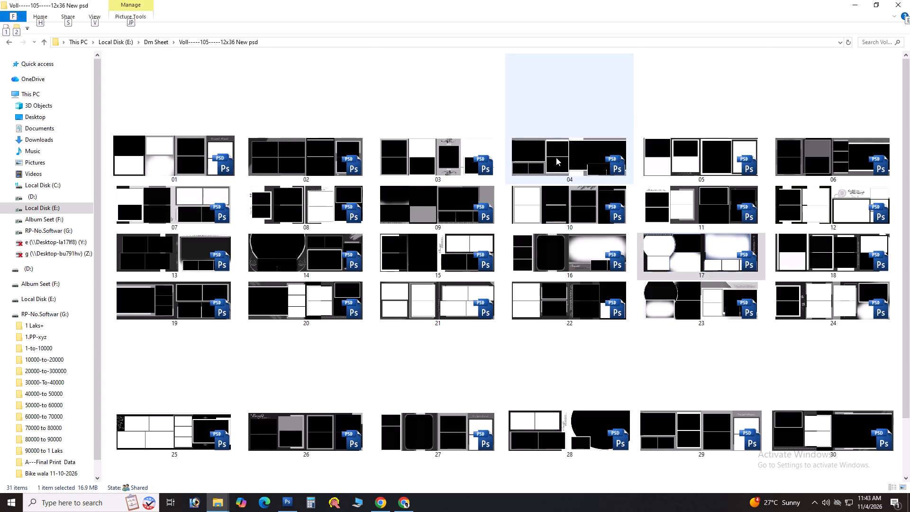
click(556, 157)
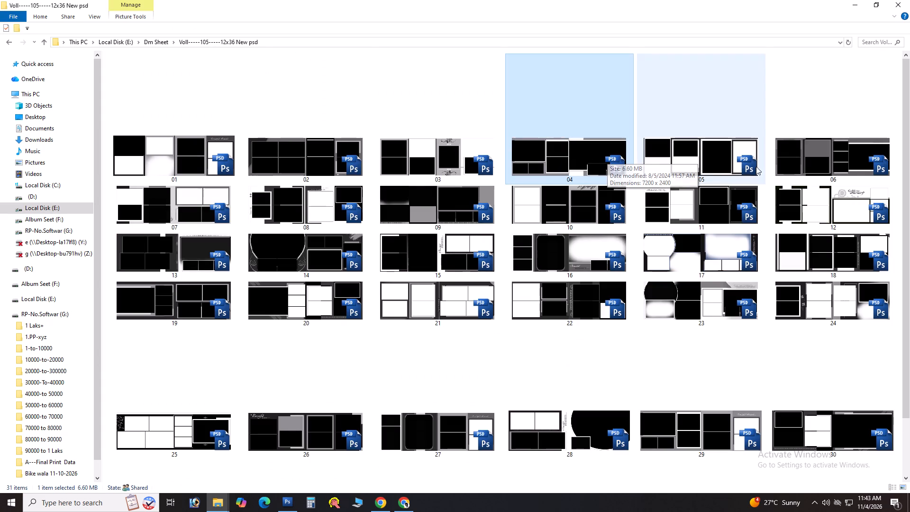
click(831, 158)
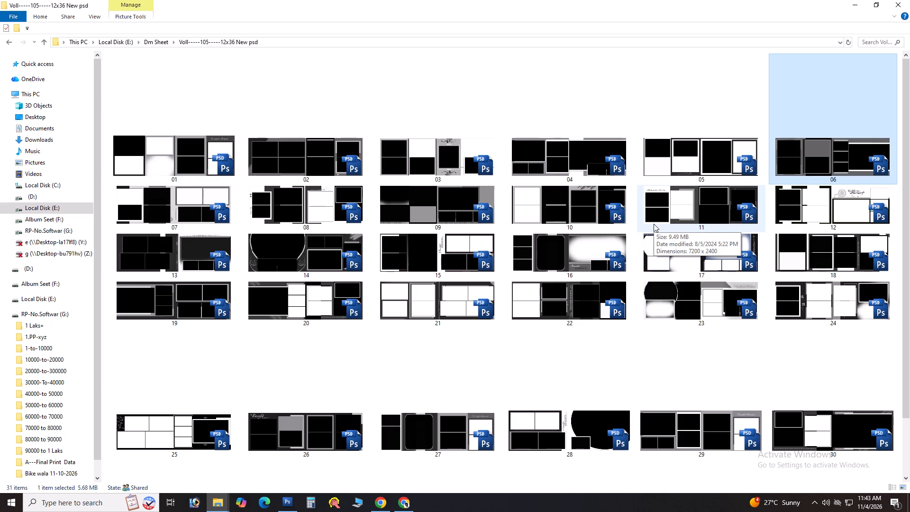
click(689, 212)
click(686, 311)
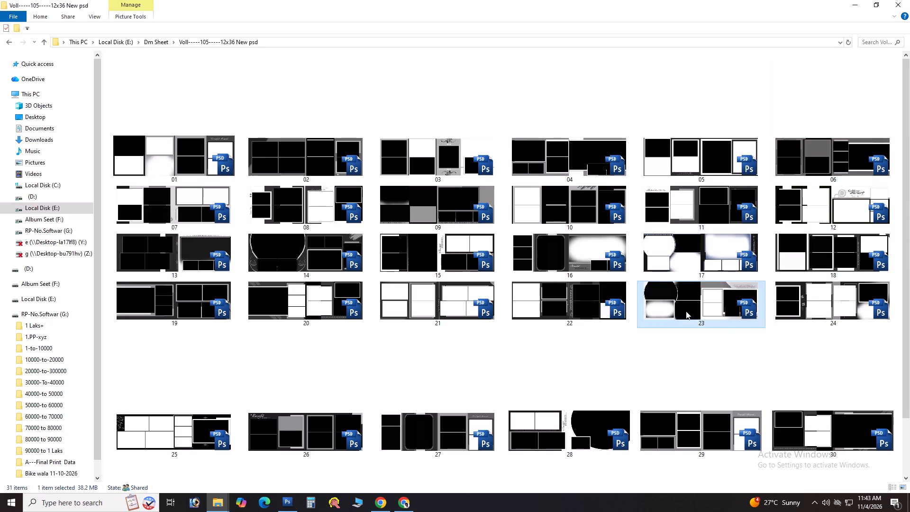
click(595, 302)
Open template 21 from the Voll-----105-----12x36 New psd folder in Photoshop.
click(440, 311)
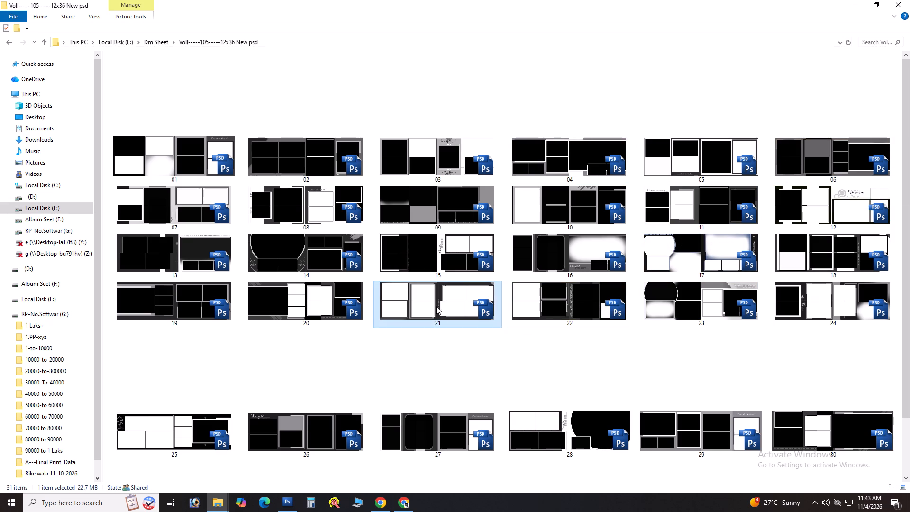
drag(401, 326, 272, 230)
key(alt+Tab)
key(alt+Tab)
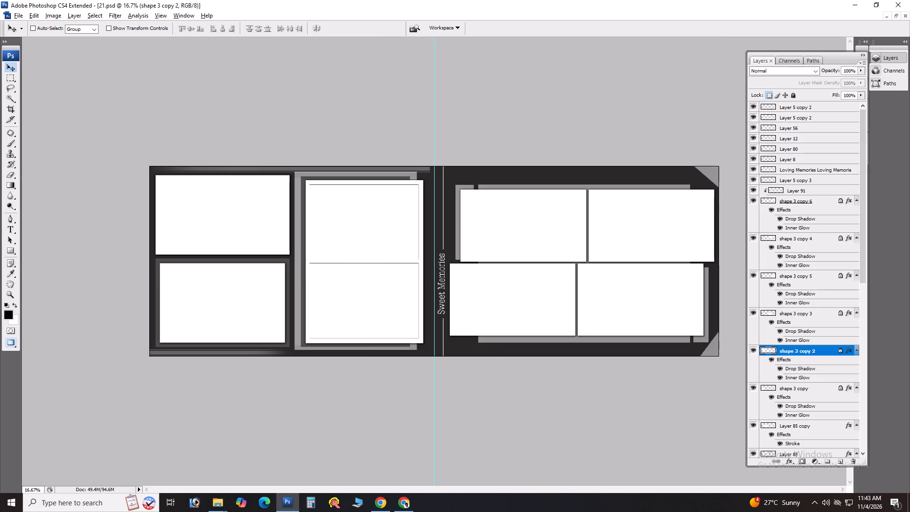
Duplicate template 21 as a working copy, close the original and fit the copy to the screen.
key(alt+i)
key(alt+d)
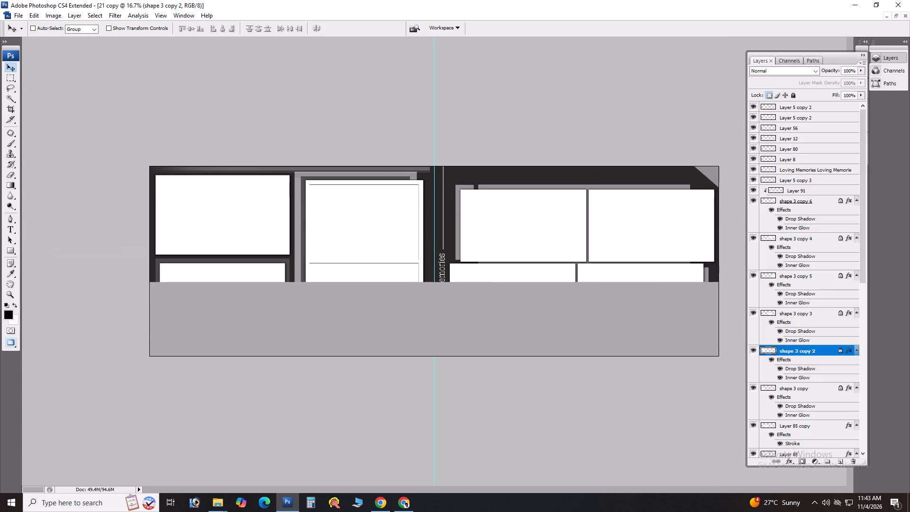
key(ctrl+Tab)
key(ctrl+w)
key(Tab)
key(space)
key(ctrl+0)
key(ctrl+0)
key(ctrl+0)
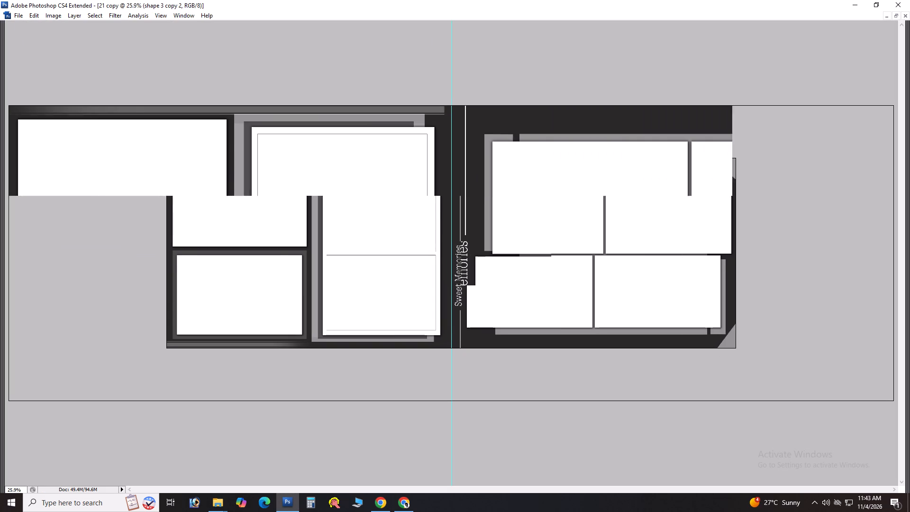
key(ctrl+0)
key(v)
text(vv)
key(v)
key(v)
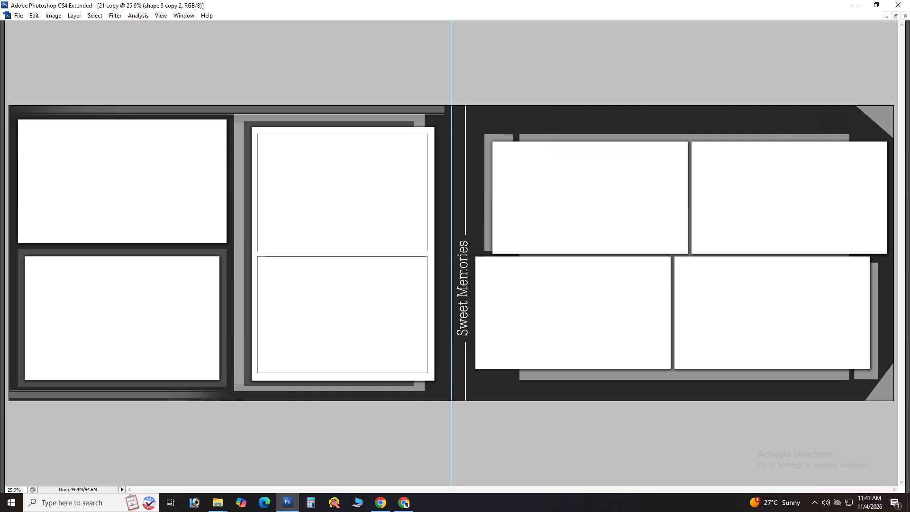
Open photo DSC08643 from folder 01 in Photoshop and apply a Levels adjustment to it.
key(alt+Tab)
alt+click(554, 211)
click(444, 149)
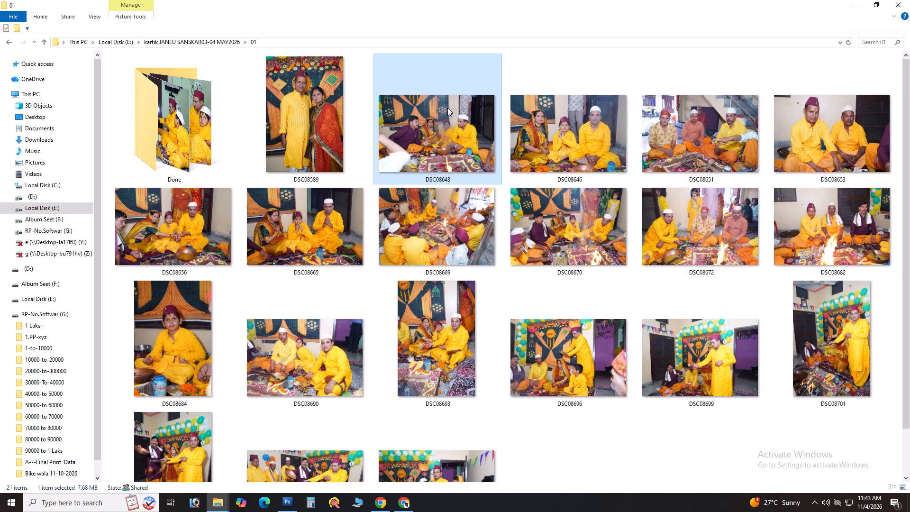
drag(446, 119, 259, 181)
key(alt+Tab)
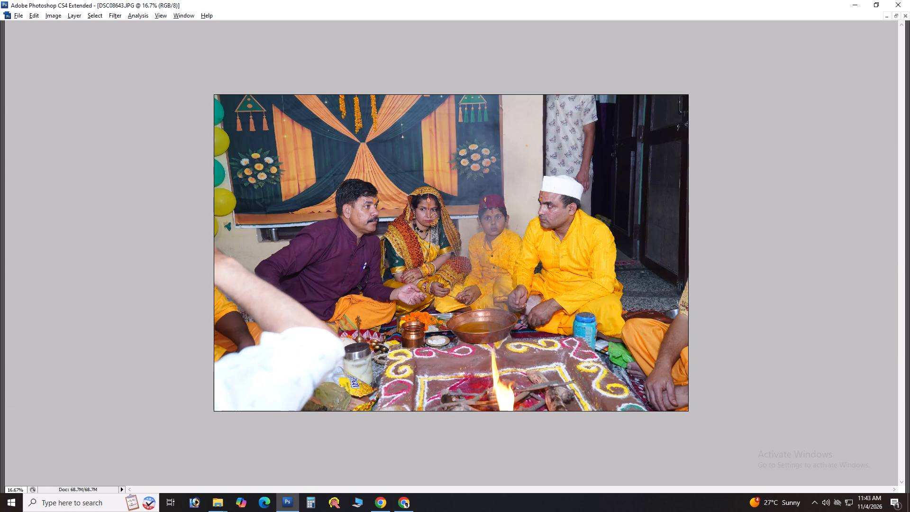
key(ctrl+alt+l)
key(Return)
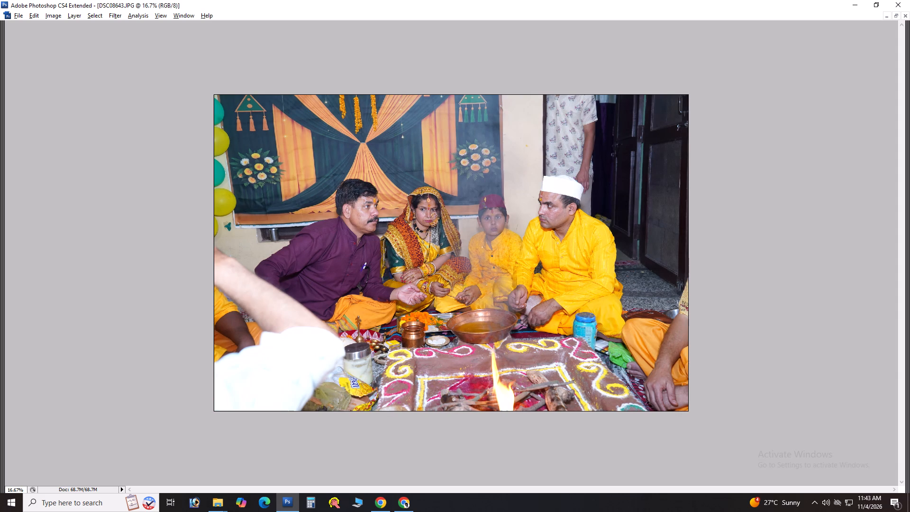
Cut the whole DSC08643 photo from its document and paste it clipped into the sheet's upper-left white frame.
key(ctrl+a)
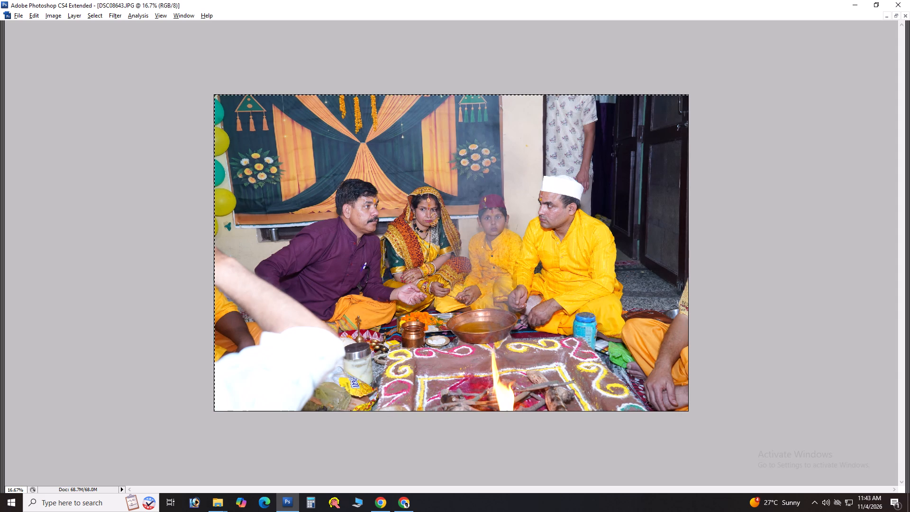
key(ctrl+x)
key(ctrl+w)
key(Tab)
key(space)
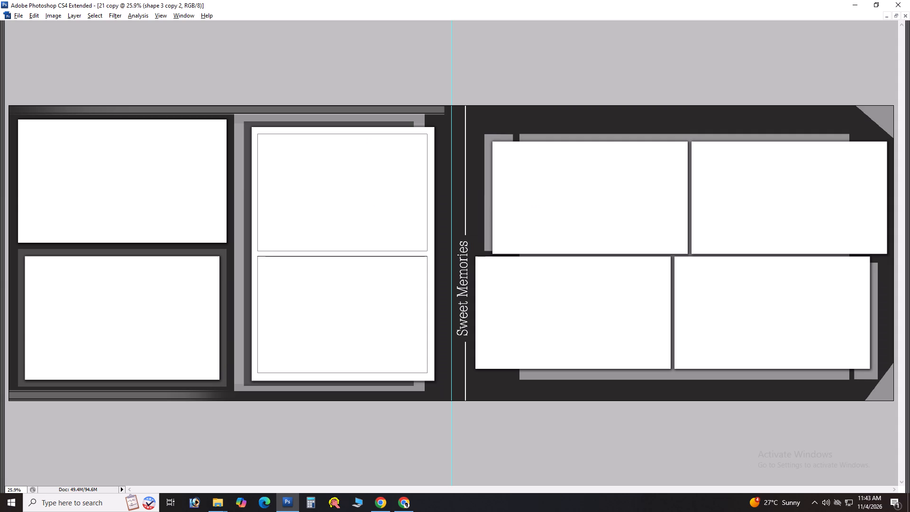
right_click(50, 175)
click(54, 175)
ctrl+right_click(65, 184)
click(77, 192)
key(ctrl+v)
key(ctrl+g)
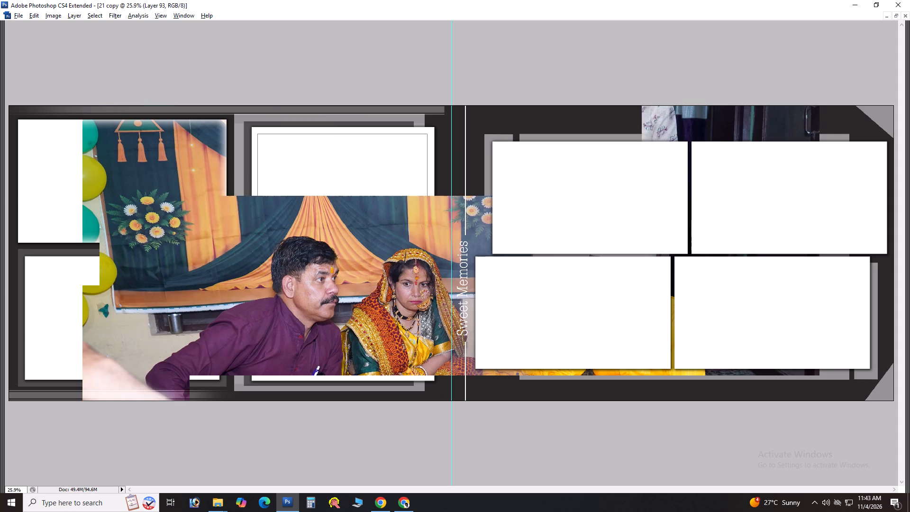
Scale down the pasted DSC08643 photo and position it over the upper-left frame.
key(ctrl+t)
alt+shift+drag(82, 107, 246, 222)
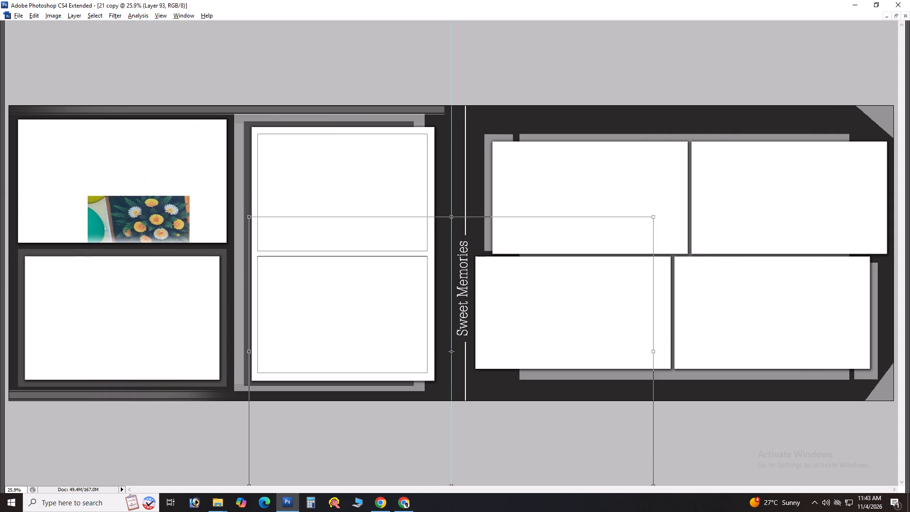
alt+shift+drag(246, 222, 330, 268)
drag(391, 308, 20, 168)
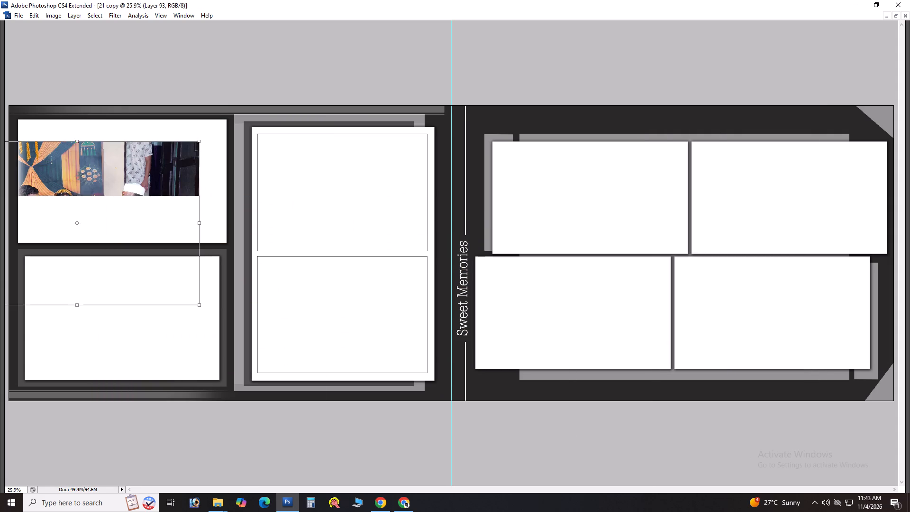
drag(20, 168, 50, 126)
key(Return)
key(super+d)
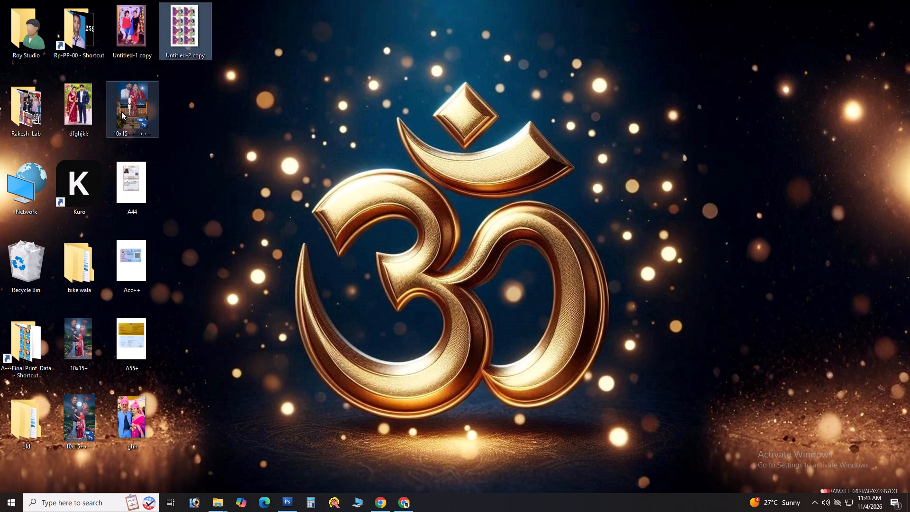
Browse the most recent photos in the Rp-PP-00 folder, checking the range Roy-122616 to Roy-122632, and return to the album sheet.
double_click(85, 34)
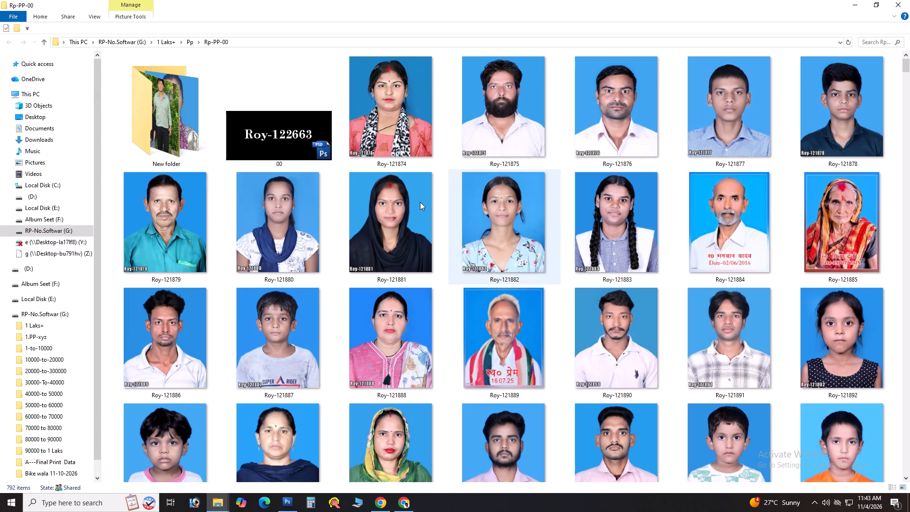
click(376, 150)
key(End)
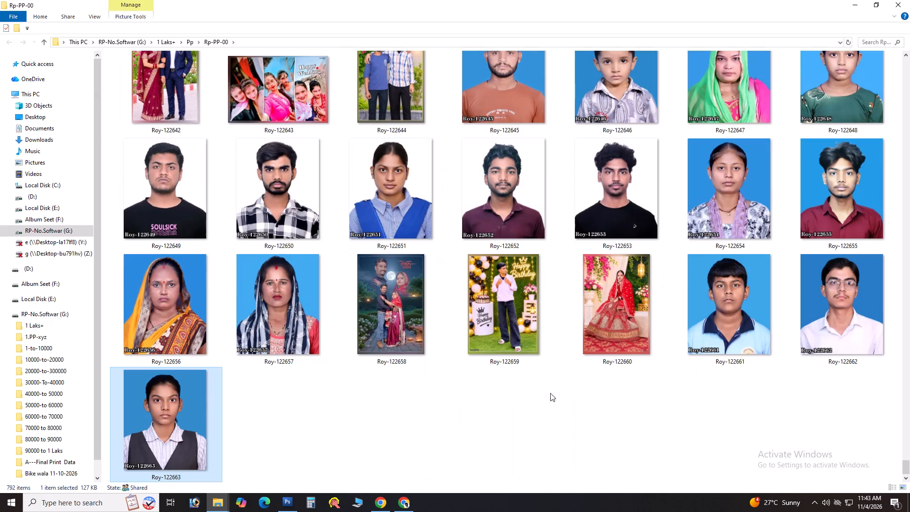
scroll(392, 375, up, 2)
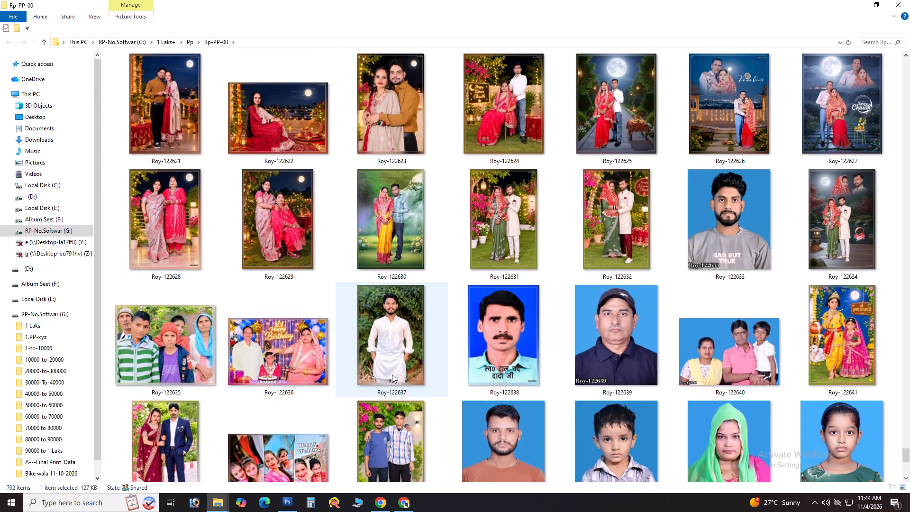
click(639, 238)
scroll(617, 234, up, 1)
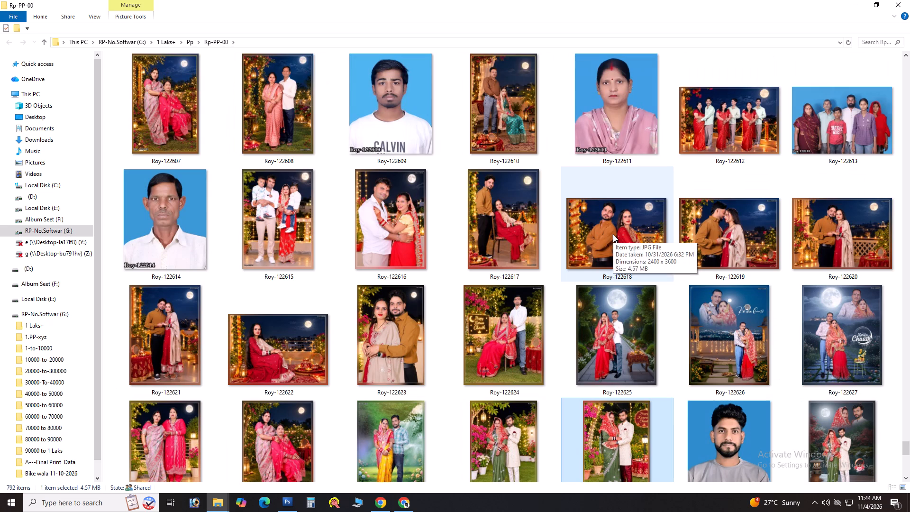
ctrl+shift+click(361, 237)
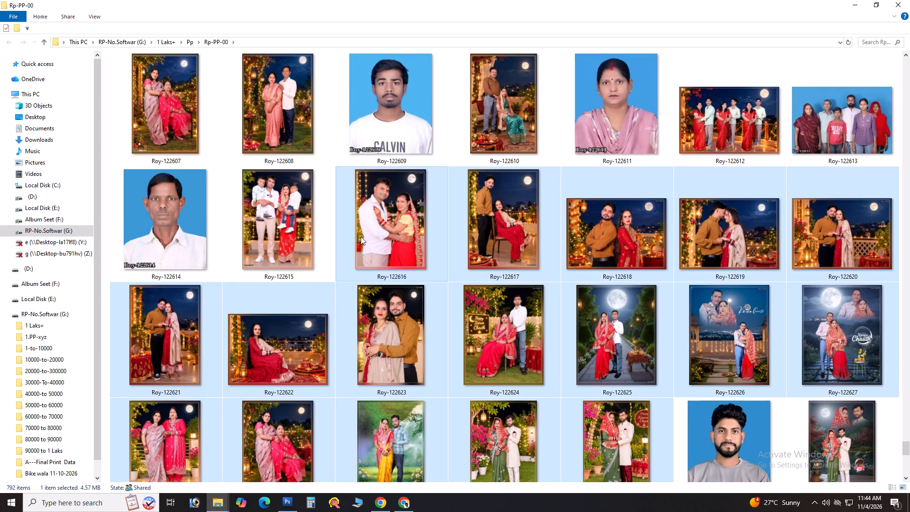
scroll(361, 237, down, 1)
scroll(361, 237, up, 1)
scroll(361, 237, down, 1)
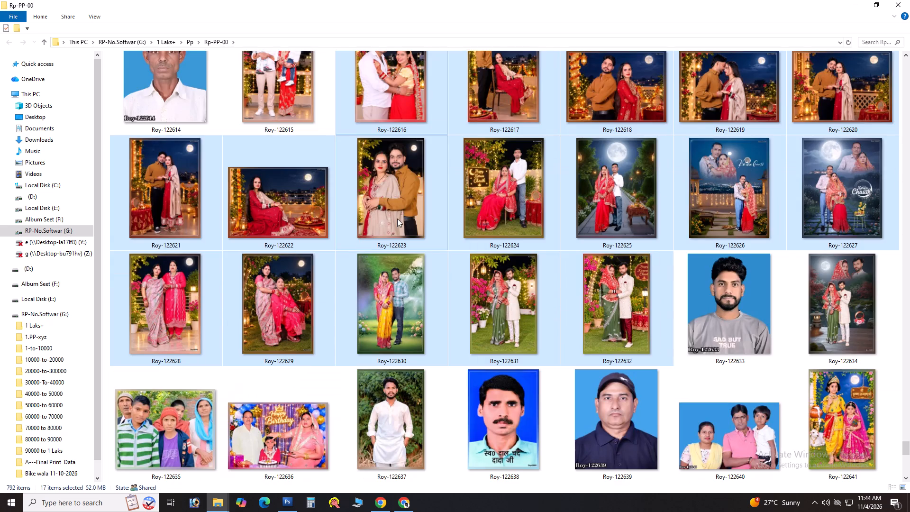
scroll(397, 219, down, 1)
scroll(398, 225, up, 2)
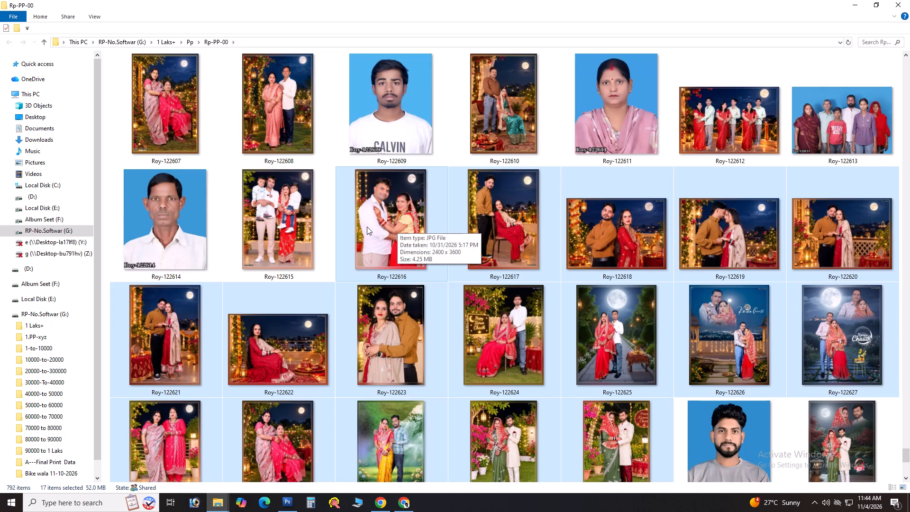
scroll(366, 225, up, 1)
key(super+d)
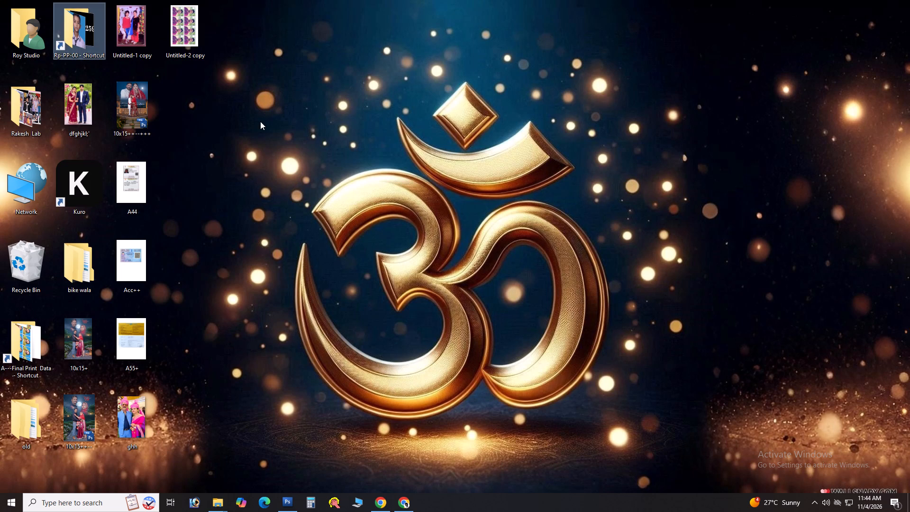
click(260, 121)
key(alt+Tab)
alt+click(286, 205)
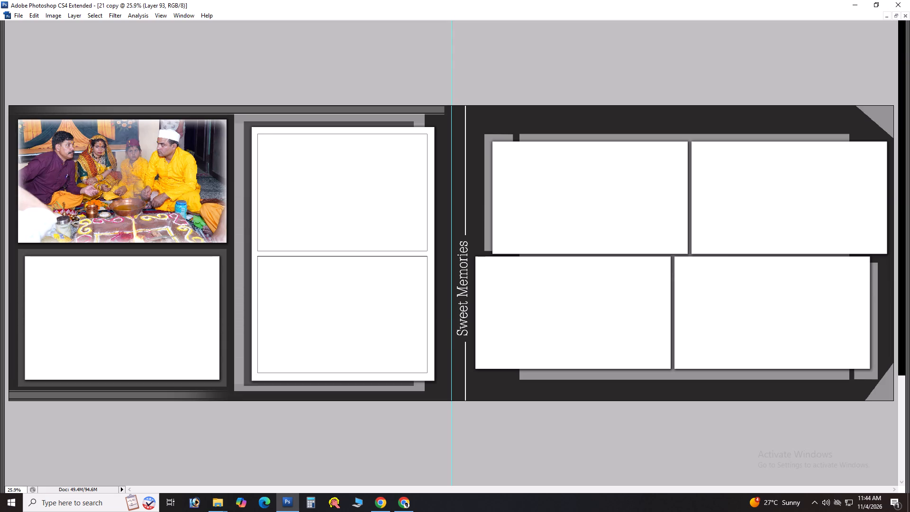
Apply Levels to the DSC08643 photo in the upper-left frame with input levels 13, 1.11 and 249, and compare before and after.
right_click(150, 154)
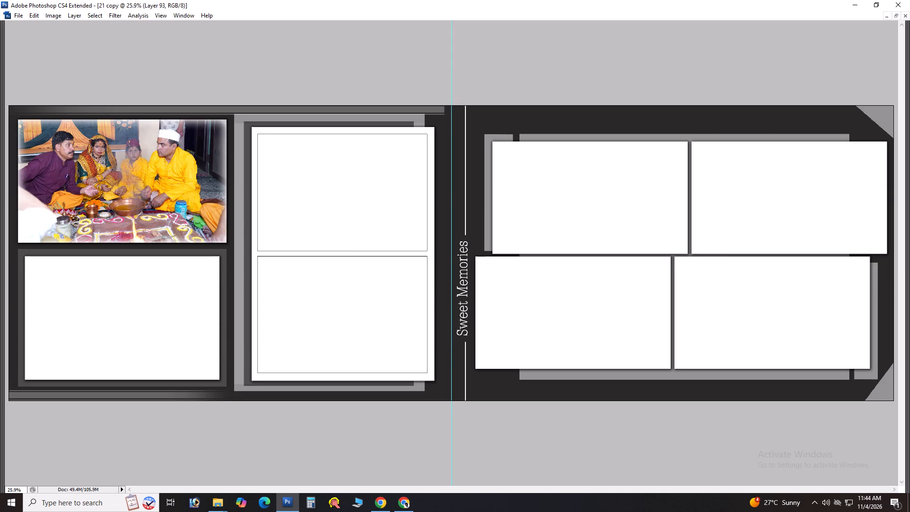
click(159, 157)
key(ctrl+l)
key(Tab)
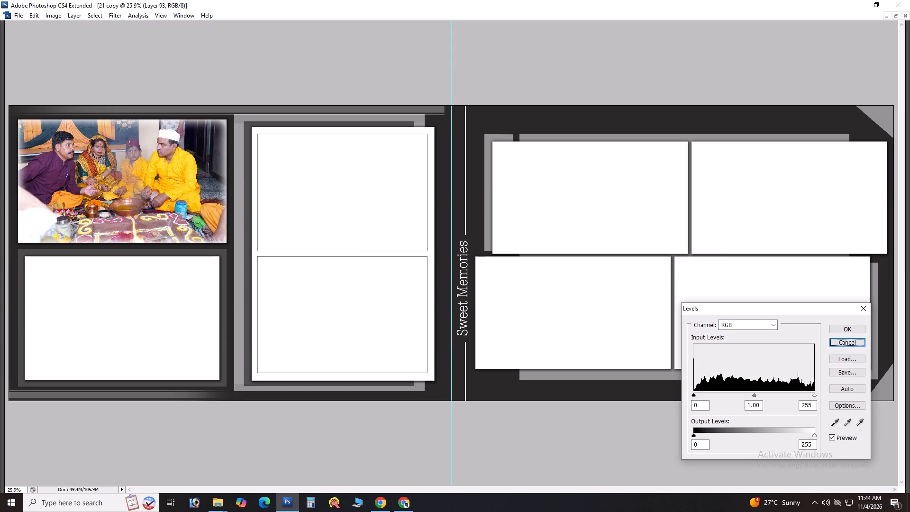
drag(702, 407, 695, 408)
scroll(719, 385, up, 5)
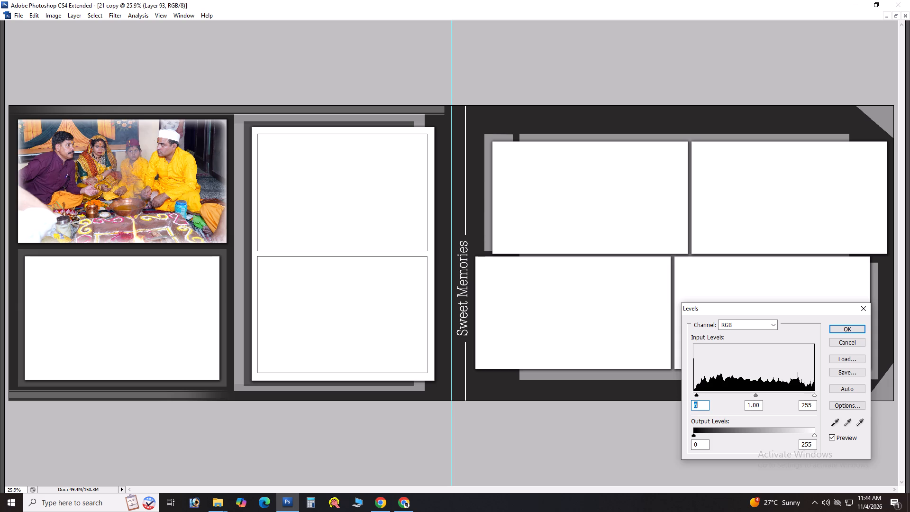
scroll(719, 385, up, 8)
key(Tab)
scroll(719, 385, up, 11)
key(Tab)
scroll(719, 385, down, 6)
key(Return)
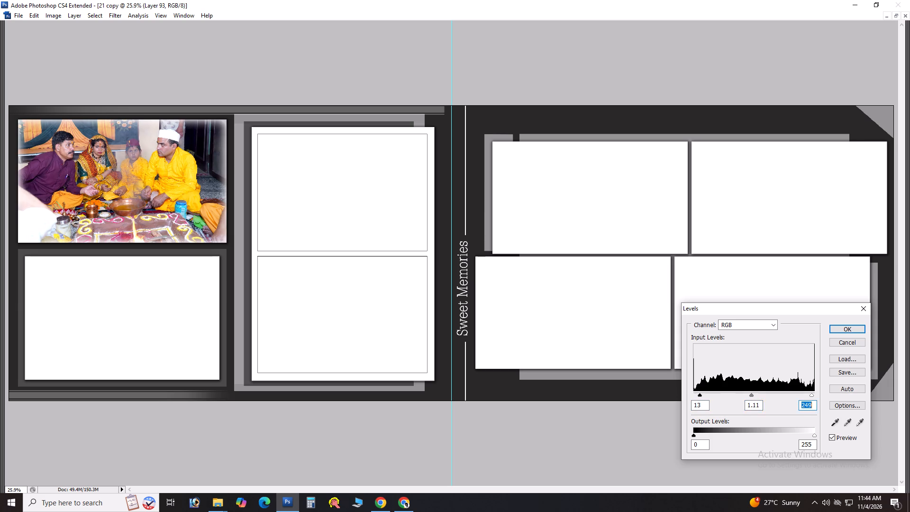
key(ctrl+alt+z)
key(ctrl+z)
Switch to folder 01 in File Explorer and move photo DSC08643 into the Done folder.
key(alt+Tab)
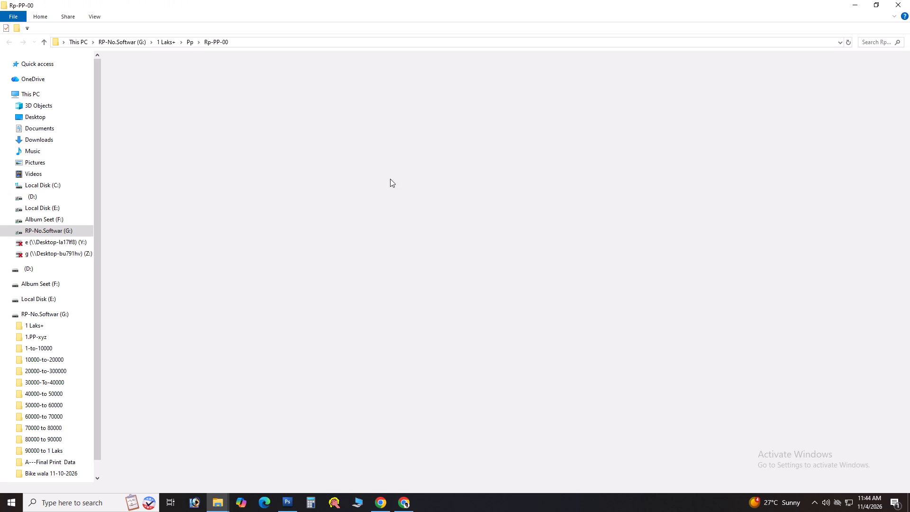
key(alt+Tab)
key(alt+Tab)
key(alt+Tab)
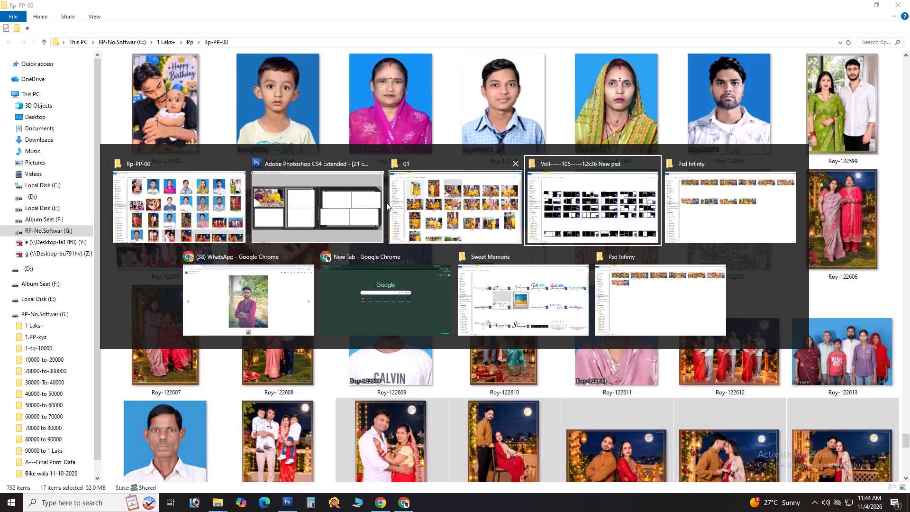
alt+click(443, 203)
drag(440, 138, 191, 157)
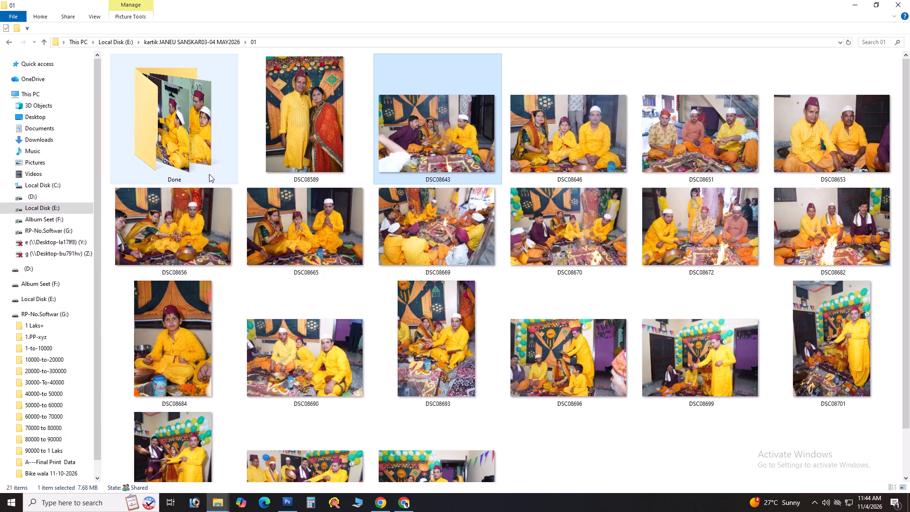
Open photo DSC08646 from folder 01 in Photoshop.
click(439, 150)
drag(456, 116, 273, 222)
key(alt+Tab)
key(alt+Tab)
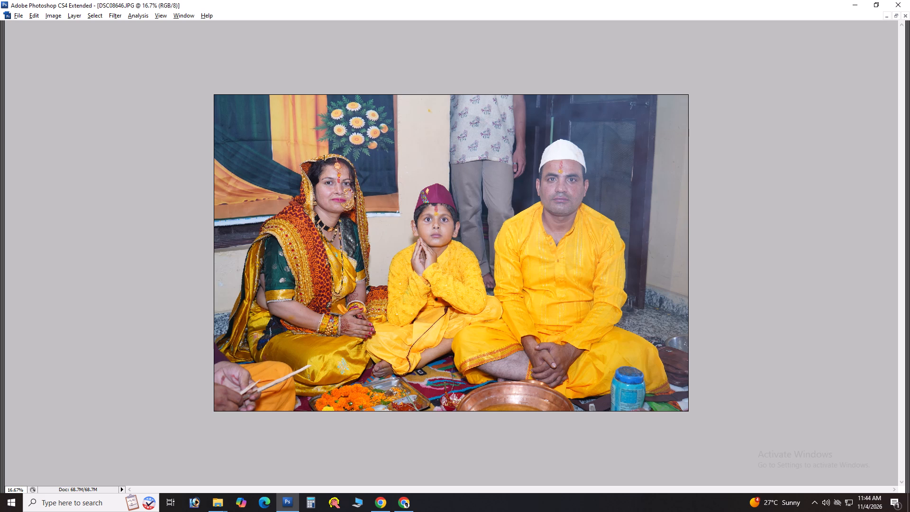
Cut the whole DSC08646 photo, close its document without saving, and paste it clipped into the sheet's lower-left white frame.
key(ctrl+a)
key(ctrl+x)
key(ctrl+w)
key(Tab)
key(space)
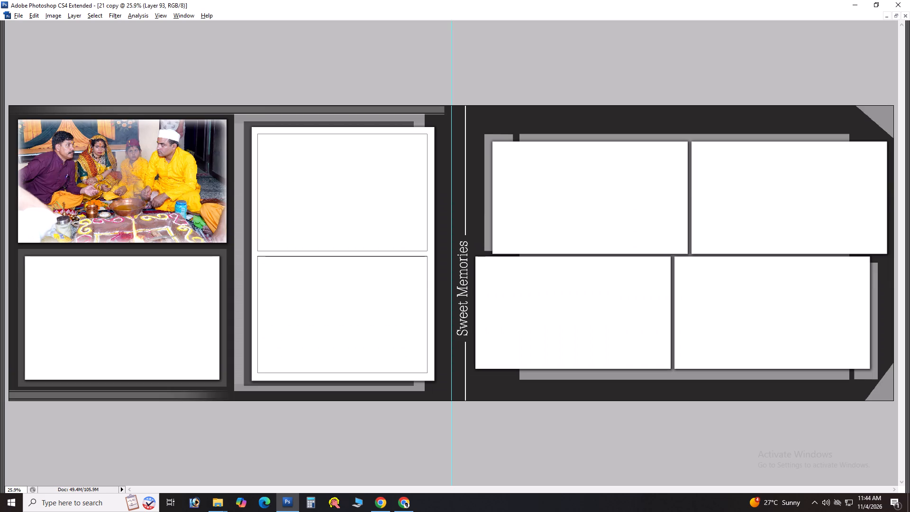
right_click(148, 306)
click(162, 309)
key(ctrl+v)
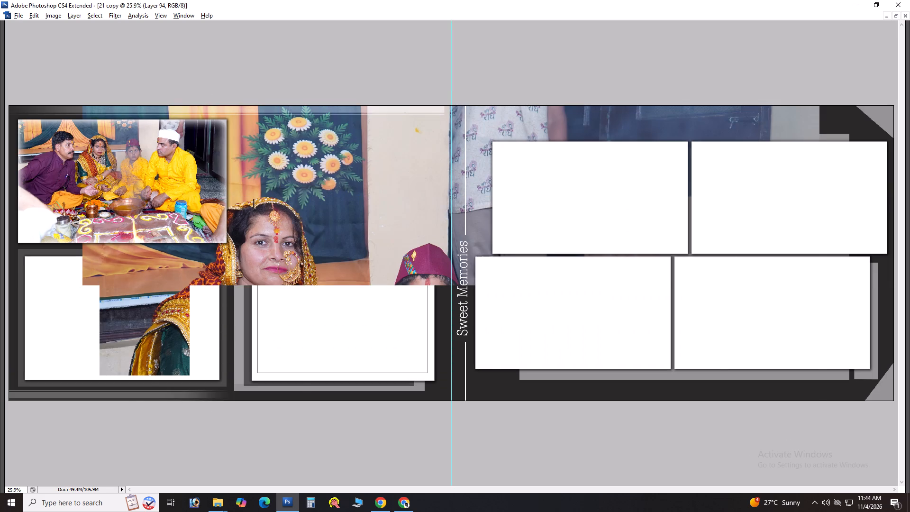
key(ctrl+g)
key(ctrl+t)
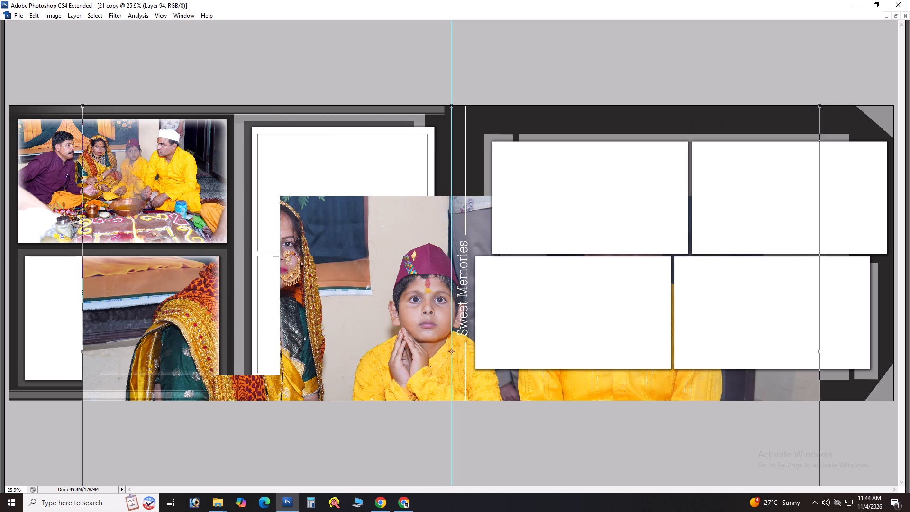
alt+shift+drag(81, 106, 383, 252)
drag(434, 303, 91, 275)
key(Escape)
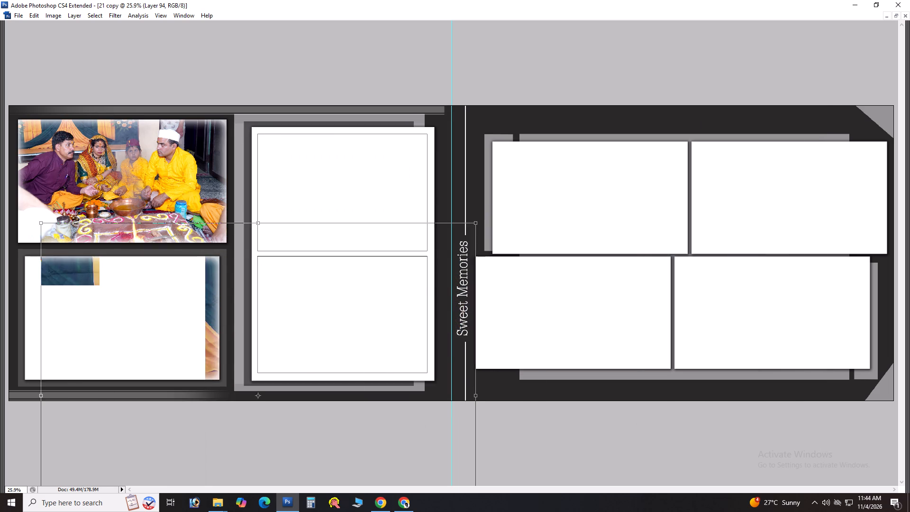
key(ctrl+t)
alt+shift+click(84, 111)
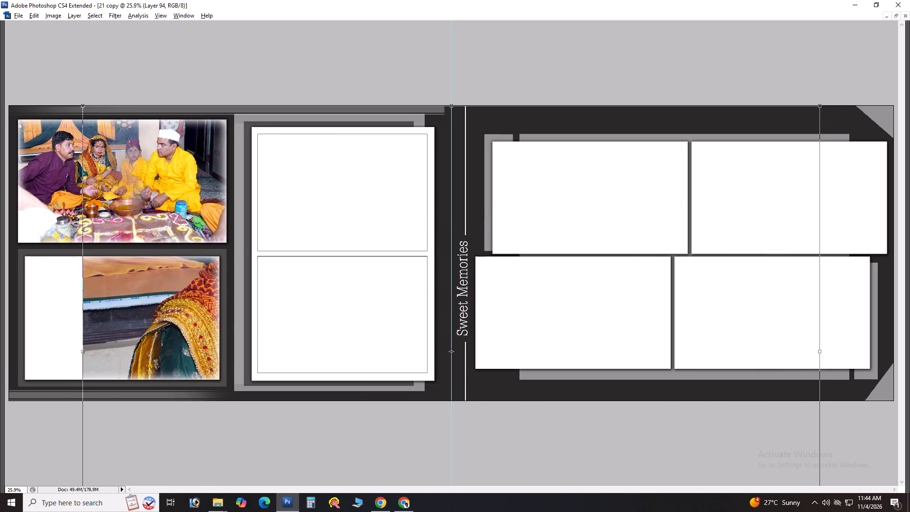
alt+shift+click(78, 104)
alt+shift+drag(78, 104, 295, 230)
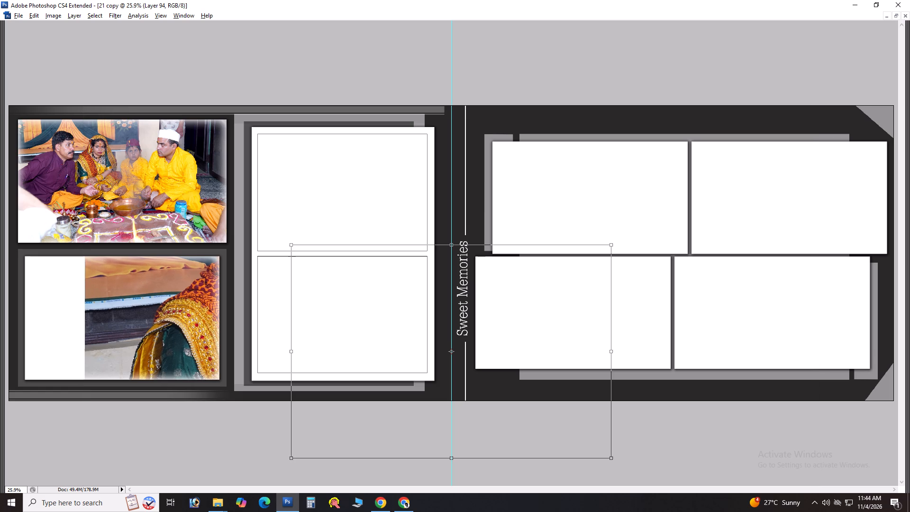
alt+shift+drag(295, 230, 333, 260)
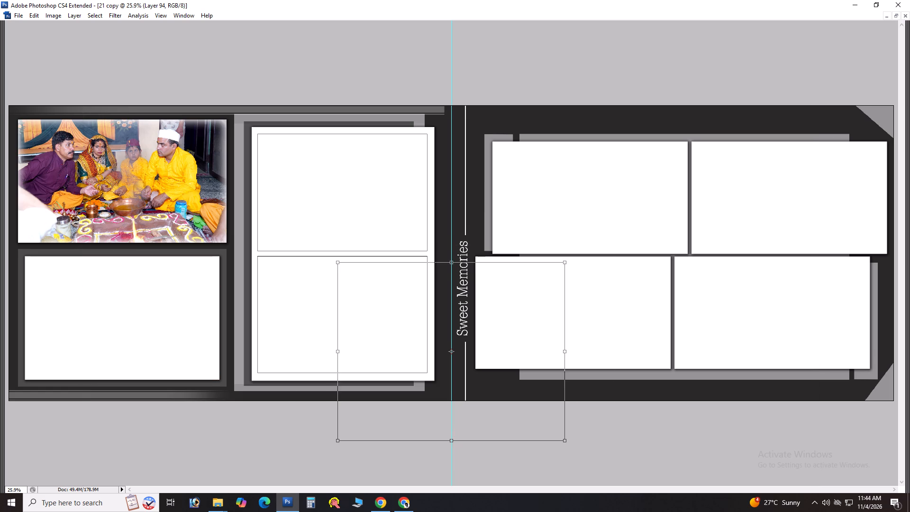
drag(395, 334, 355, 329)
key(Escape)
Scale down the pasted DSC08646 photo proportionally and position it over the sheet's lower-left frame.
key(ctrl+t)
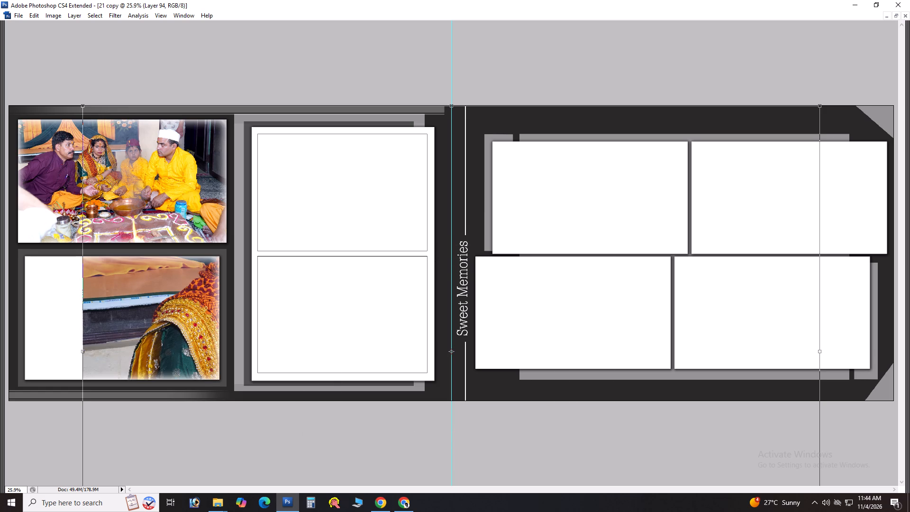
alt+shift+drag(85, 110, 234, 233)
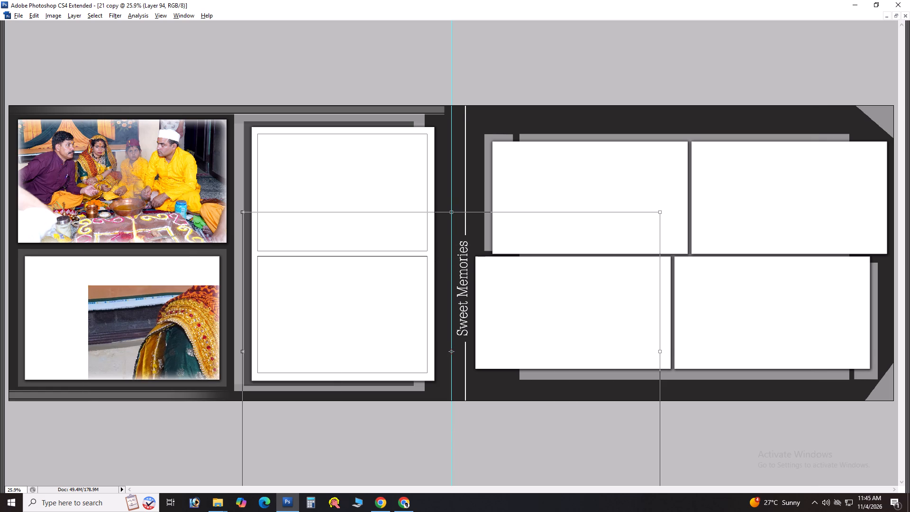
alt+shift+drag(234, 233, 321, 271)
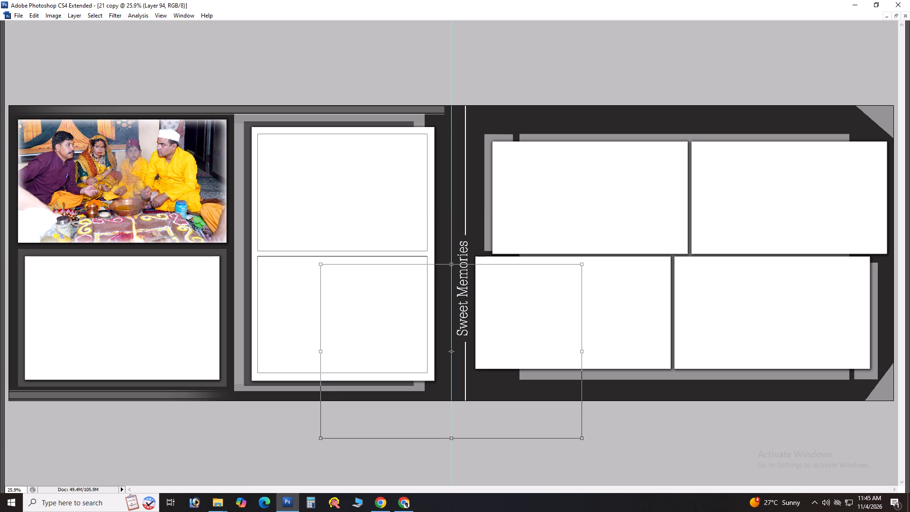
drag(443, 300, 102, 269)
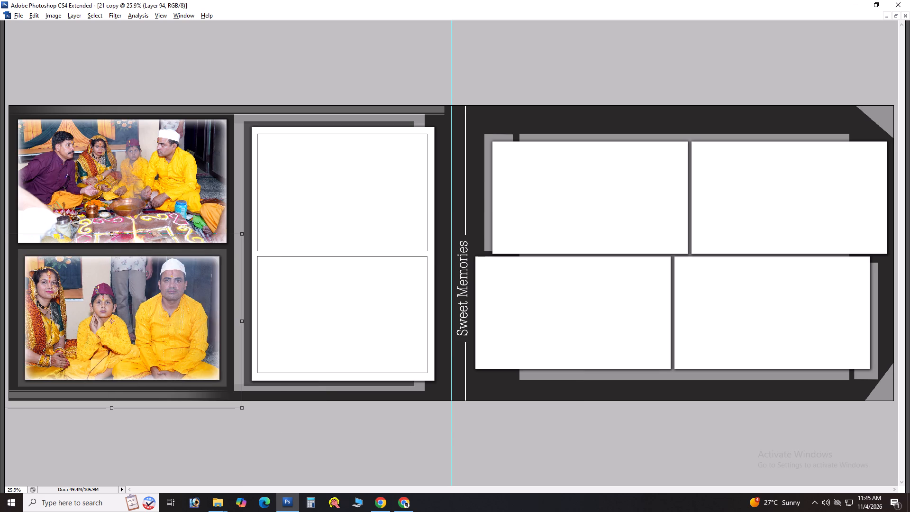
alt+shift+drag(243, 233, 235, 241)
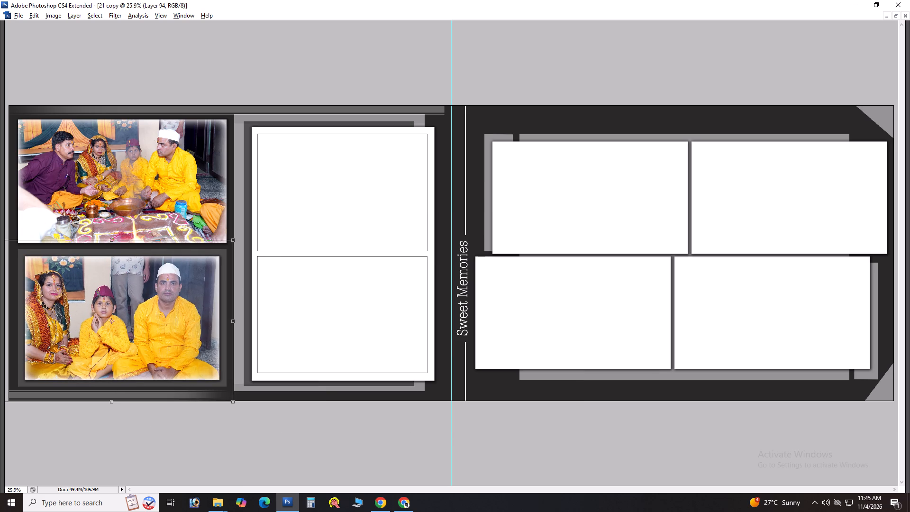
alt+shift+drag(235, 241, 234, 241)
key(Return)
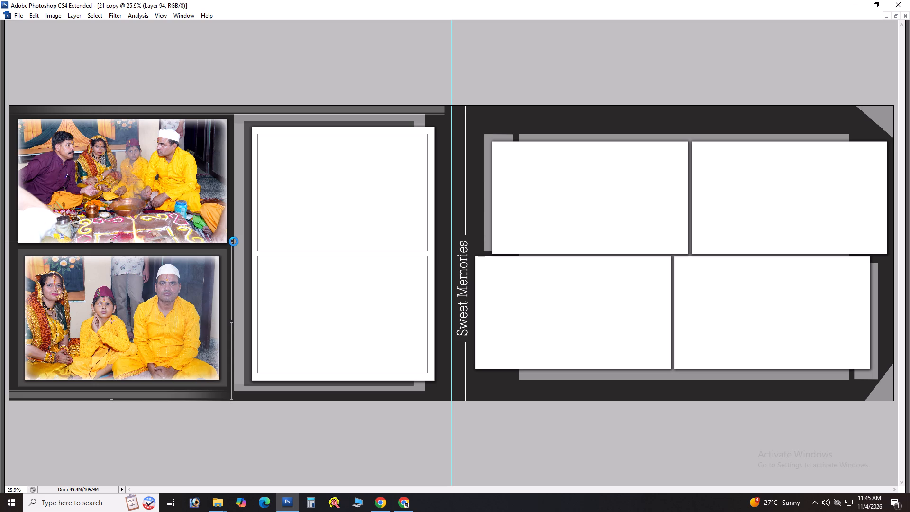
Nudge the DSC08646 photo to the right and slightly up so all three people sit inside the lower-left frame.
key(shift+Right)
key(shift+Right)
key(shift+Right)
key(shift+Right)
key(shift+Right)
key(shift+Right)
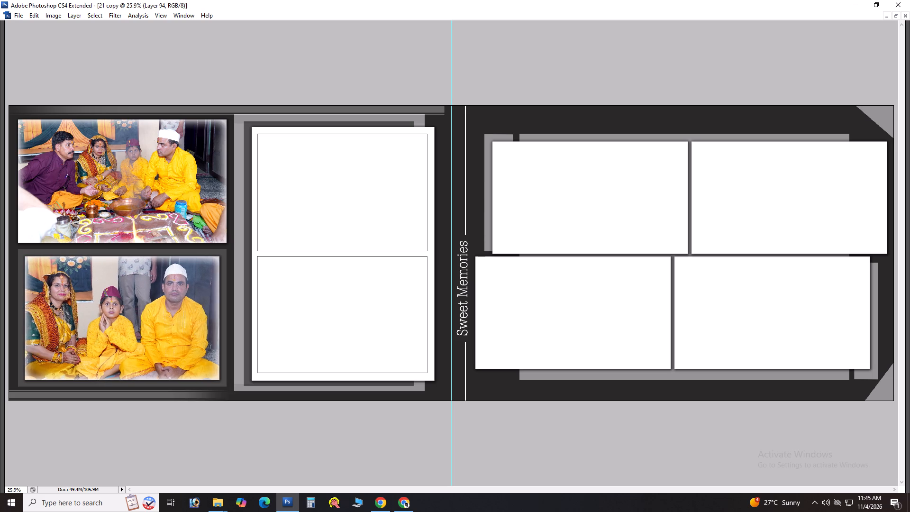
key(shift+Right)
key(shift+Right)
key(shift+Right)
key(shift+Right)
key(shift+Right)
key(shift+Right)
key(shift+Up)
key(shift+Up)
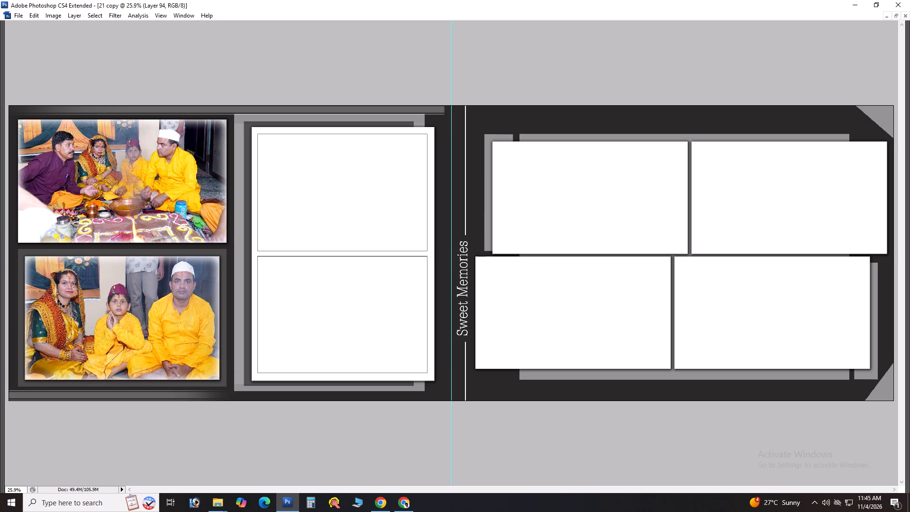
Scale the DSC08646 photo down slightly more and nudge it right and up to fit the lower-left frame.
key(ctrl+t)
alt+shift+drag(245, 236, 238, 239)
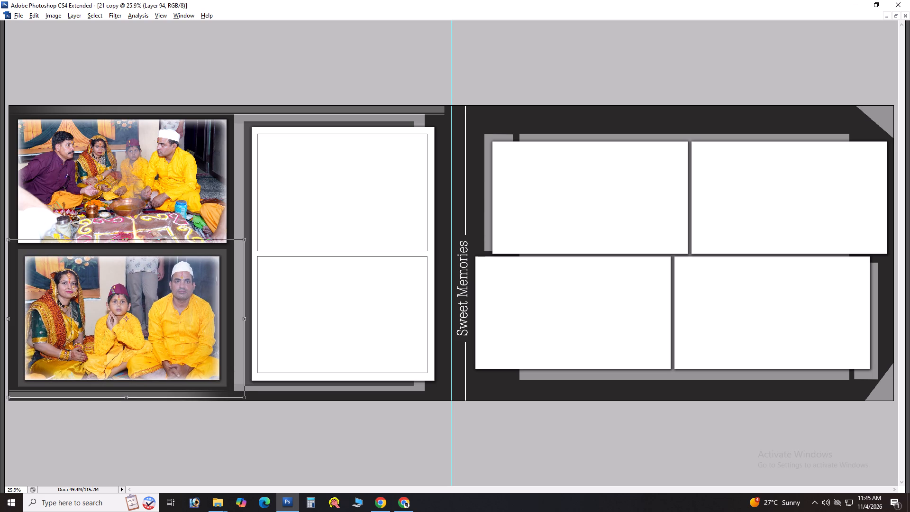
alt+shift+drag(238, 239, 233, 242)
key(Return)
key(shift+Right)
key(shift+Right)
key(shift+Right)
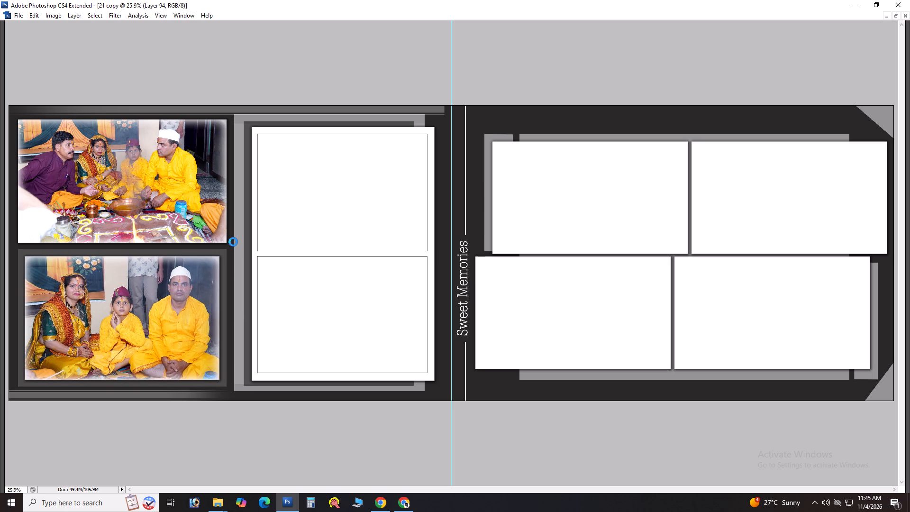
key(shift+Up)
key(shift+Left)
key(shift+Up)
key(shift+Up)
key(shift+Left)
Switch to the 01 photo folder and move the used DSC08646 photo into Done.
key(alt+Tab)
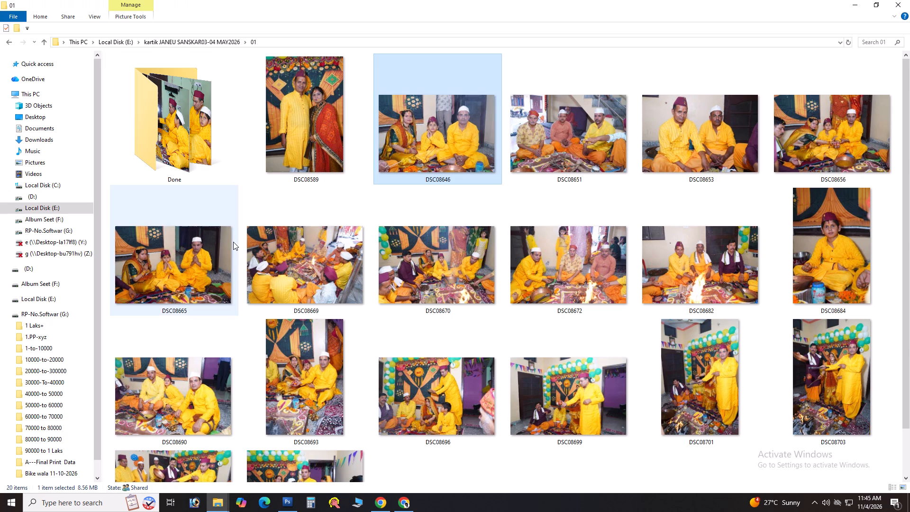
drag(437, 131, 221, 154)
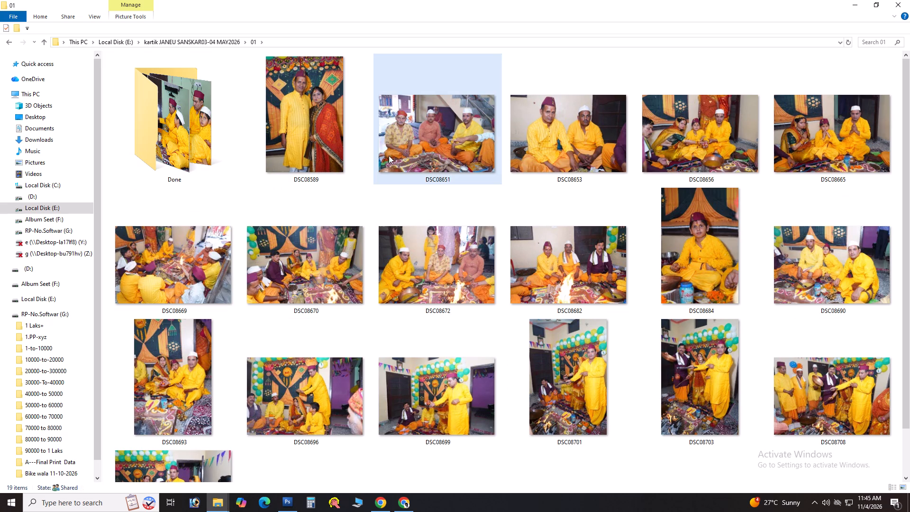
Open DSC08651 in Photoshop, apply Auto Tone faded to 50%, run the recorded correction action, and clear its selection.
click(391, 154)
drag(434, 88, 370, 295)
key(alt+Tab)
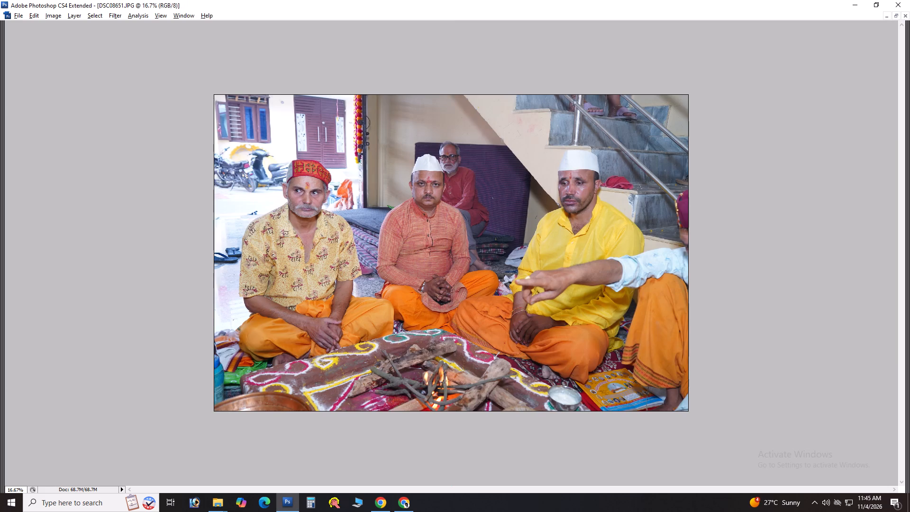
key(ctrl+shift+l)
key(ctrl+shift+f)
text(50)
key(Return)
key(F6)
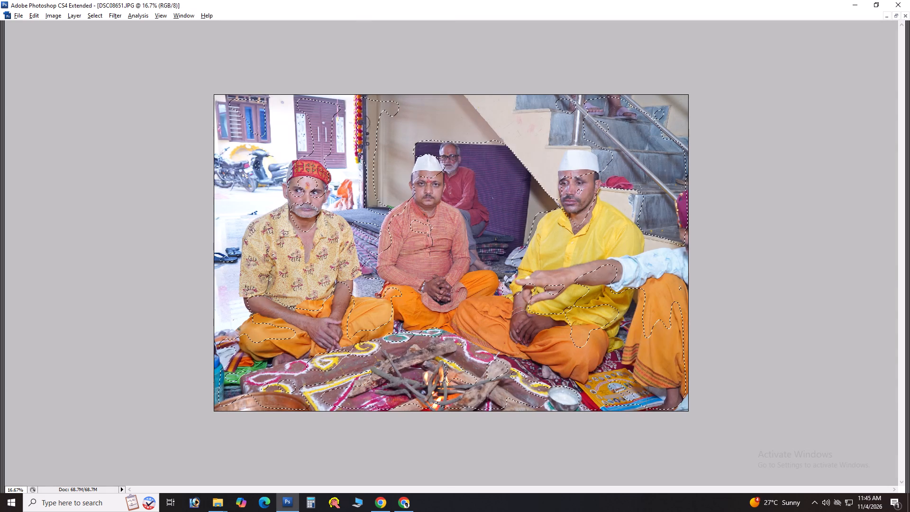
key(ctrl+d)
key(ctrl+0)
key(ctrl+0)
Cut the whole DSC08651 photo, close its document without saving, and paste it clipped into the upper frame of the tall white panel.
key(ctrl+a)
key(ctrl+x)
key(ctrl+w)
key(Tab)
key(space)
text(v)
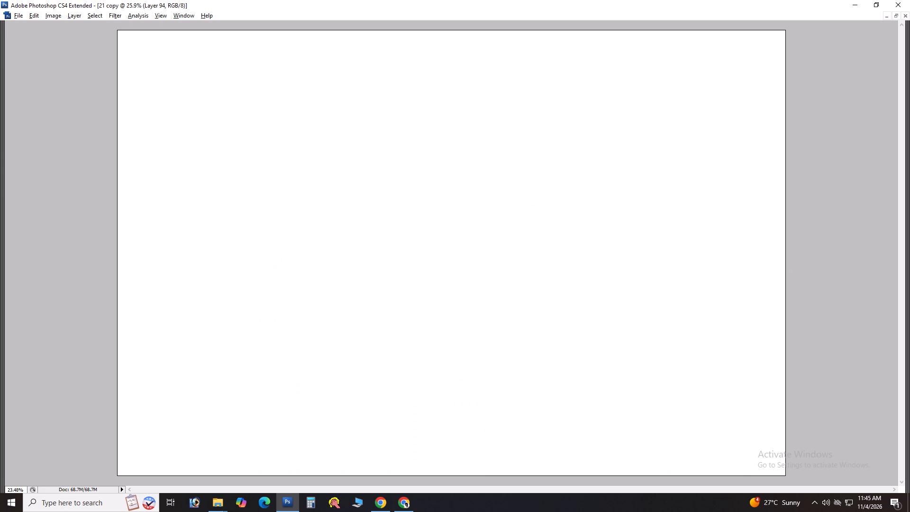
key(v)
key(v)
right_click(322, 172)
click(324, 173)
ctrl+click(335, 178)
key(ctrl+v)
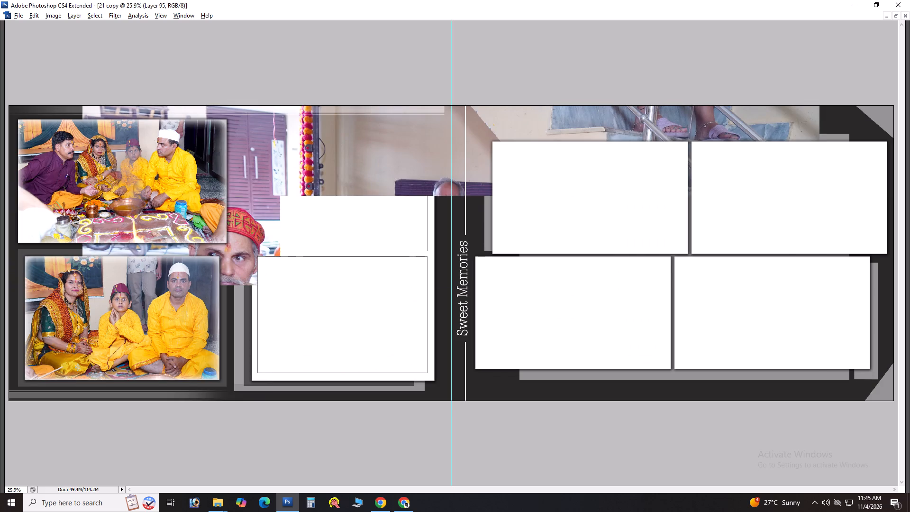
key(ctrl+g)
Scale the DSC08651 photo down proportionally to about the frame's width and move it over the tall white panel's upper frame.
key(ctrl+t)
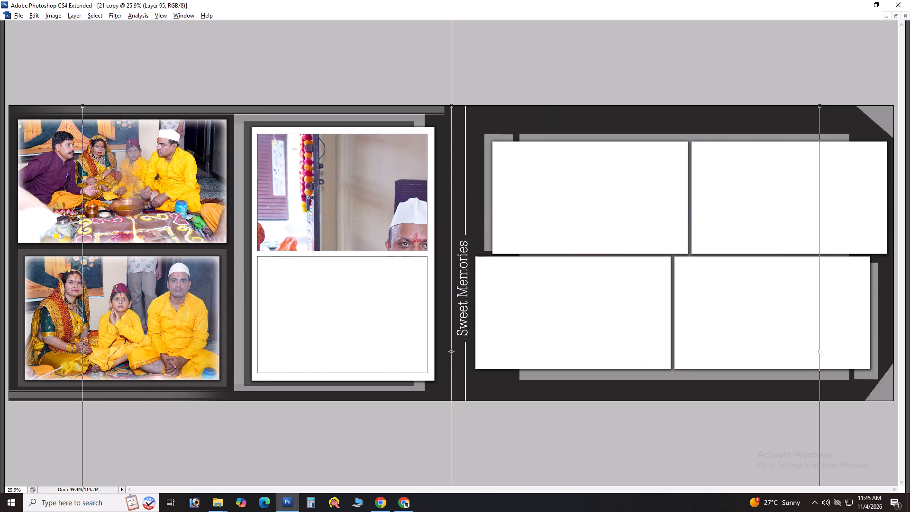
alt+shift+drag(88, 105, 351, 200)
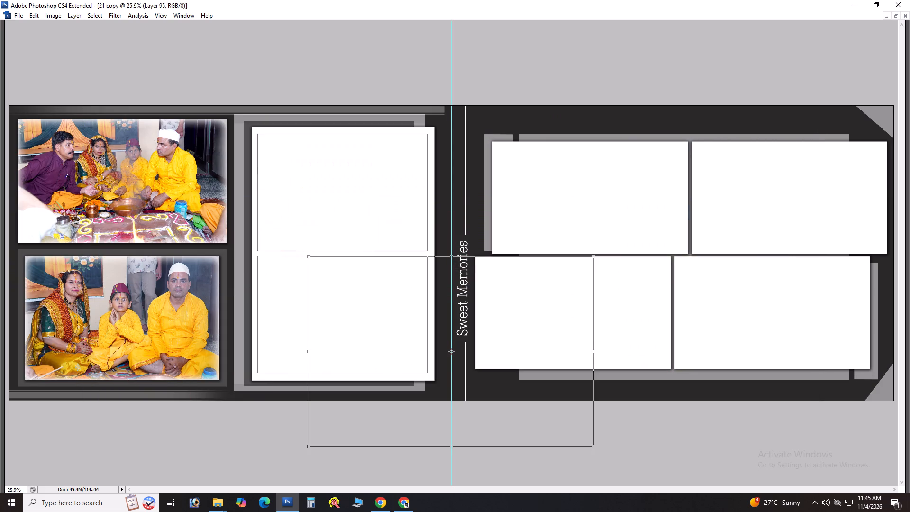
drag(464, 322, 356, 183)
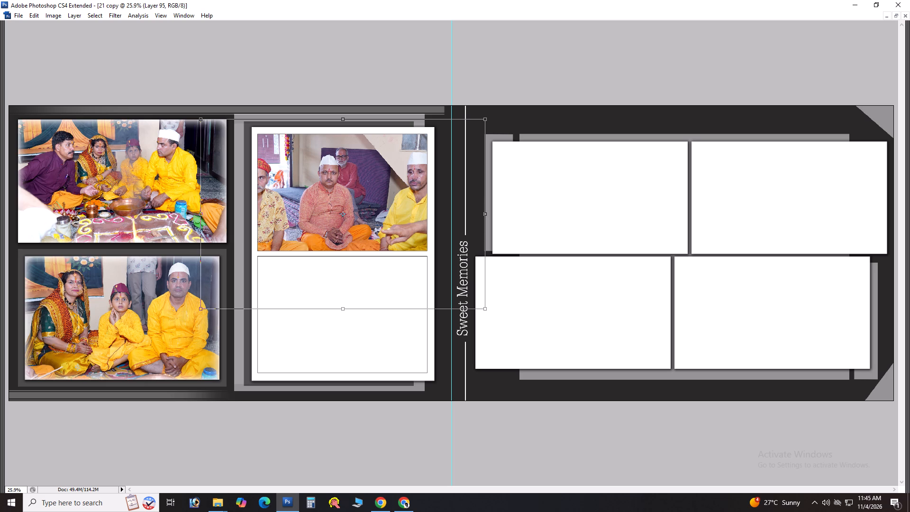
alt+shift+drag(485, 116, 460, 122)
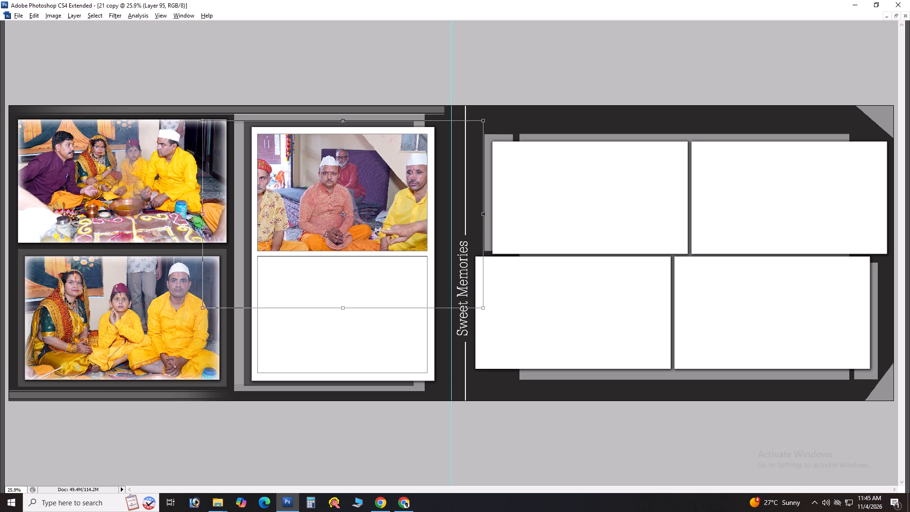
alt+shift+drag(460, 122, 440, 129)
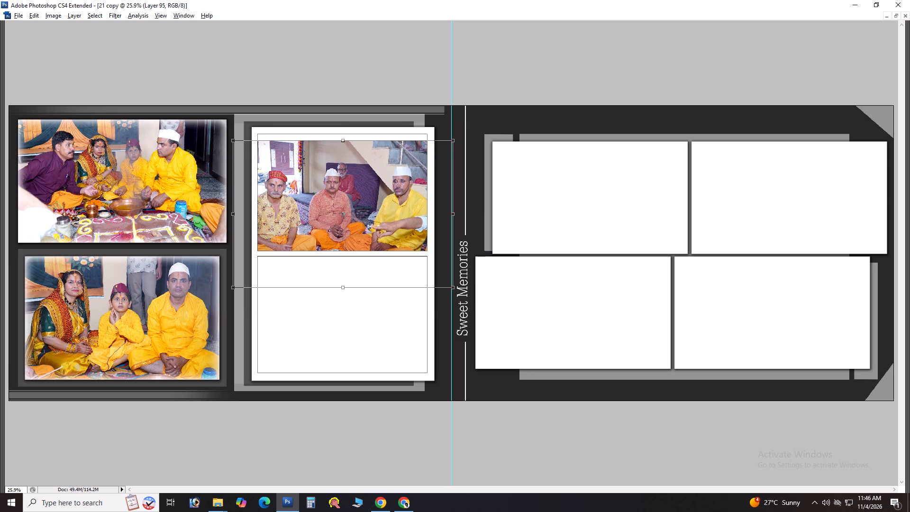
alt+shift+drag(440, 129, 429, 138)
shift+drag(303, 202, 305, 167)
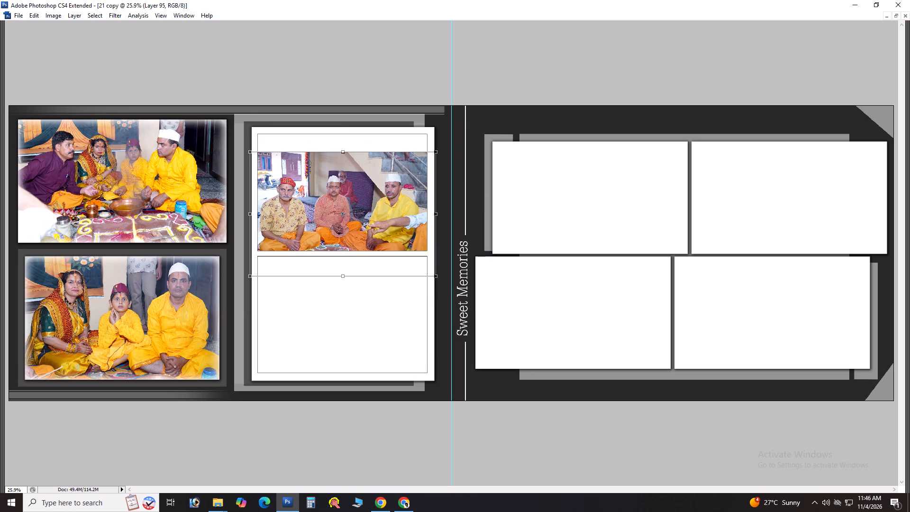
shift+drag(305, 167, 305, 166)
key(Return)
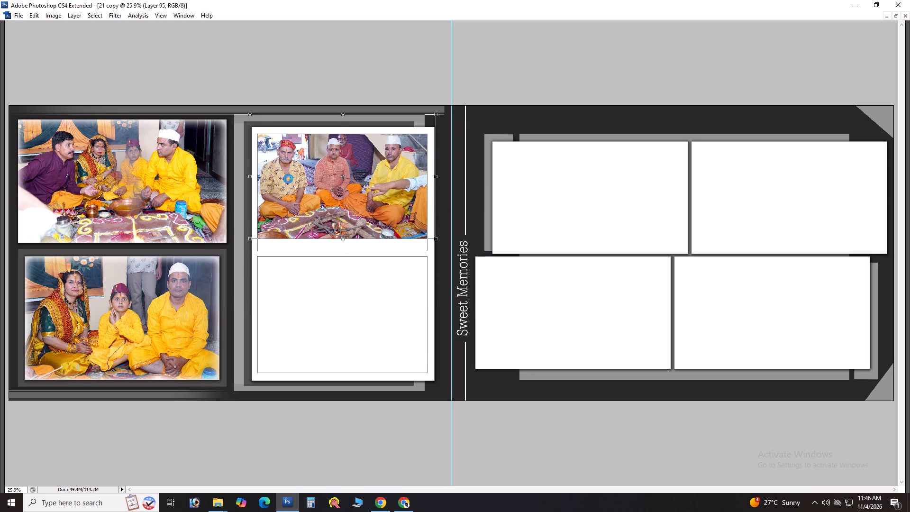
Nudge the DSC08651 photo downward until it covers the bottom edge of the upper frame.
key(shift+Down)
key(shift+Down)
key(shift+Down)
key(shift+Down)
key(shift+Down)
key(shift+Down)
key(shift+Down)
key(shift+Down)
key(shift+Down)
key(shift+Down)
key(shift+Down)
key(shift+Down)
key(shift+Down)
key(shift+Down)
key(shift+Down)
key(shift+Down)
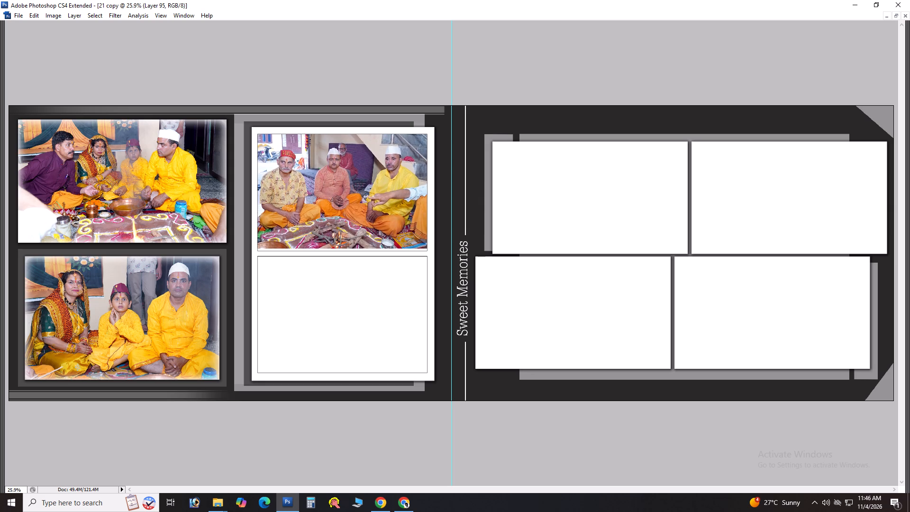
key(Down)
key(Down)
key(Down)
key(Down)
key(Down)
key(Down)
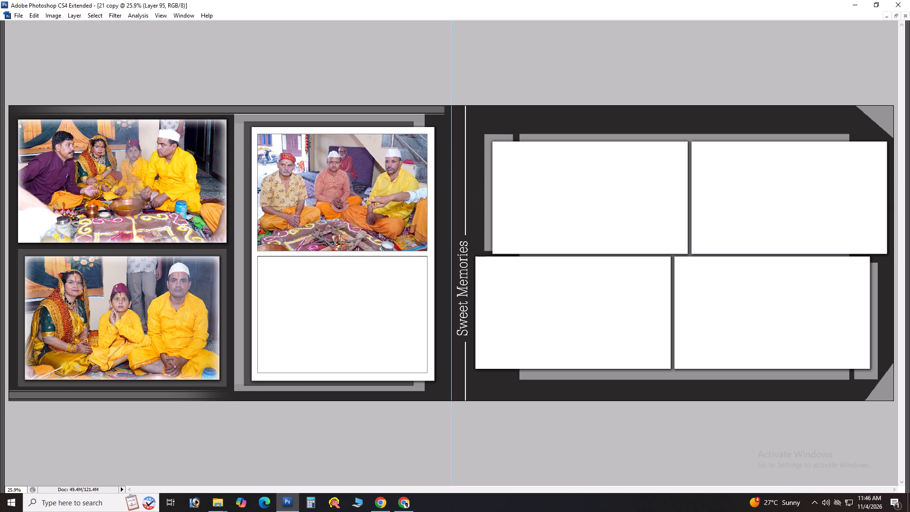
key(Down)
Switch to the 01 photo folder and move the used DSC08651 photo into Done.
key(alt+Tab)
drag(431, 165, 371, 249)
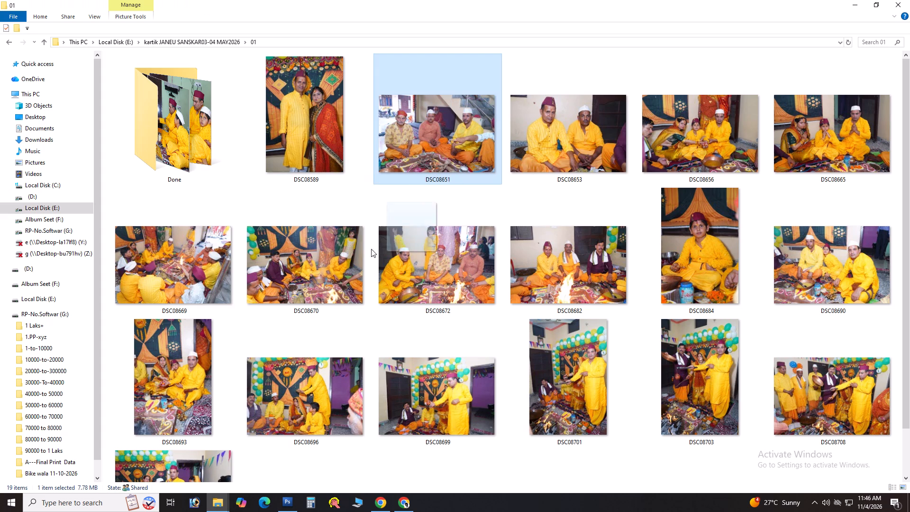
drag(371, 249, 147, 150)
Open DSC08653 in Photoshop, run the recorded correction action on it, and clear the resulting selection.
click(419, 161)
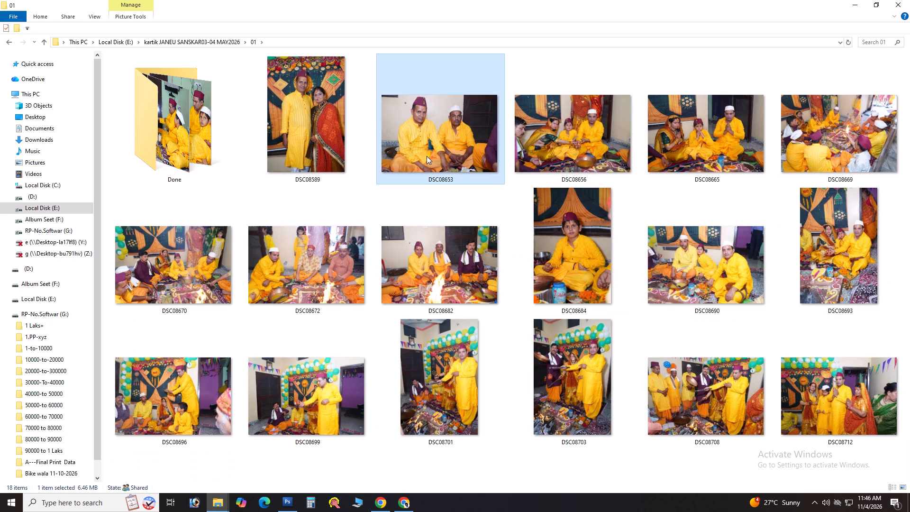
drag(469, 107, 315, 241)
key(alt+Tab)
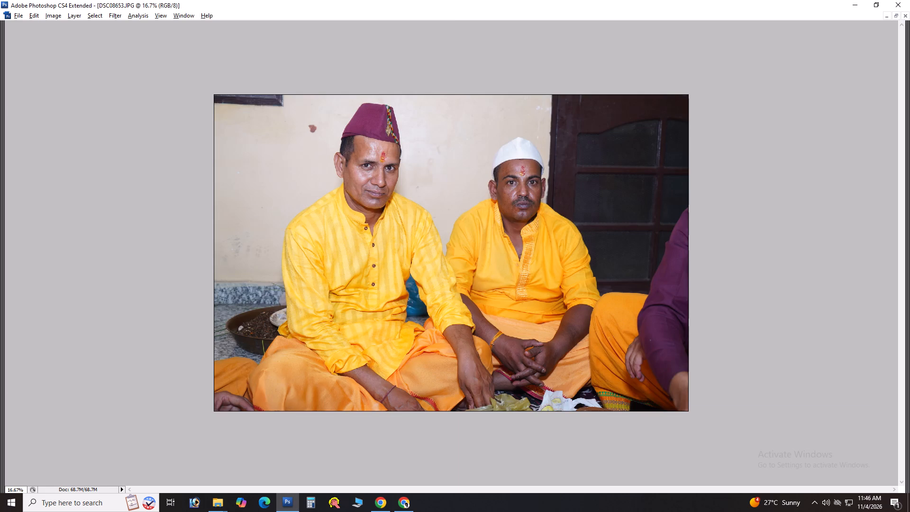
key(F6)
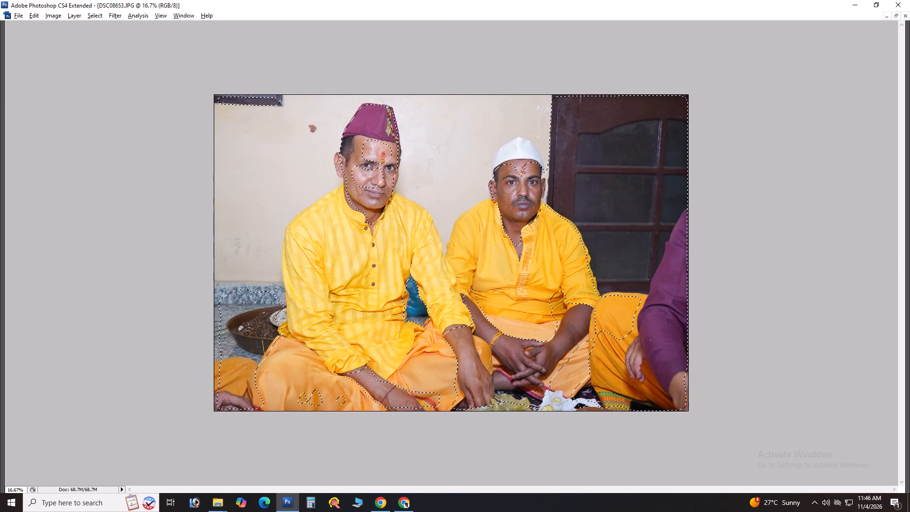
key(ctrl+d)
Cut the whole DSC08653 photo, close its document without saving, and paste it clipped into the tall white panel's lower frame.
key(ctrl+a)
key(ctrl+x)
key(ctrl+w)
key(Tab)
key(space)
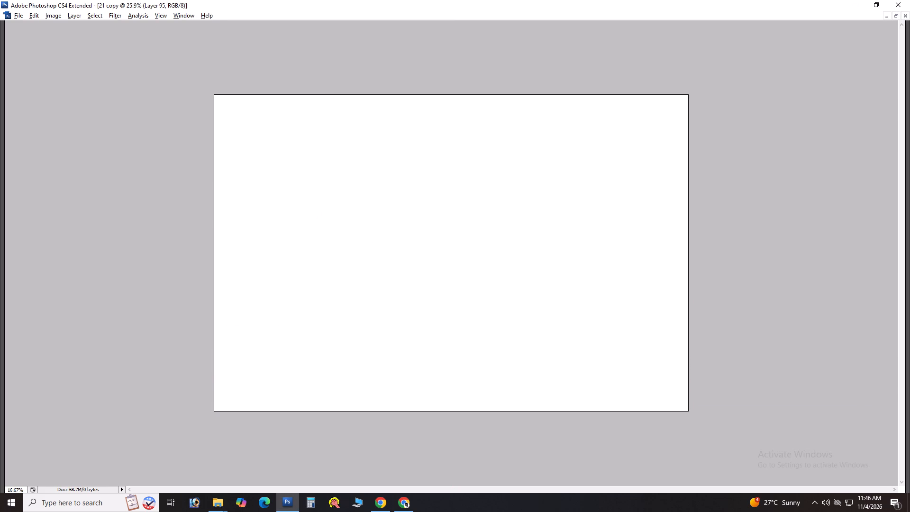
text(vv)
right_click(333, 269)
click(339, 274)
key(ctrl+v)
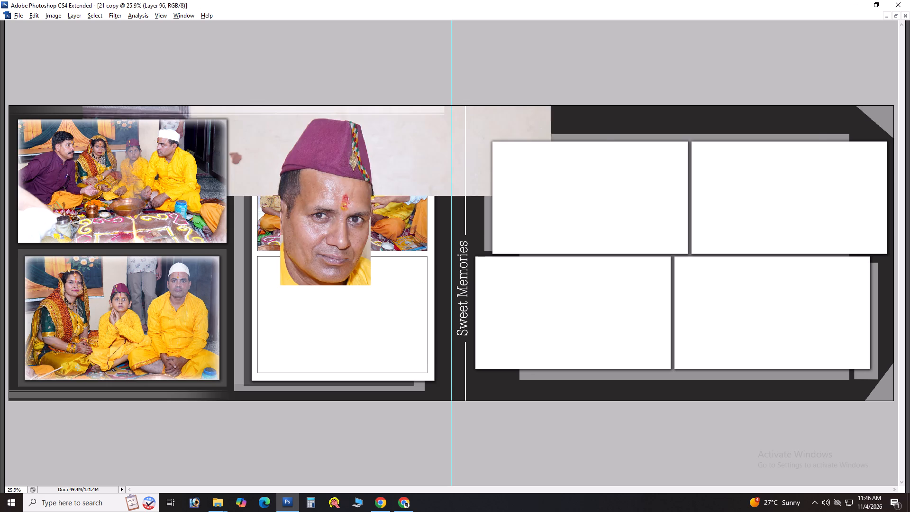
key(ctrl+g)
Scale the DSC08653 photo down proportionally and position it so both seated men sit inside the tall white panel's lower frame.
key(ctrl+t)
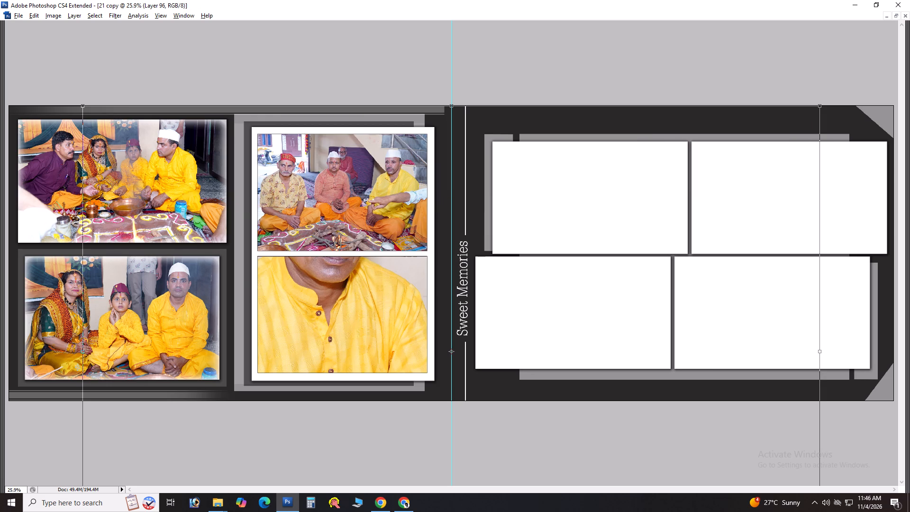
alt+shift+drag(83, 105, 338, 262)
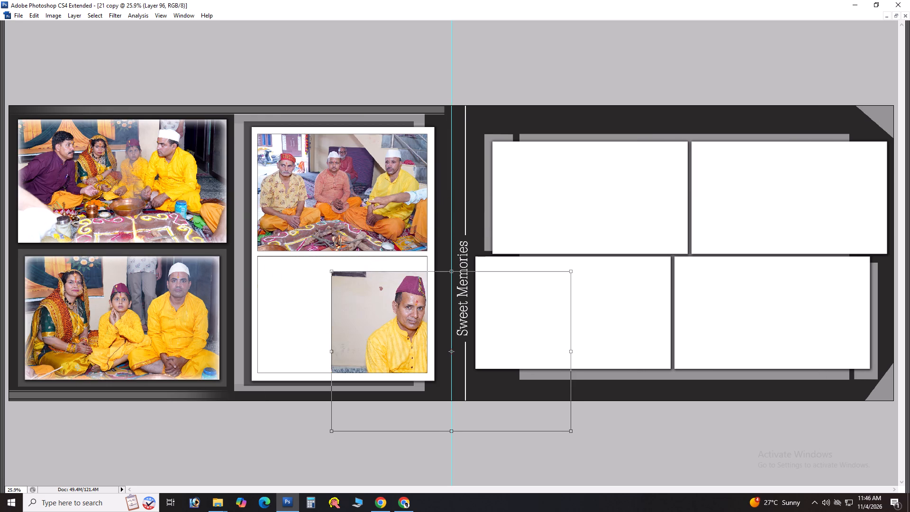
drag(388, 331, 279, 300)
alt+shift+drag(461, 240, 436, 252)
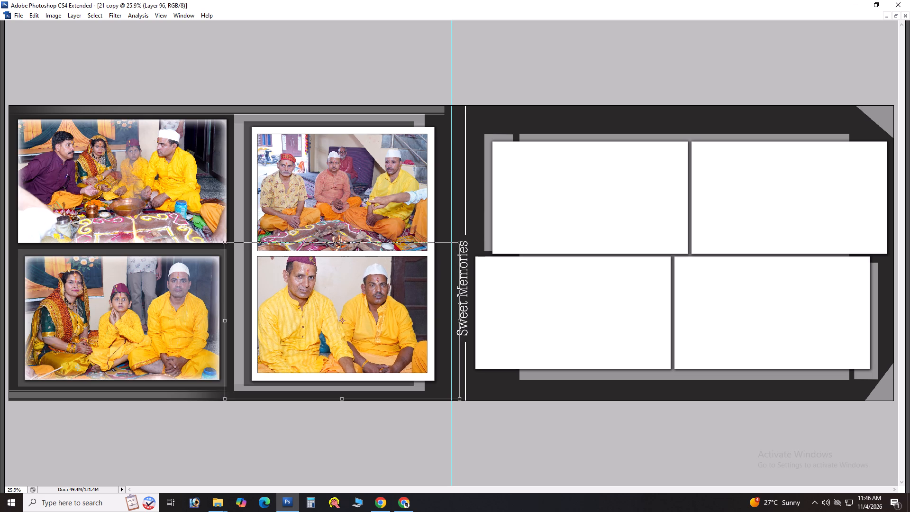
alt+shift+drag(436, 252, 434, 254)
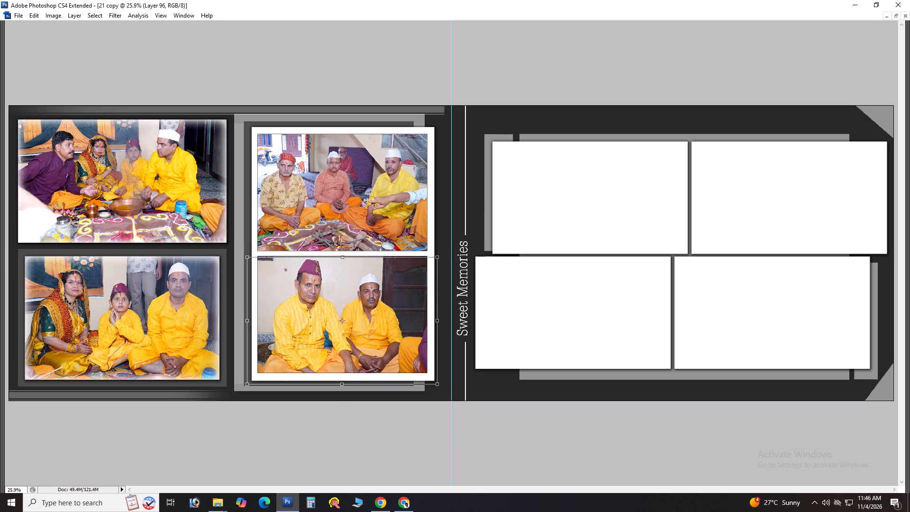
alt+shift+drag(434, 254, 433, 255)
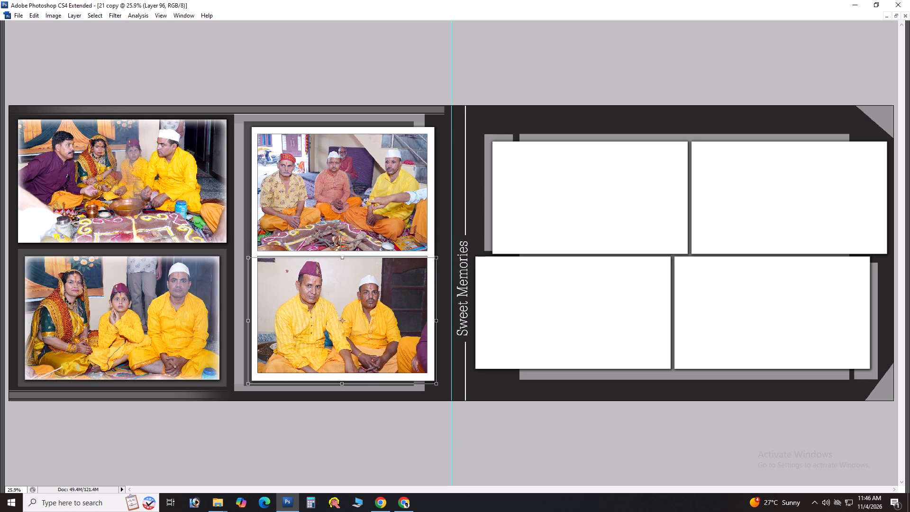
Fine-tune the DSC08653 photo in the lower frame by nudging it up and left, shrinking it slightly, and nudging it back down.
key(shift+Up)
key(shift+Up)
key(shift+Up)
key(shift+Left)
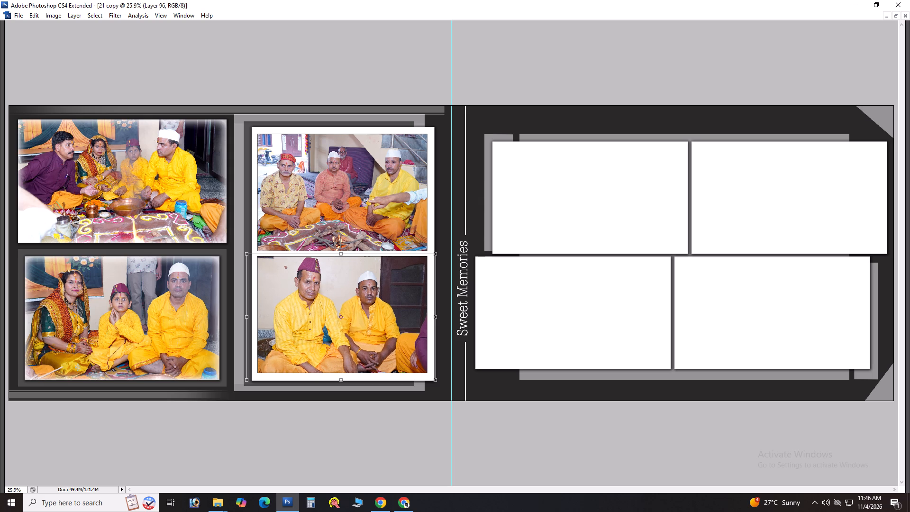
shift+drag(439, 378, 437, 373)
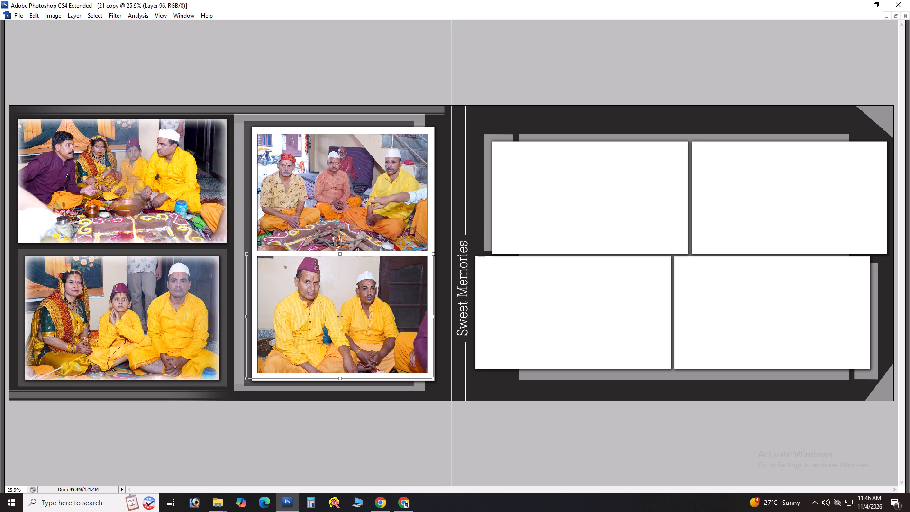
shift+drag(437, 373, 437, 371)
key(Return)
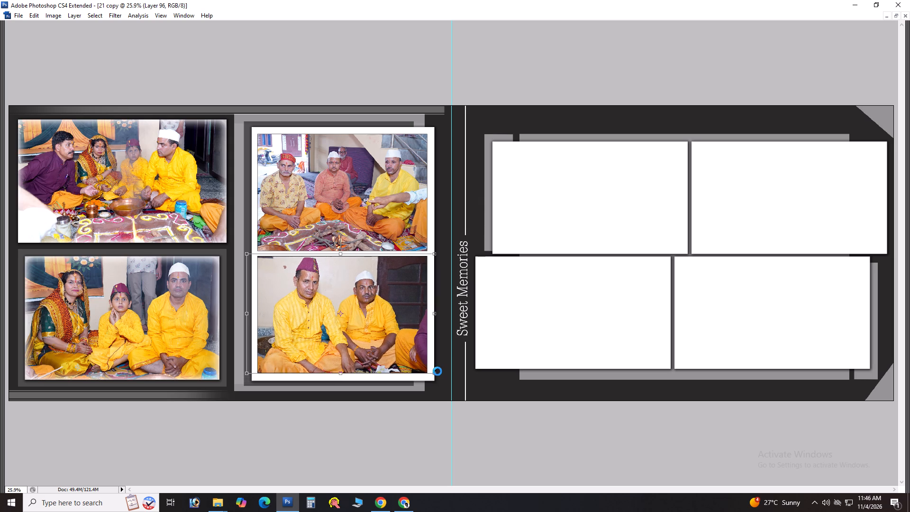
key(Escape)
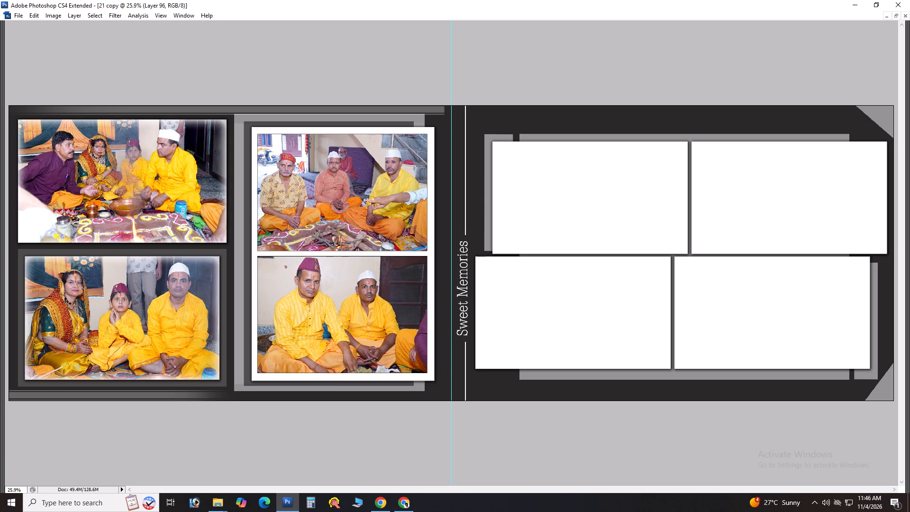
key(ctrl+t)
key(Return)
key(shift+Down)
key(Down)
Switch to the 01 photo folder and move the used DSC08653 photo into Done.
key(alt+Tab)
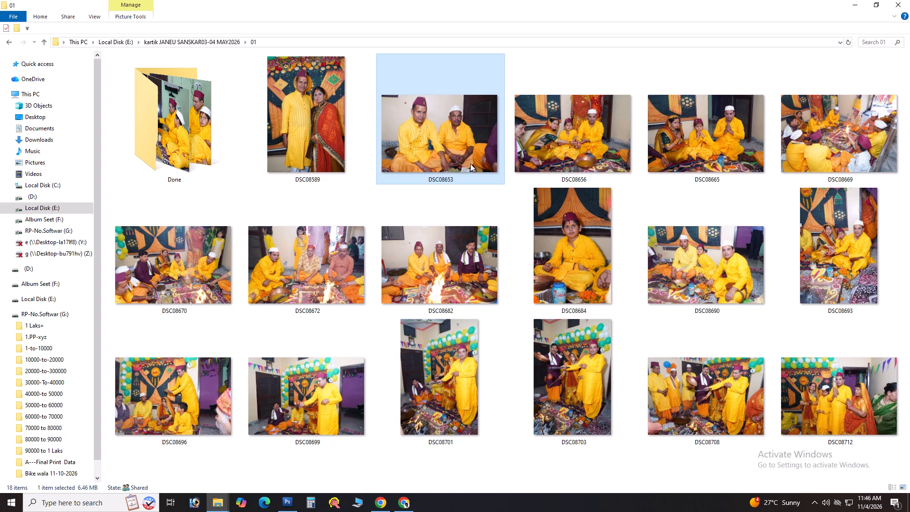
drag(470, 149, 195, 153)
Recolour the dark background Layer 69's colour overlay to a soft yellow sampled from the clothing in the tall panel's upper photo.
key(alt+Tab)
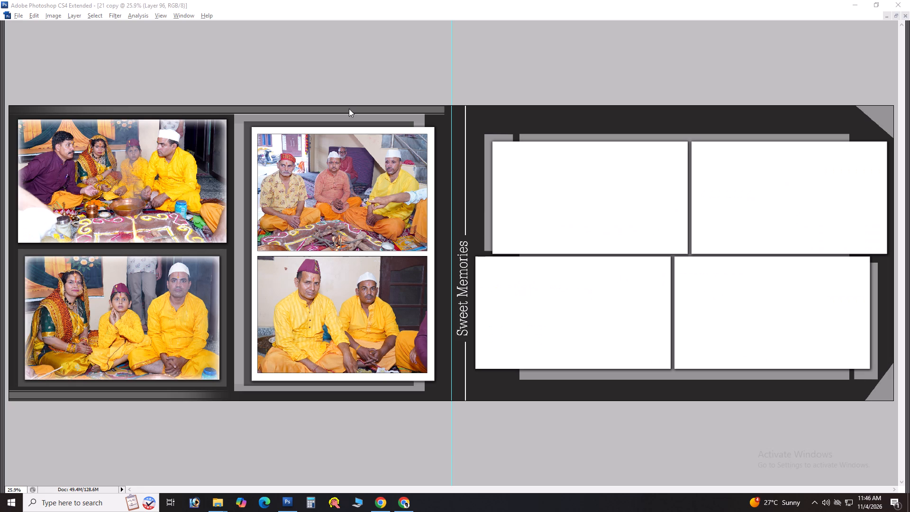
right_click(447, 121)
click(456, 130)
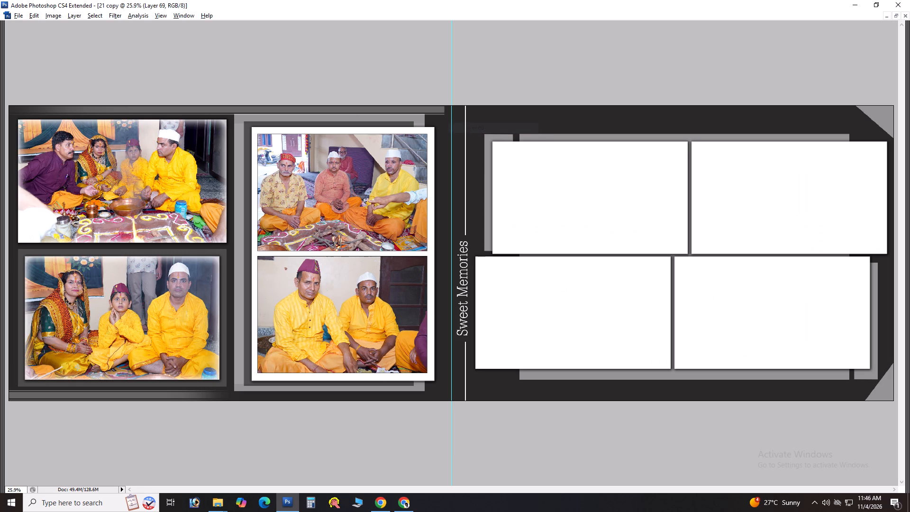
key(F7)
scroll(823, 232, down, 2)
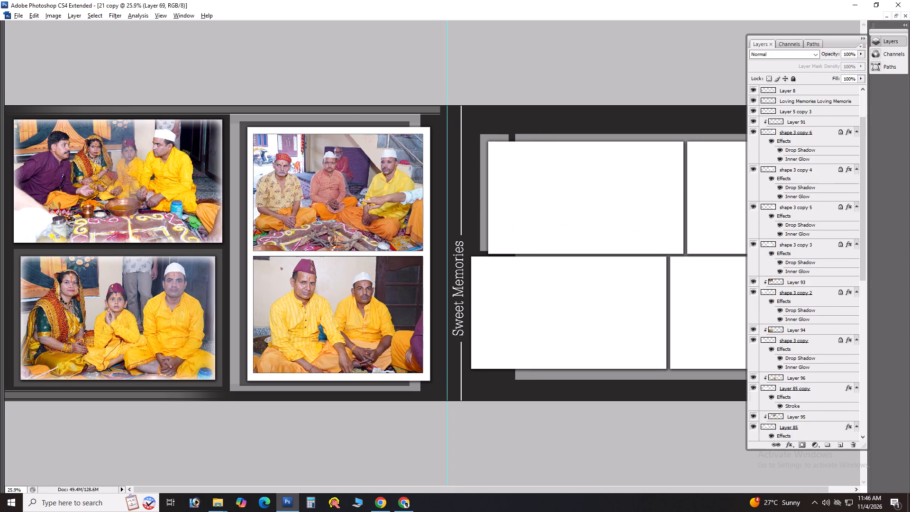
scroll(823, 232, down, 18)
scroll(822, 229, down, 10)
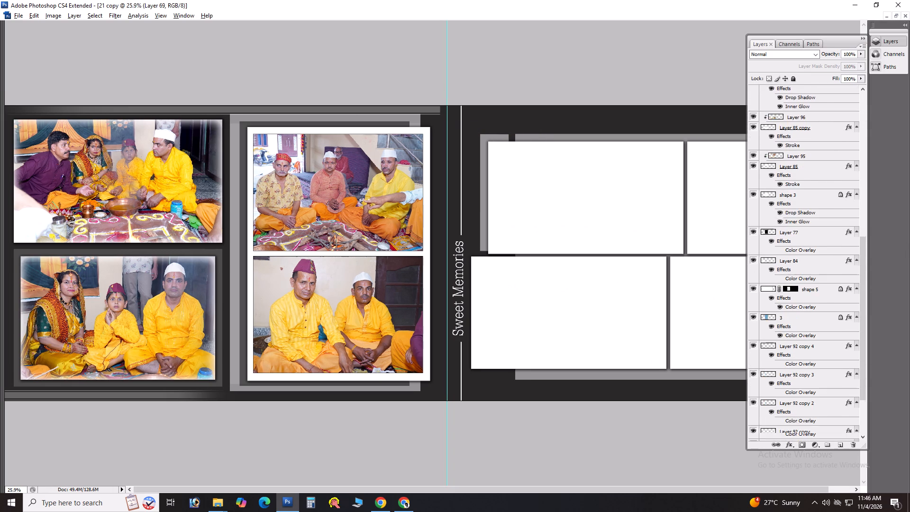
scroll(822, 229, down, 10)
double_click(811, 417)
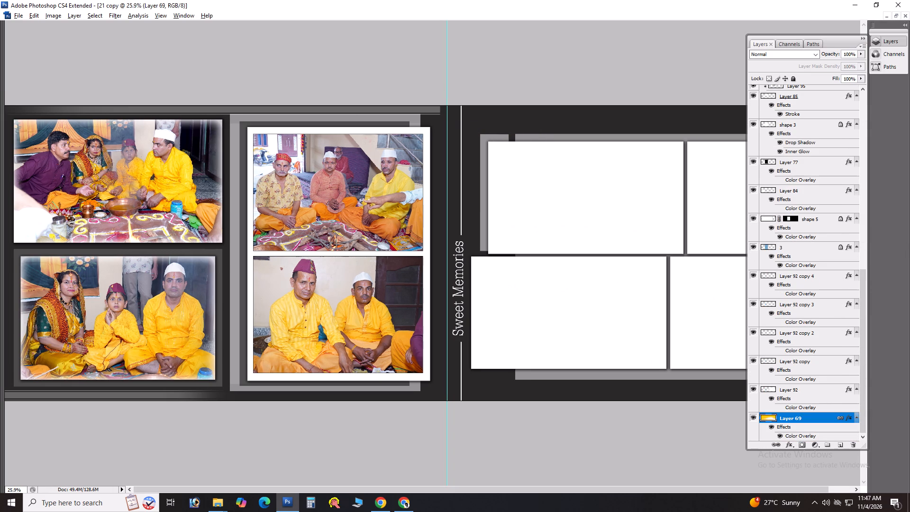
click(599, 294)
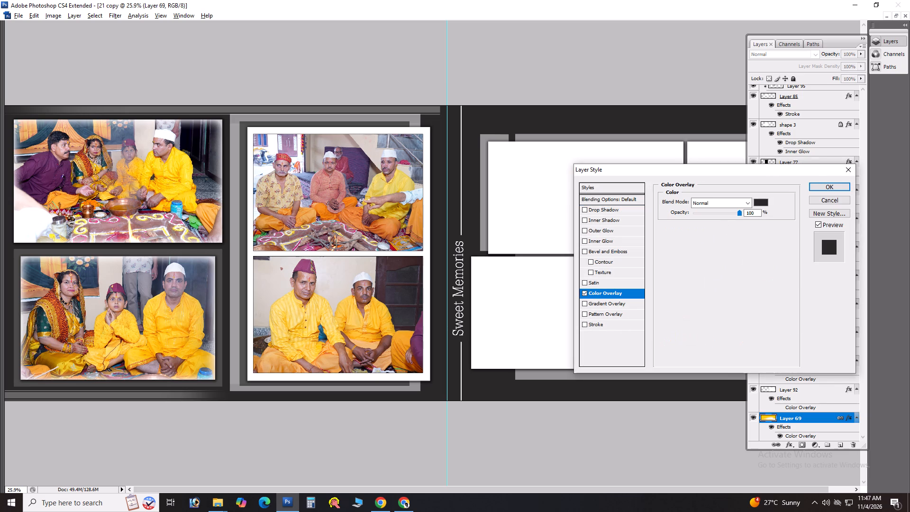
click(768, 199)
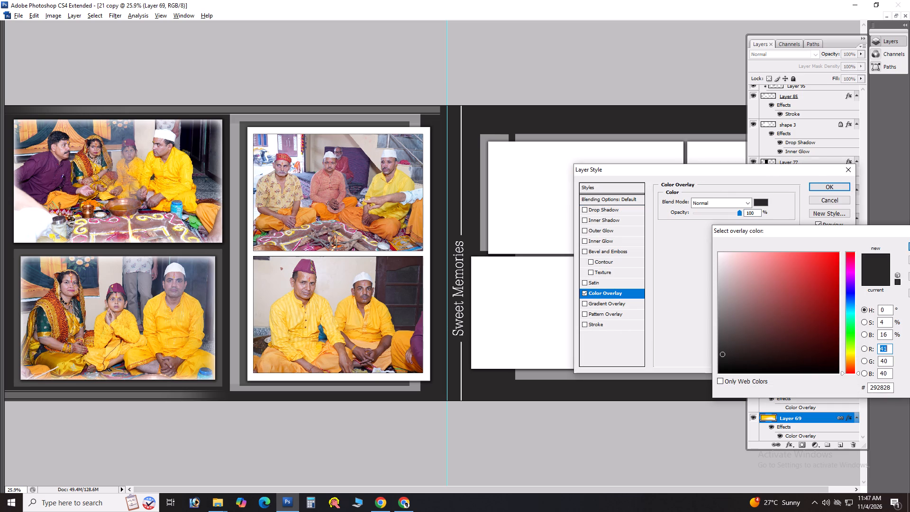
click(406, 179)
click(399, 179)
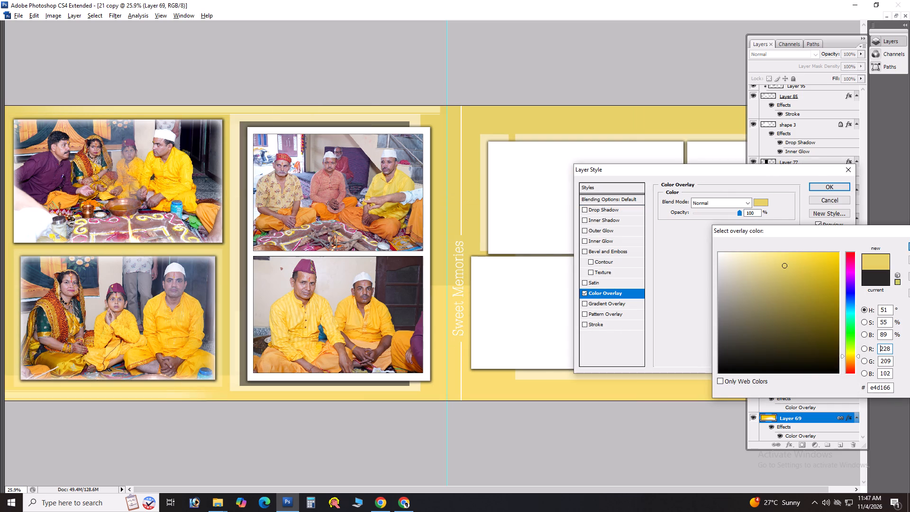
click(407, 179)
key(Return)
key(Return)
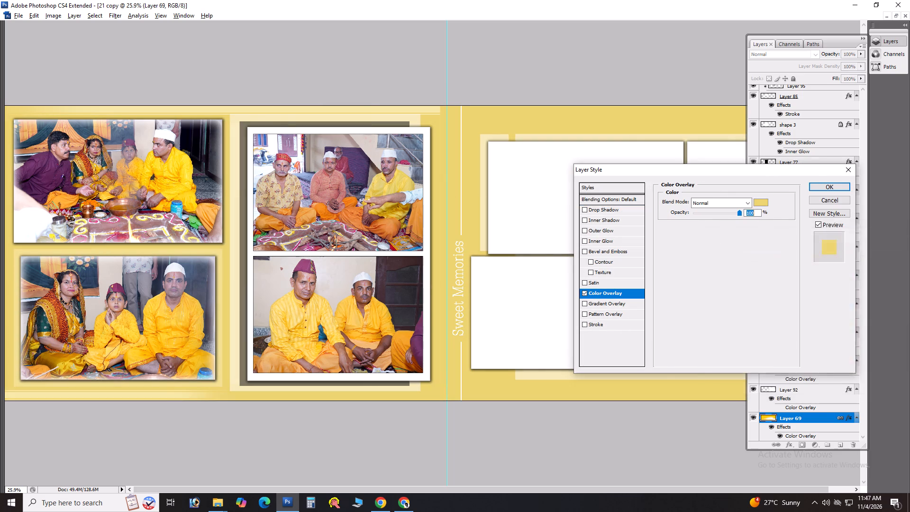
Open DSC08656 from the 01 folder in Photoshop and run the recorded brightening action on it.
key(alt+Tab)
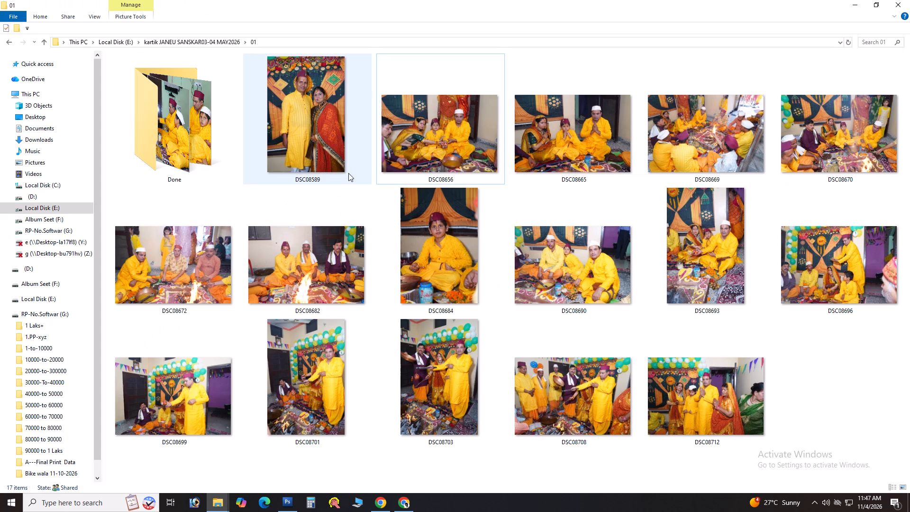
click(488, 155)
key(alt+Tab)
key(alt+Tab)
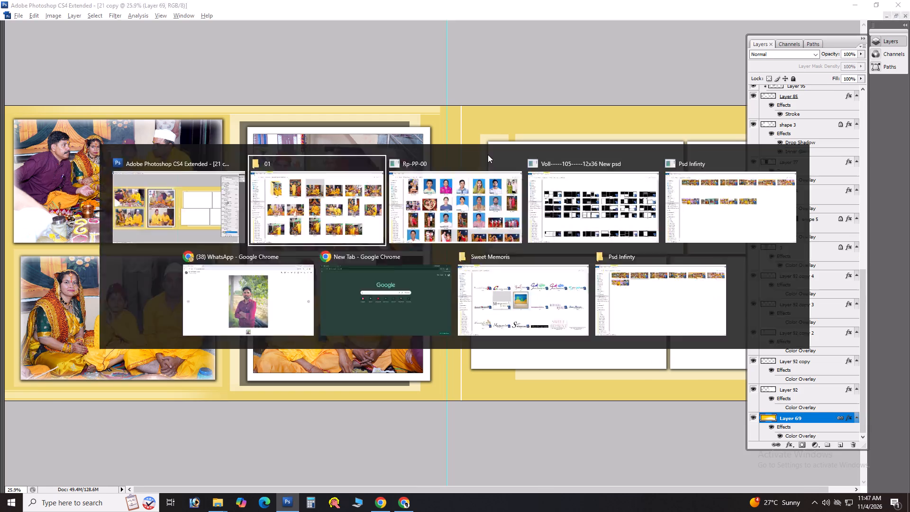
drag(478, 147, 457, 217)
key(alt+Tab)
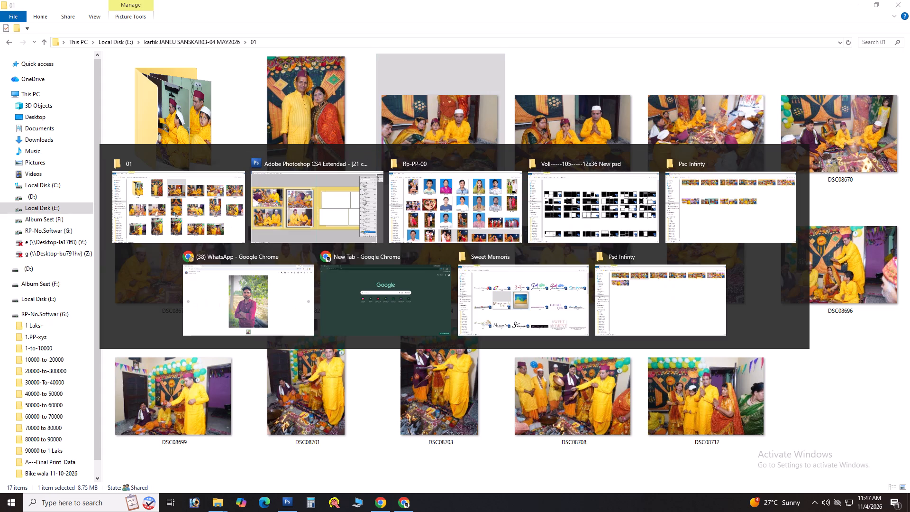
drag(457, 217, 395, 219)
key(alt+Tab)
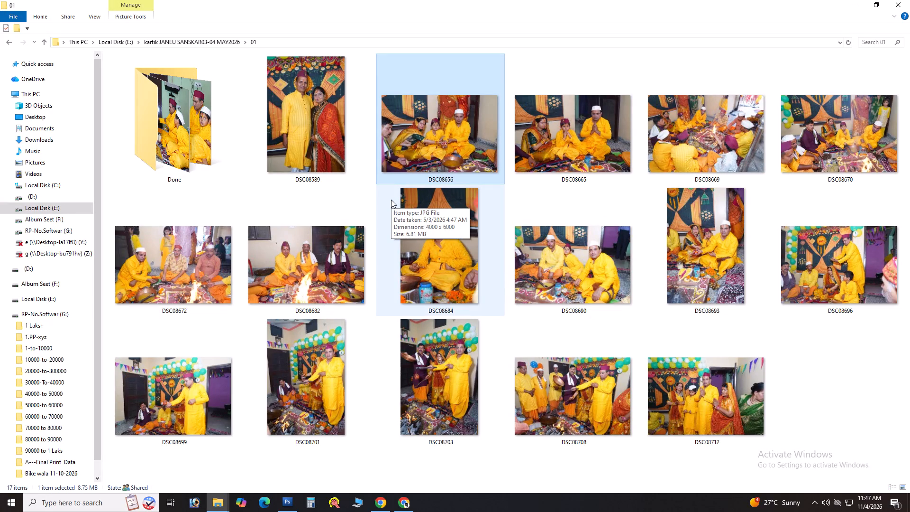
key(alt+Tab)
key(F6)
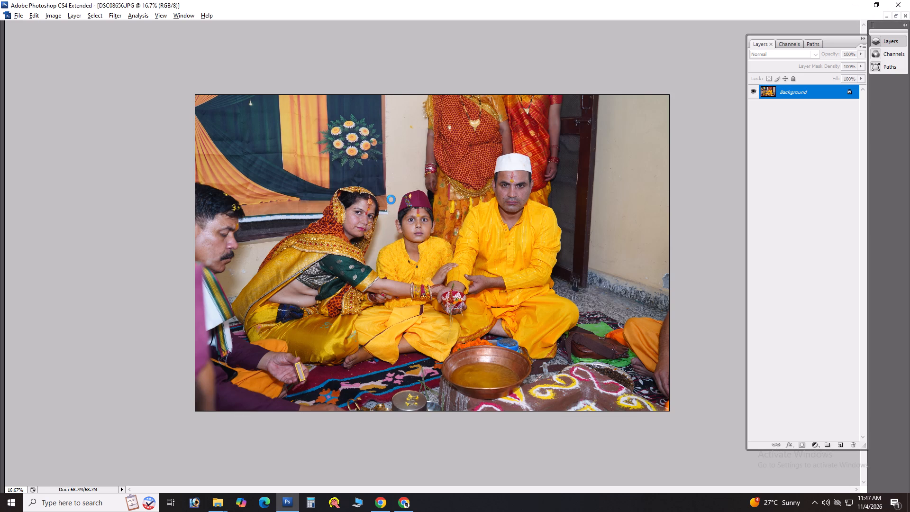
Cut the whole DSC08656 photo, close its document without saving, and paste it clipped into the right page's upper-left frame.
key(ctrl+d)
key(ctrl+a)
key(ctrl+x)
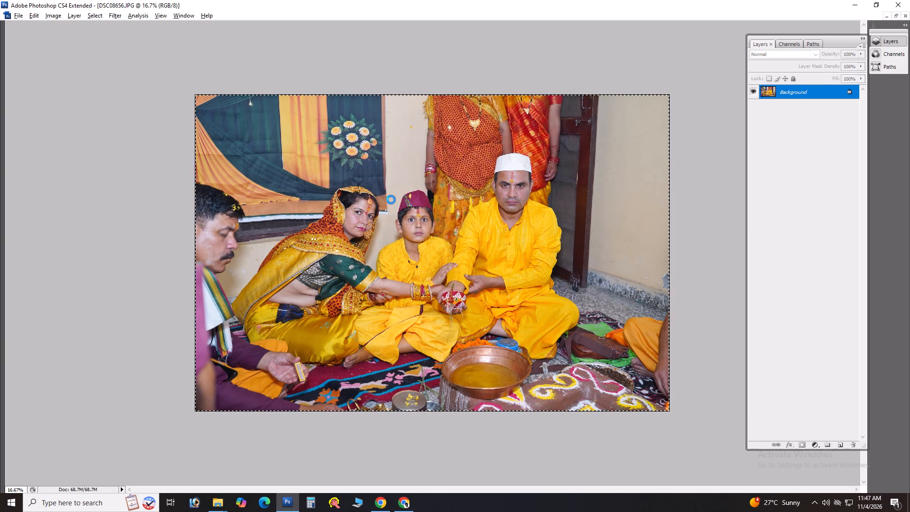
key(ctrl+w)
key(Tab)
key(space)
key(v)
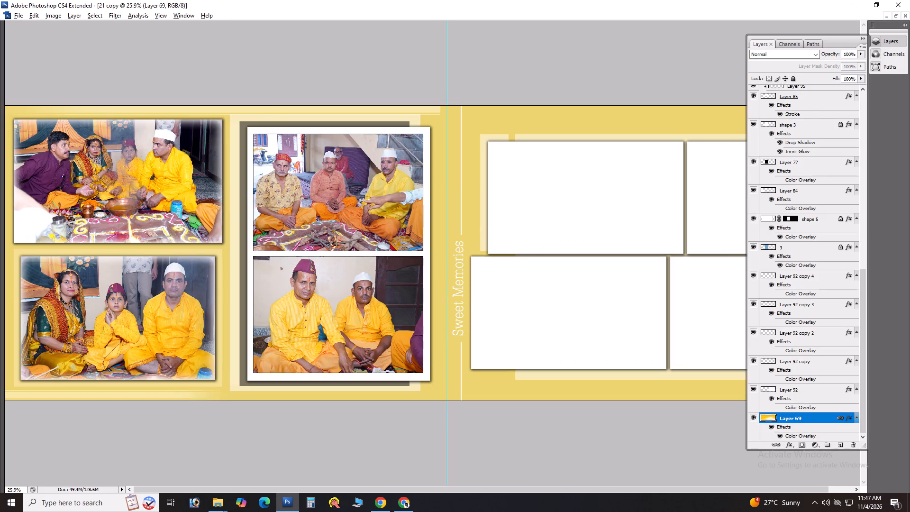
key(v)
right_click(589, 192)
click(594, 200)
key(ctrl+v)
key(ctrl+g)
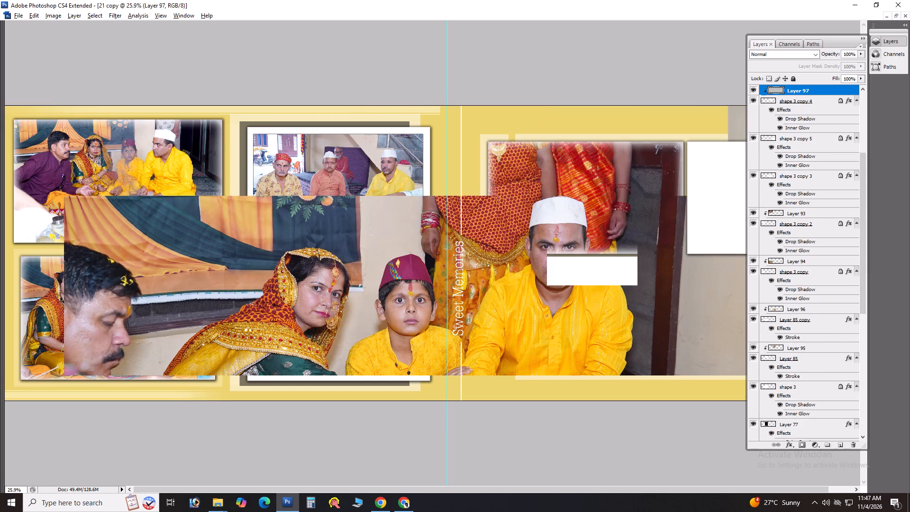
Scale the DSC08656 photo down proportionally and position the seated family inside the right page's upper-left frame.
key(ctrl+t)
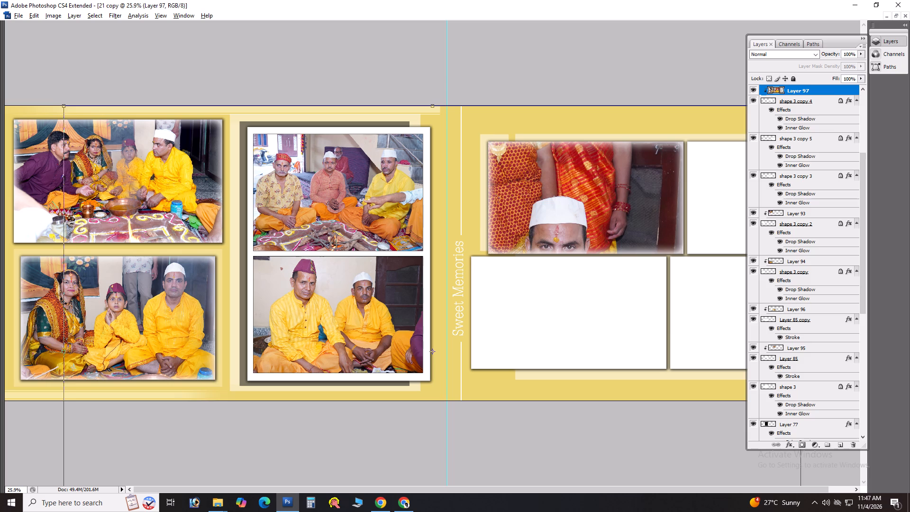
alt+shift+drag(63, 105, 280, 248)
drag(383, 321, 508, 183)
alt+shift+drag(406, 109, 433, 121)
drag(539, 217, 585, 195)
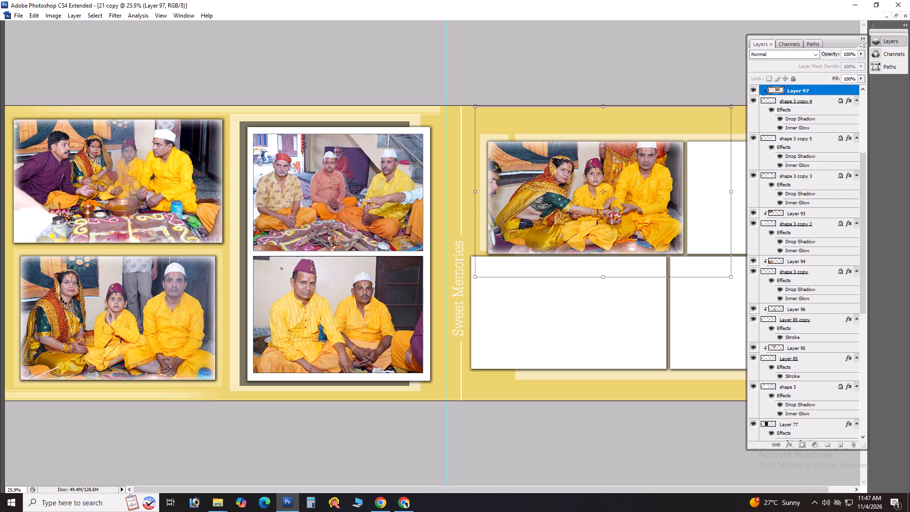
alt+shift+drag(478, 107, 496, 116)
shift+drag(562, 160, 544, 160)
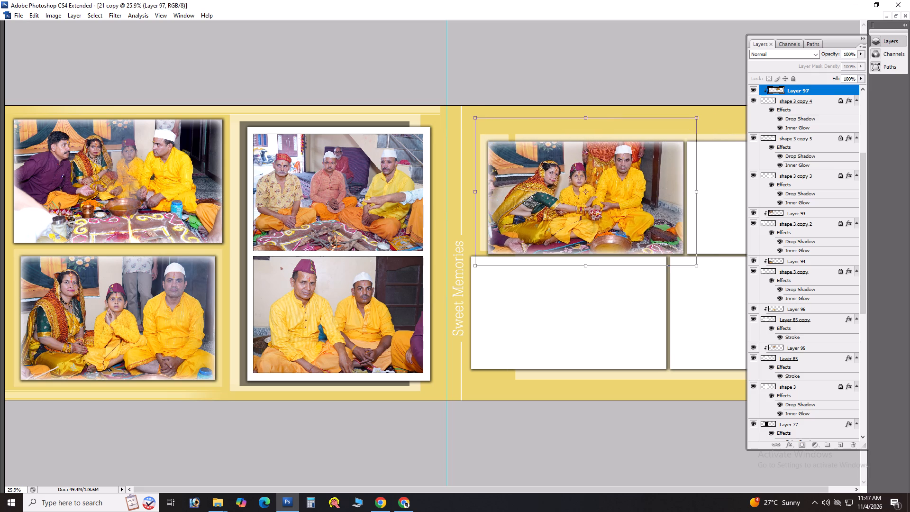
key(Return)
Nudge the DSC08656 photo down and to the right so the family is better placed within its frame.
key(shift+Down)
key(shift+Down)
key(shift+Down)
key(shift+Down)
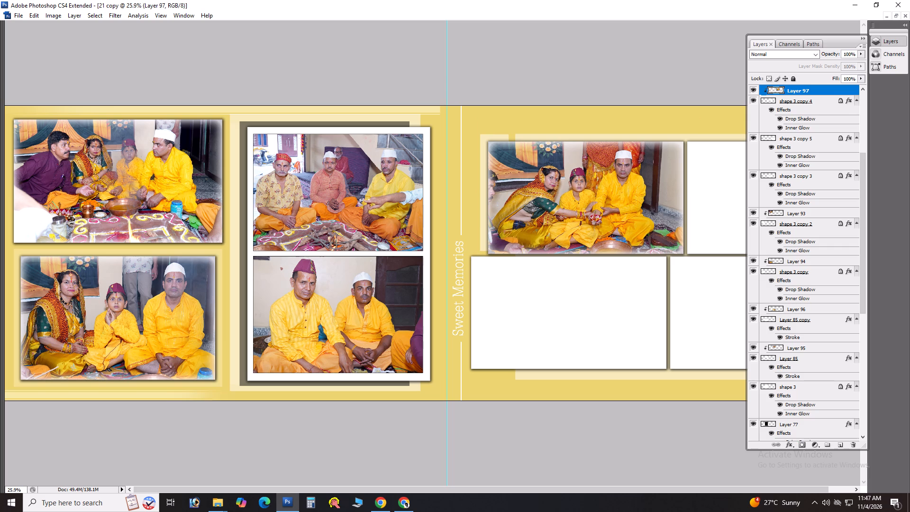
key(shift+Right)
key(shift+Right)
key(shift+Right)
key(shift+Right)
key(shift+Right)
key(shift+Right)
key(shift+Right)
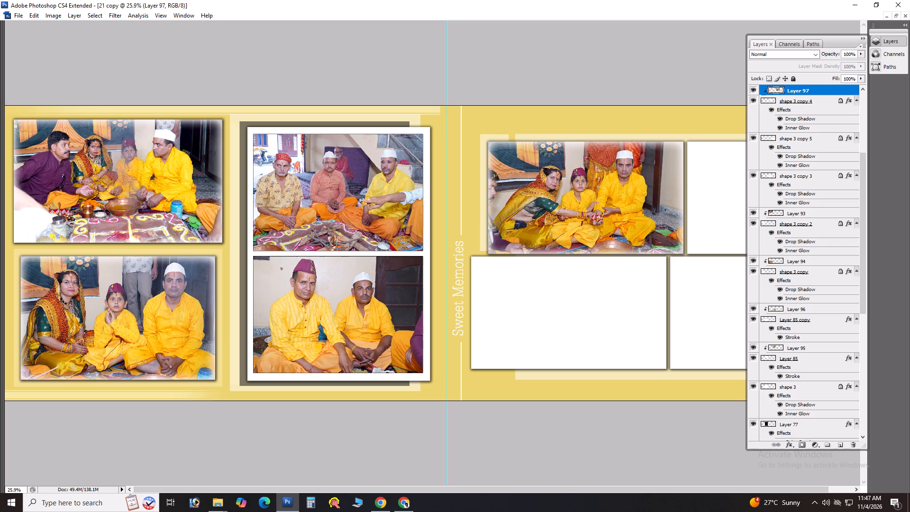
key(shift+Right)
key(shift+Right)
key(shift+Right)
key(shift+Right)
key(shift+Right)
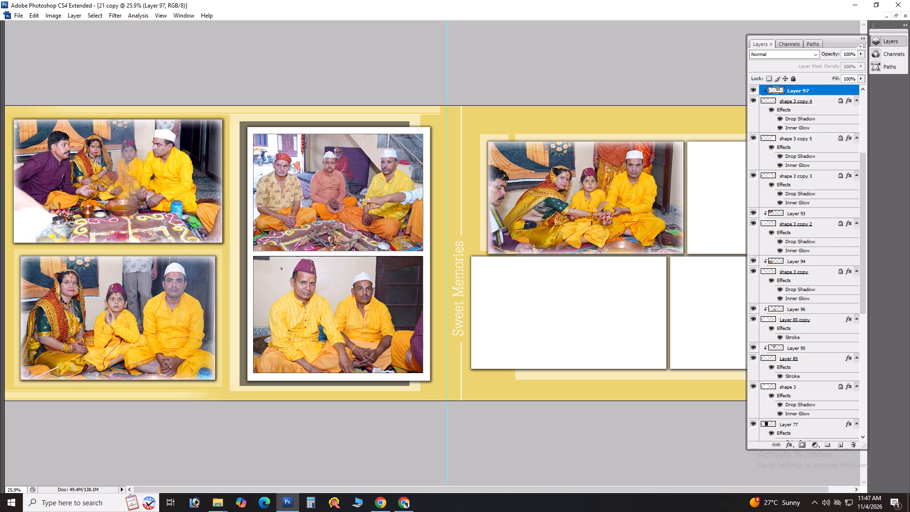
Switch to the 01 photo folder and move the used DSC08656 photo into Done.
key(alt+Tab)
drag(471, 120, 468, 155)
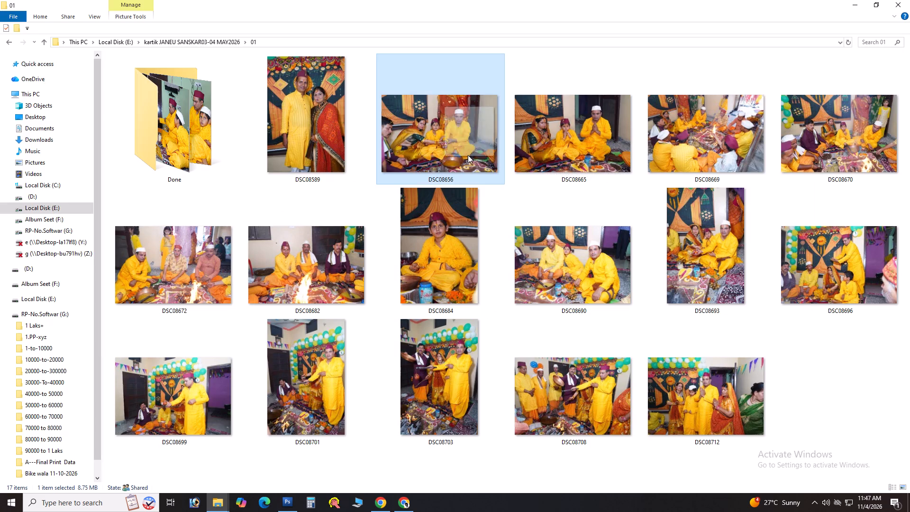
drag(468, 155, 201, 153)
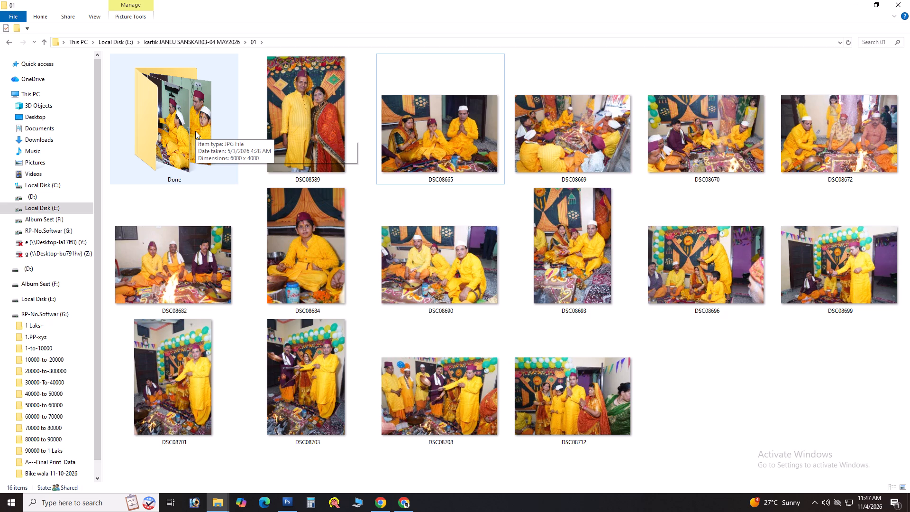
Open DSC08665 from the 01 folder in Photoshop and run the recorded brightening action on it.
click(452, 141)
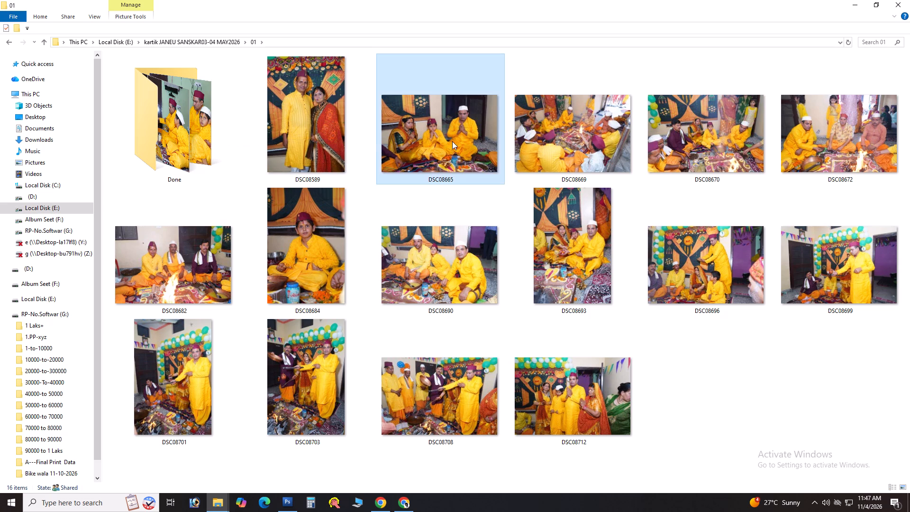
drag(452, 136, 433, 245)
key(alt+Tab)
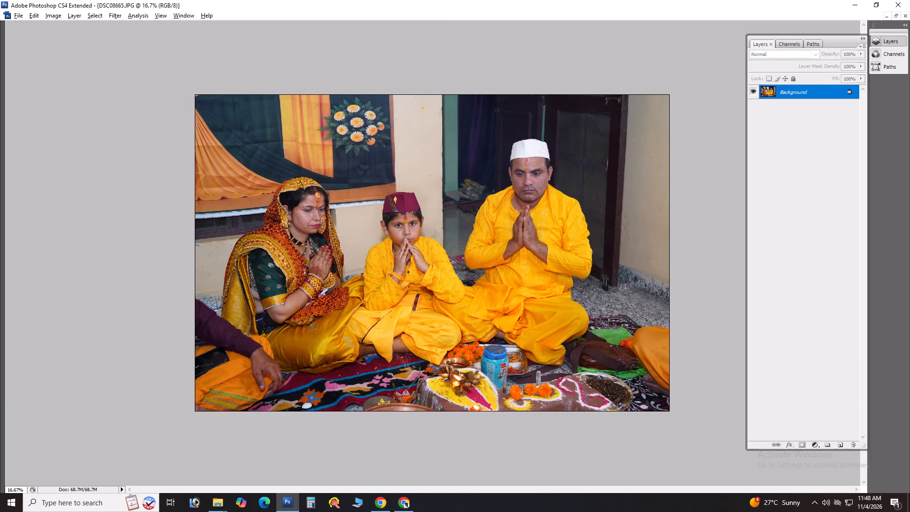
scroll(97, 0, up, 1)
key(F6)
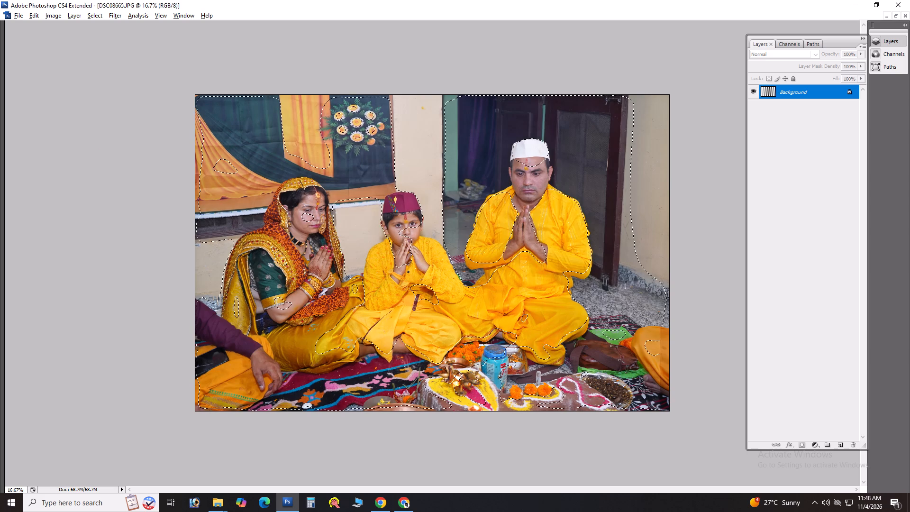
Cut the whole DSC08665 photo, close its document without saving, and paste it clipped into the right page's upper-right frame.
key(ctrl+d)
key(ctrl+a)
key(ctrl+x)
key(ctrl+w)
key(Tab)
key(space)
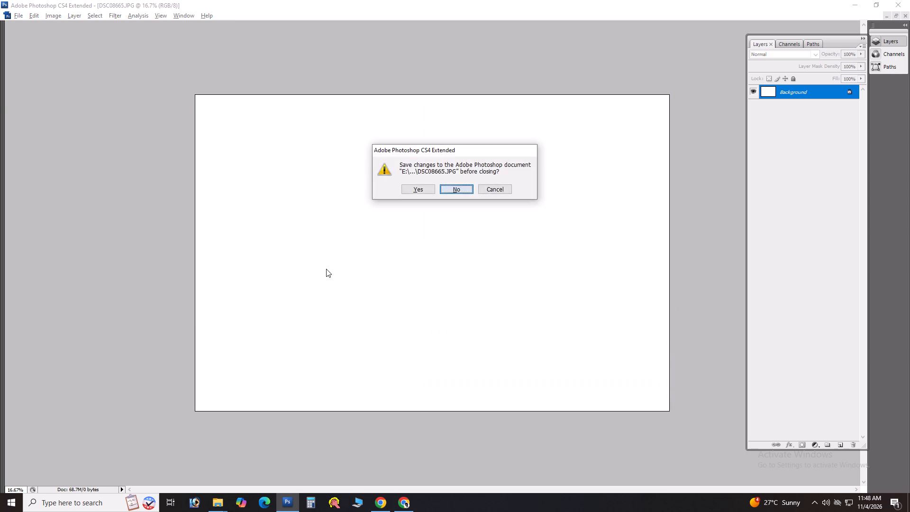
key(v)
key(v)
key(v)
key(v)
key(Tab)
key(Tab)
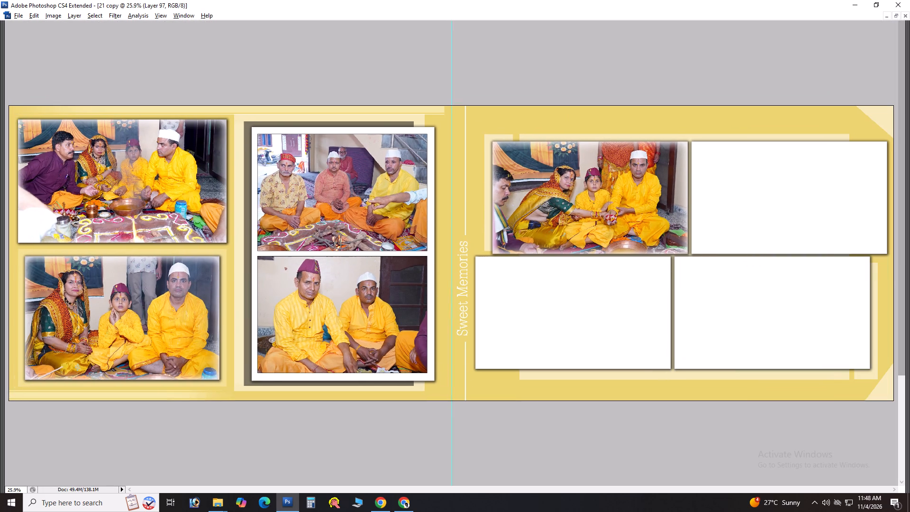
right_click(736, 227)
click(761, 231)
key(ctrl+v)
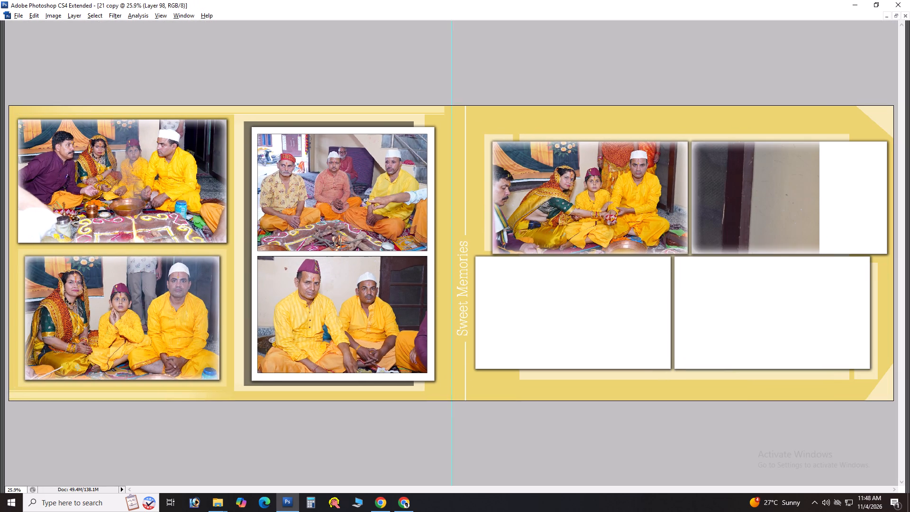
Scale down the DSC08665 photo and position it so the praying family fills the right page's upper-right frame.
key(ctrl+t)
alt+shift+drag(819, 106, 428, 261)
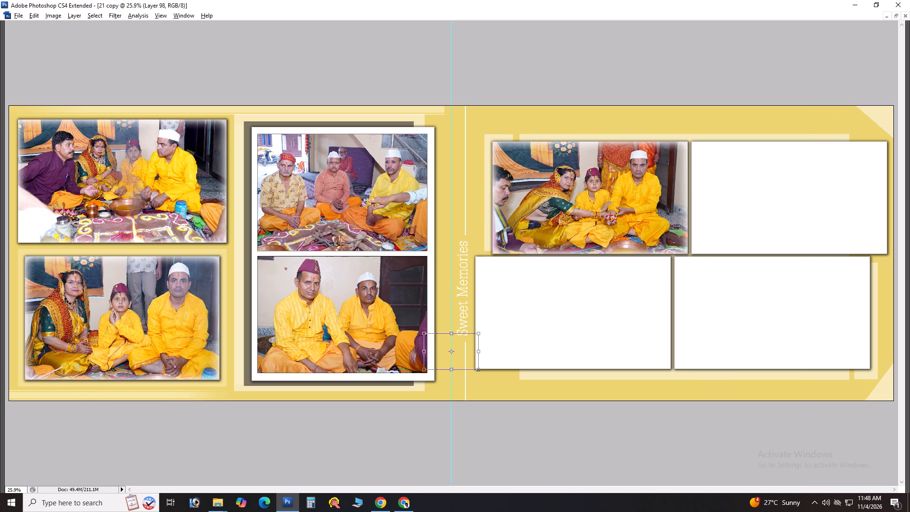
alt+shift+drag(428, 261, 516, 262)
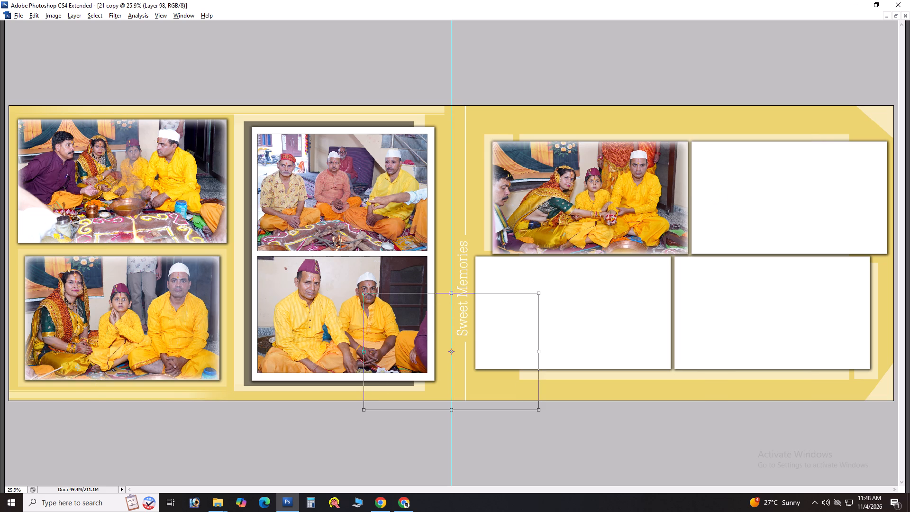
alt+shift+drag(538, 292, 572, 283)
drag(499, 297, 874, 197)
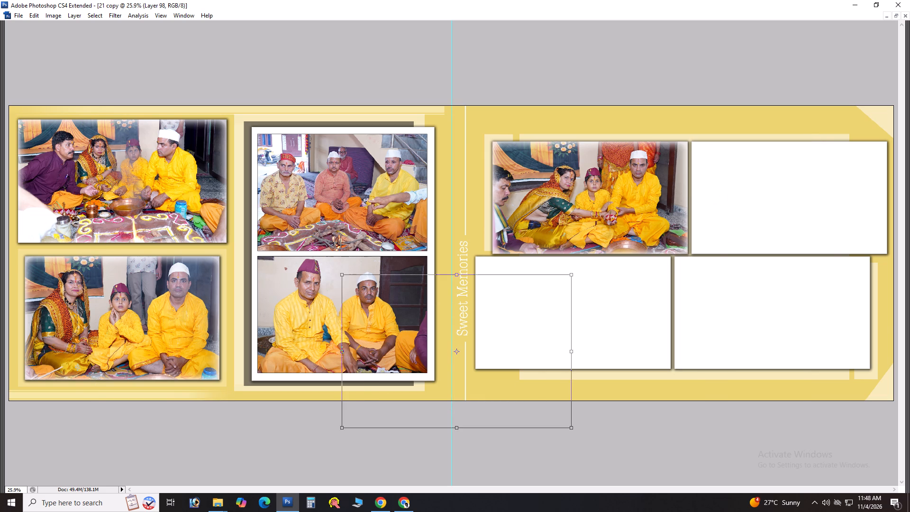
drag(874, 197, 856, 160)
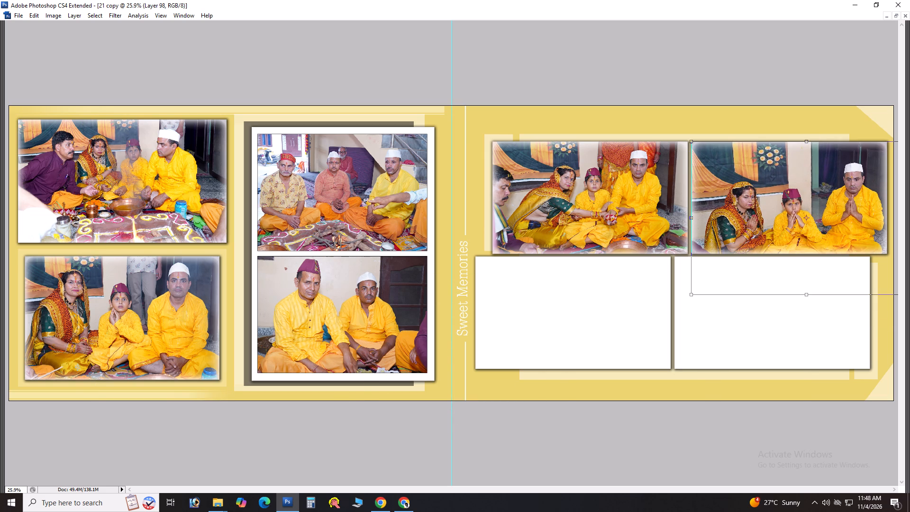
drag(856, 160, 856, 157)
alt+shift+drag(694, 134, 708, 139)
drag(811, 173, 801, 165)
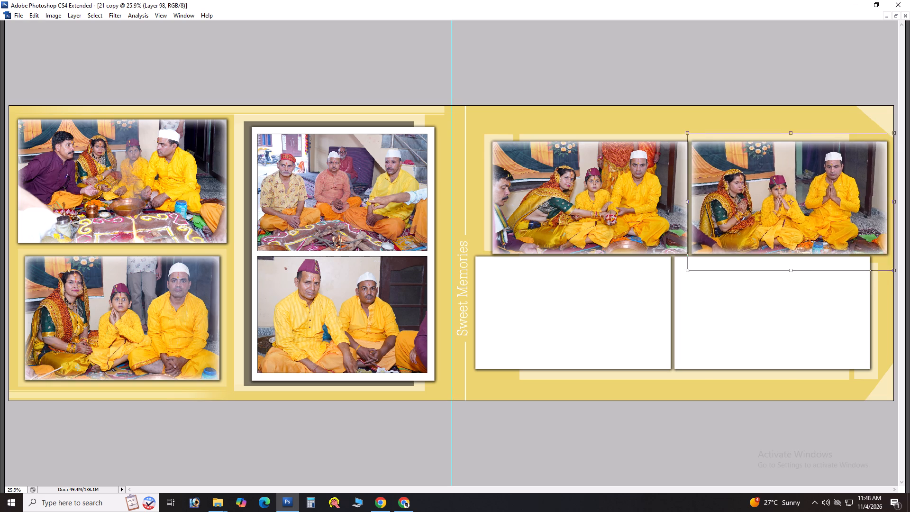
drag(801, 165, 809, 164)
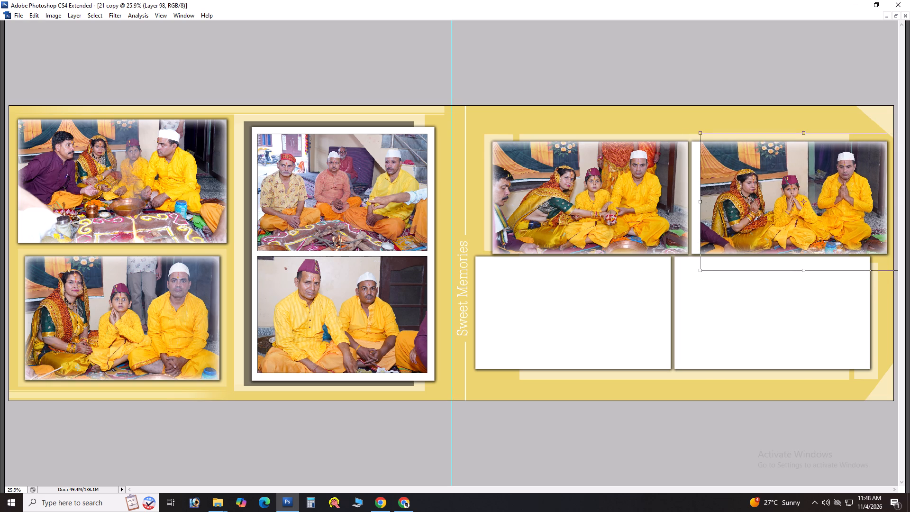
shift+drag(701, 270, 686, 280)
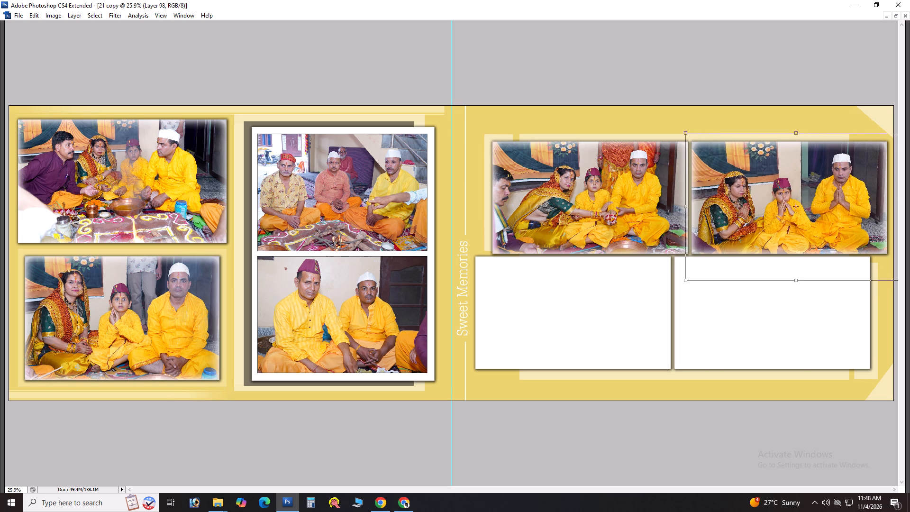
key(Return)
Nudge the DSC08665 photo up and slightly to the right within its frame.
key(shift+Up)
key(shift+Up)
key(shift+Up)
key(shift+Up)
key(shift+Right)
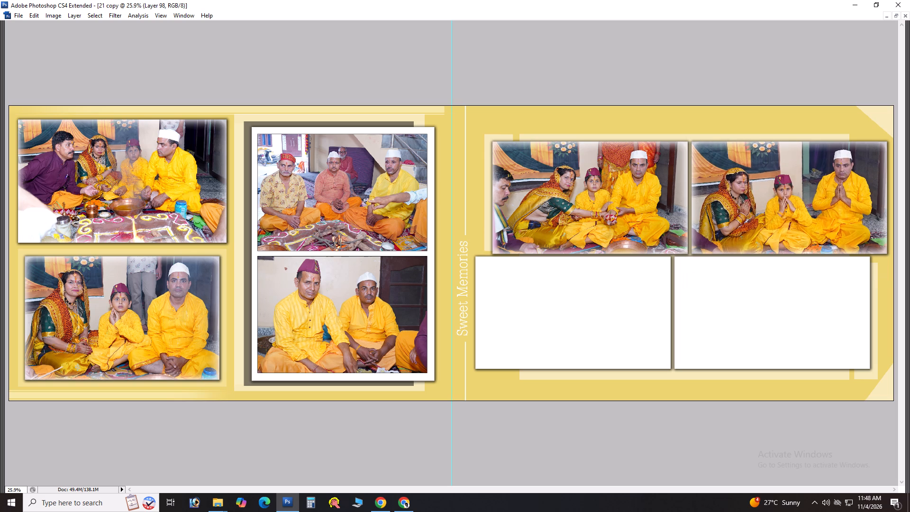
key(shift+Up)
key(shift+Up)
key(shift+Right)
key(shift+Down)
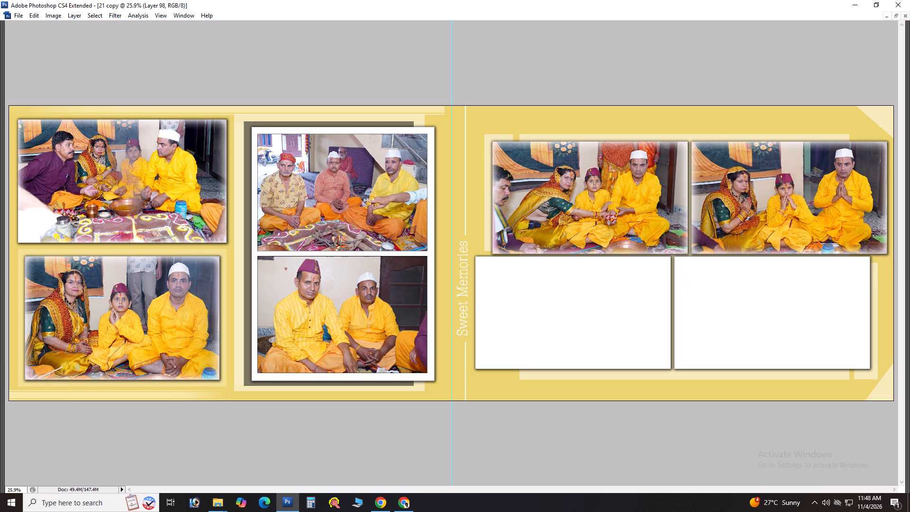
Switch to the 01 photo folder and move the used DSC08665 photo into Done.
key(alt+Tab)
drag(412, 149, 164, 156)
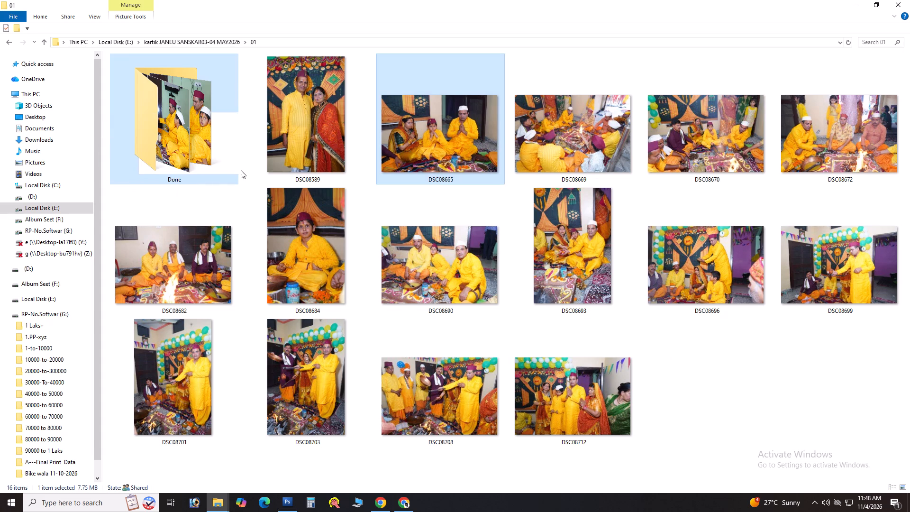
Open DSC08669 from the 01 folder in Photoshop.
click(294, 85)
click(416, 121)
drag(457, 113, 439, 267)
key(alt+Tab)
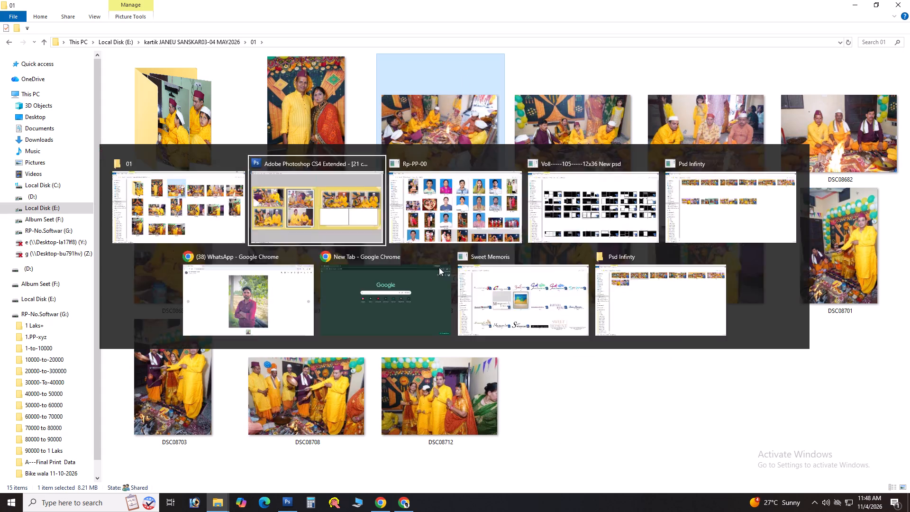
drag(439, 267, 587, 265)
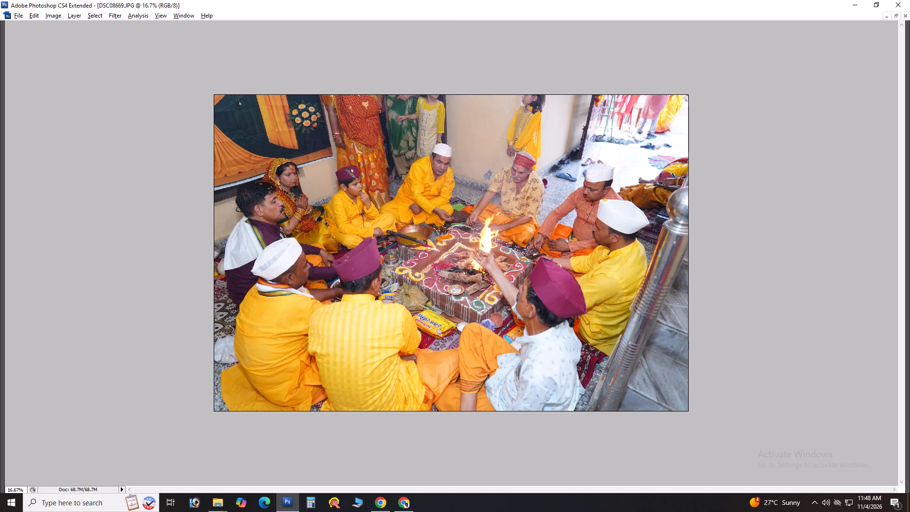
Cut the whole DSC08669 photo, close its document without saving, and paste it clipped into the right page's lower-left frame.
key(ctrl+a)
key(ctrl+x)
key(ctrl+w)
key(Tab)
key(space)
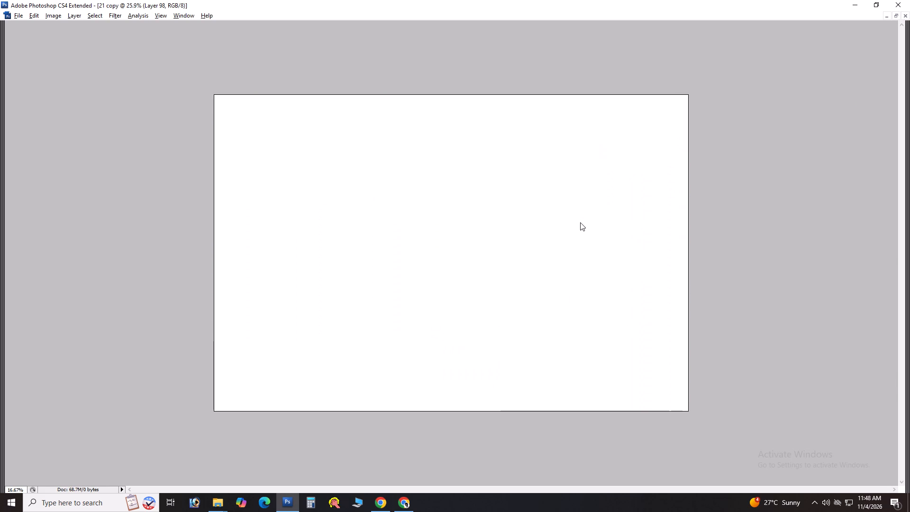
key(v)
key(v)
right_click(578, 315)
click(595, 324)
key(ctrl+v)
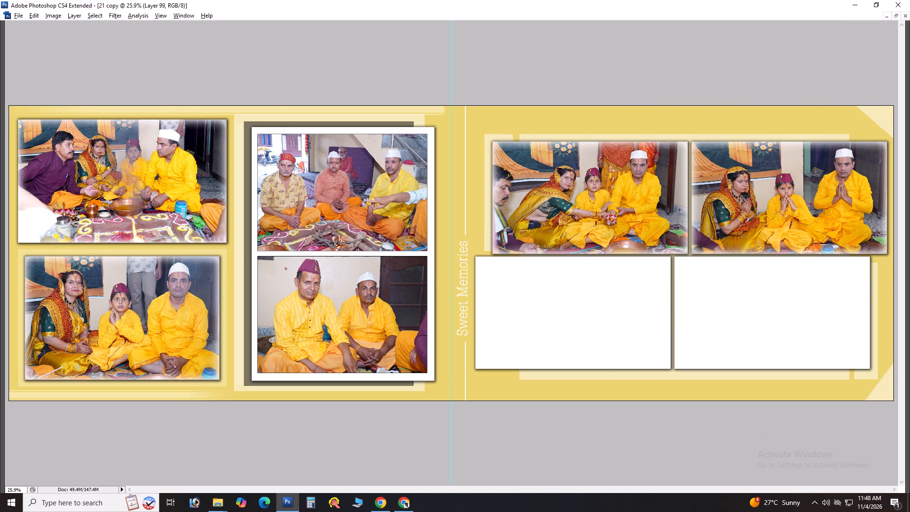
key(ctrl+g)
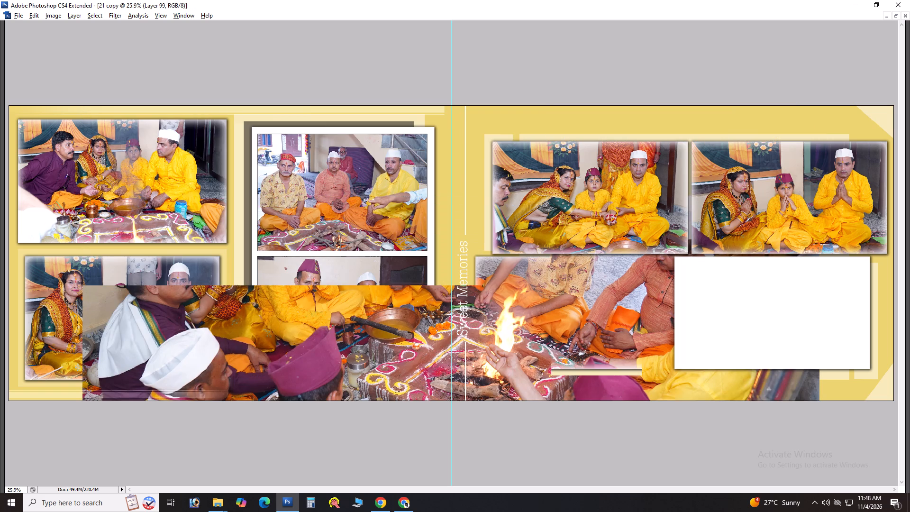
Scale down the DSC08669 photo and position it so the group around the fire fills the right page's lower-left frame.
key(ctrl+t)
alt+shift+drag(818, 107, 642, 188)
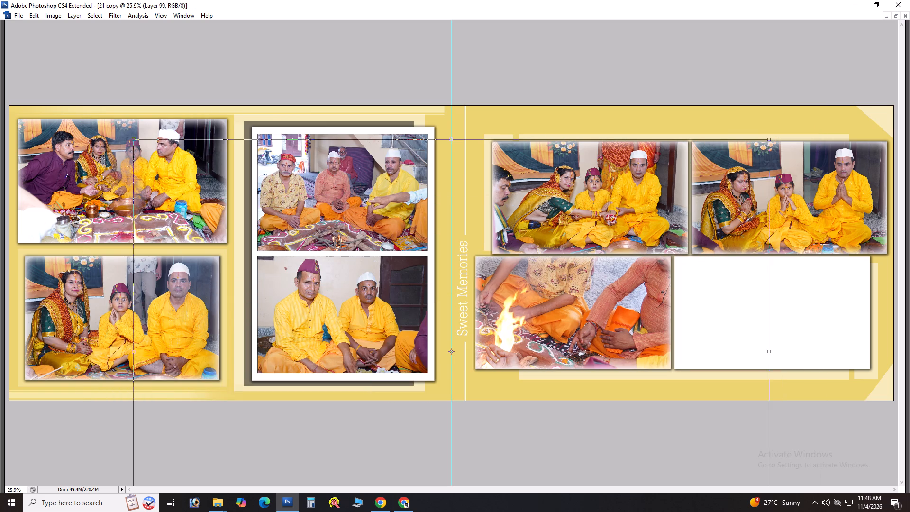
alt+shift+drag(642, 188, 532, 248)
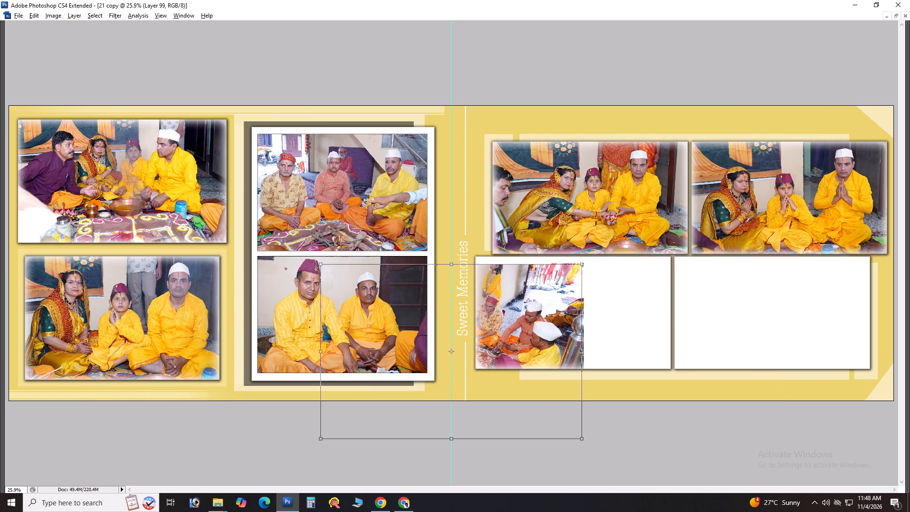
alt+shift+drag(532, 248, 513, 267)
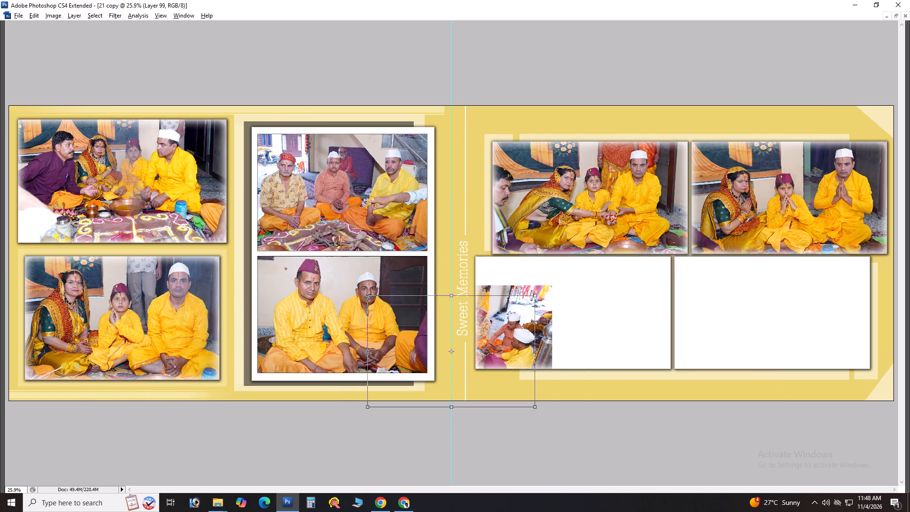
drag(487, 362, 627, 310)
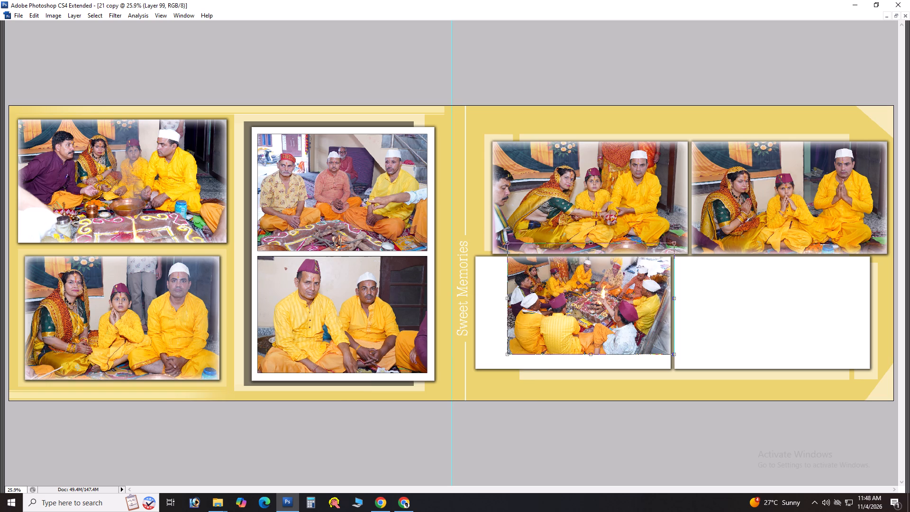
drag(627, 310, 625, 320)
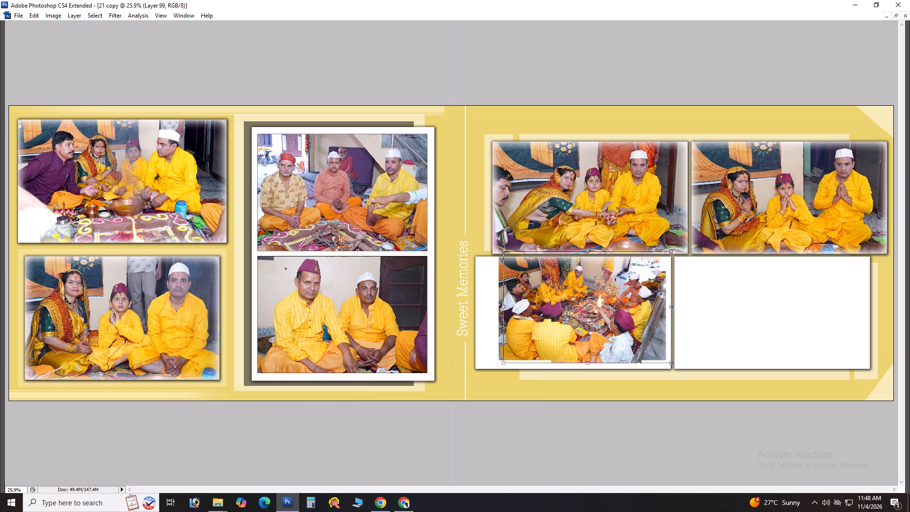
drag(625, 320, 625, 320)
shift+drag(508, 363, 472, 377)
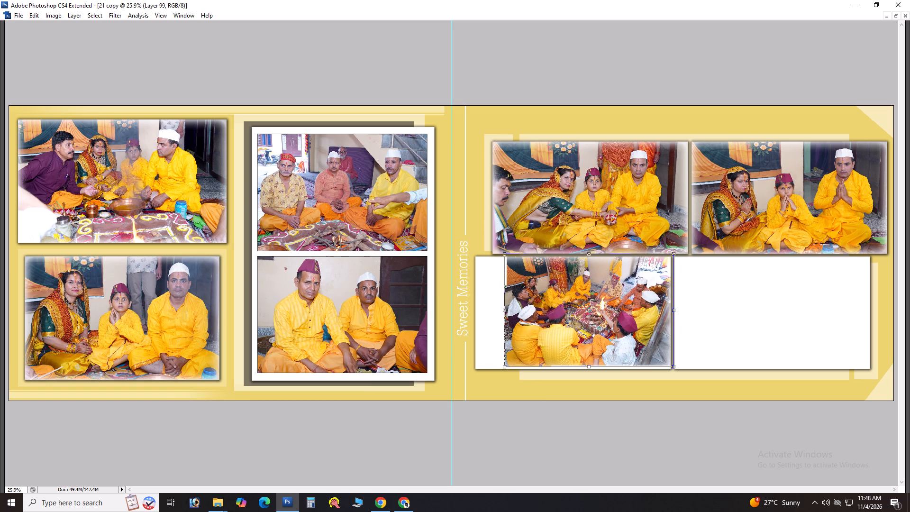
shift+drag(472, 377, 472, 382)
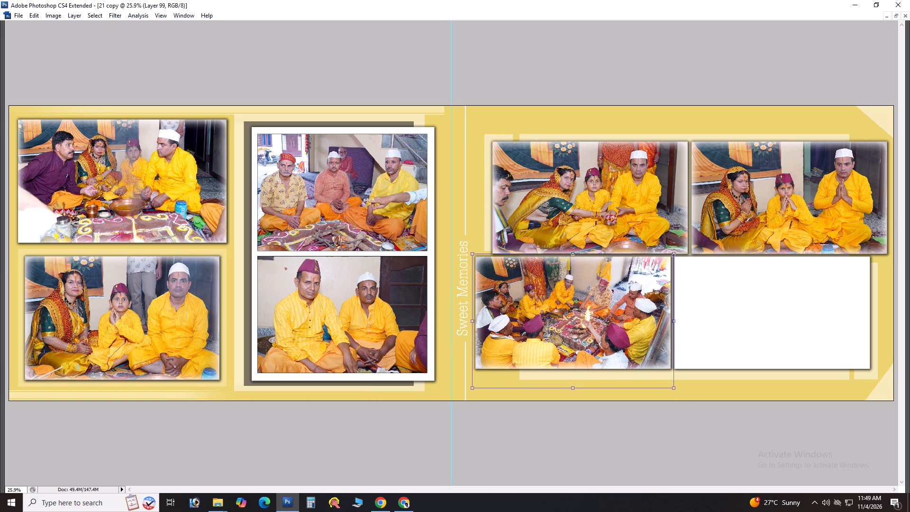
shift+drag(472, 382, 472, 383)
key(Return)
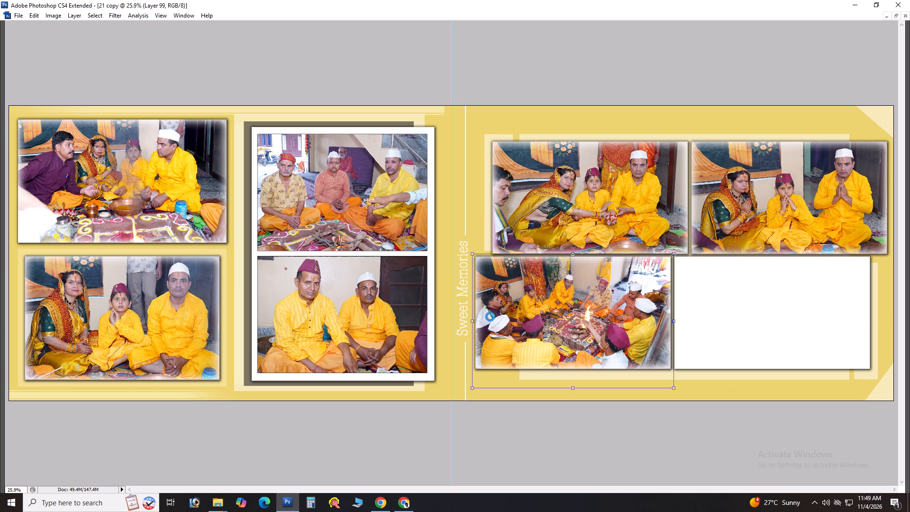
Nudge the DSC08669 photo up and slightly to the right so the seated group is better placed within its frame.
key(shift+Up)
key(shift+Up)
key(shift+Up)
key(shift+Up)
key(shift+Up)
key(shift+Up)
key(shift+Up)
key(shift+Up)
key(shift+Right)
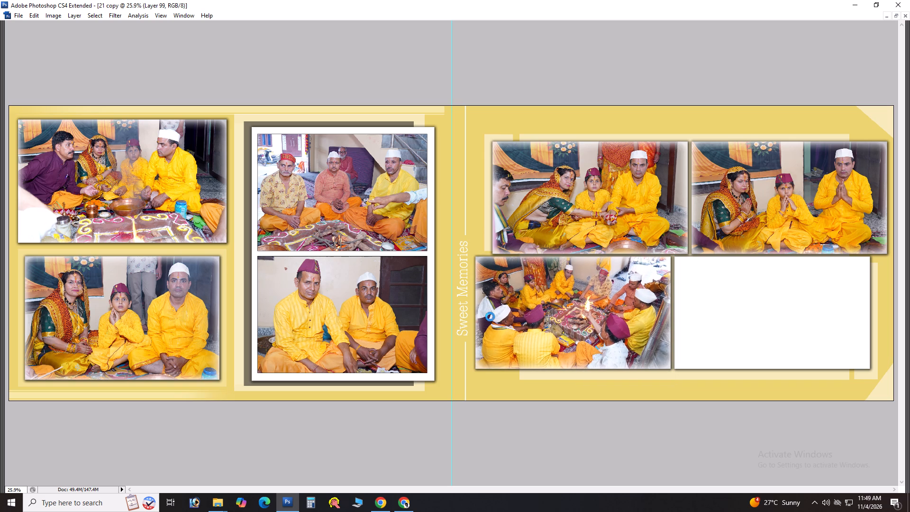
key(shift+Right)
key(shift+Right)
key(shift+Right)
key(shift+Right)
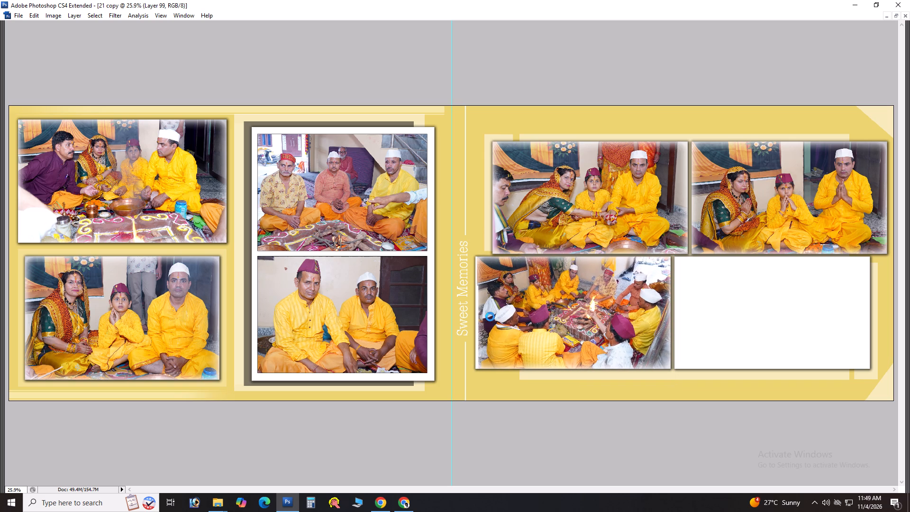
key(shift+Left)
key(shift+Left)
key(shift+Left)
key(Up)
key(Up)
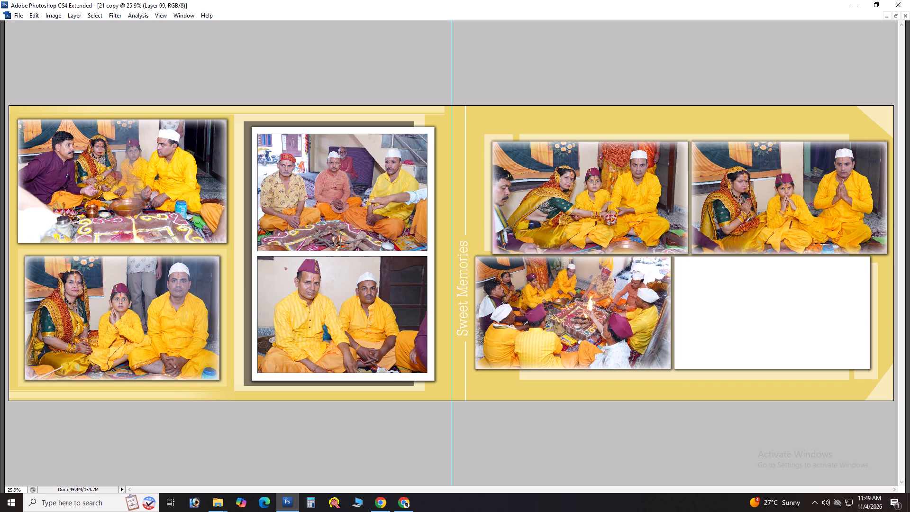
Switch to the 01 photo folder and move the used DSC08669 photo into Done.
key(alt+Tab)
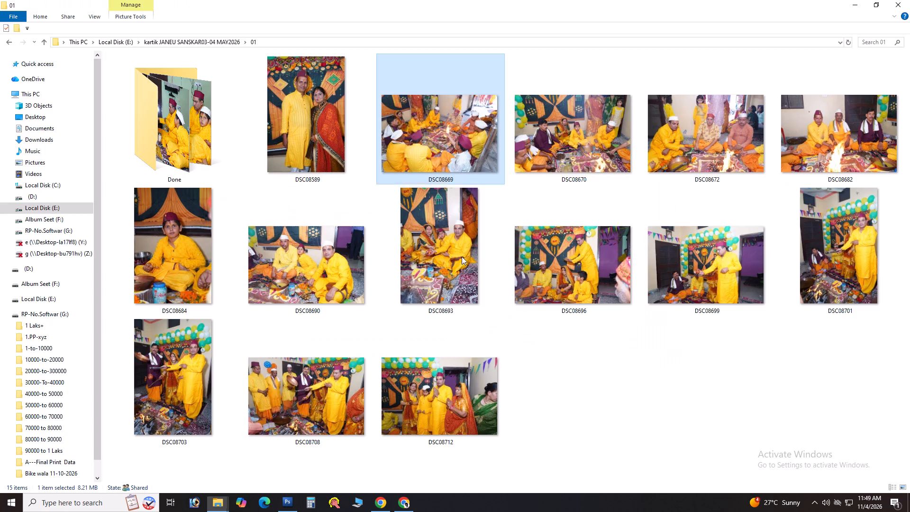
drag(430, 145, 173, 173)
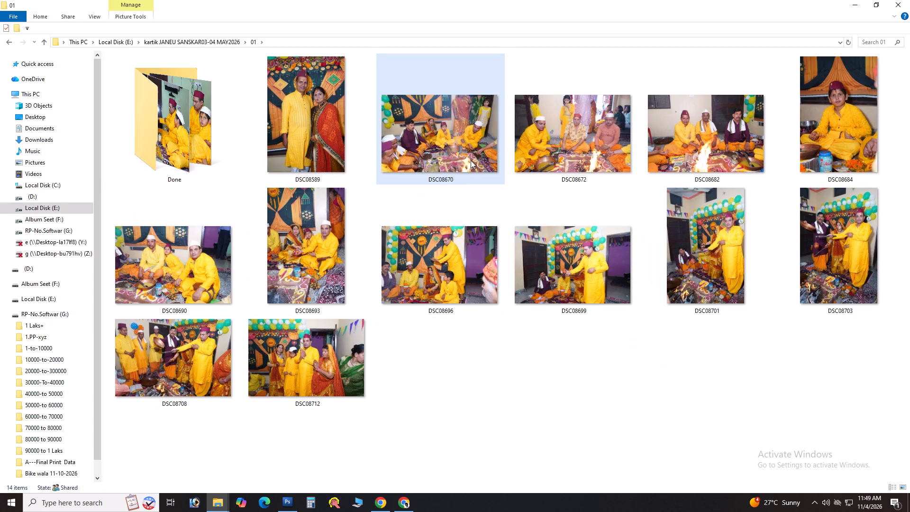
Open DSC08670 from the 01 folder in Photoshop, run the recorded brightening action on it, and clear any selection.
click(471, 160)
drag(447, 76, 535, 217)
key(alt+Tab)
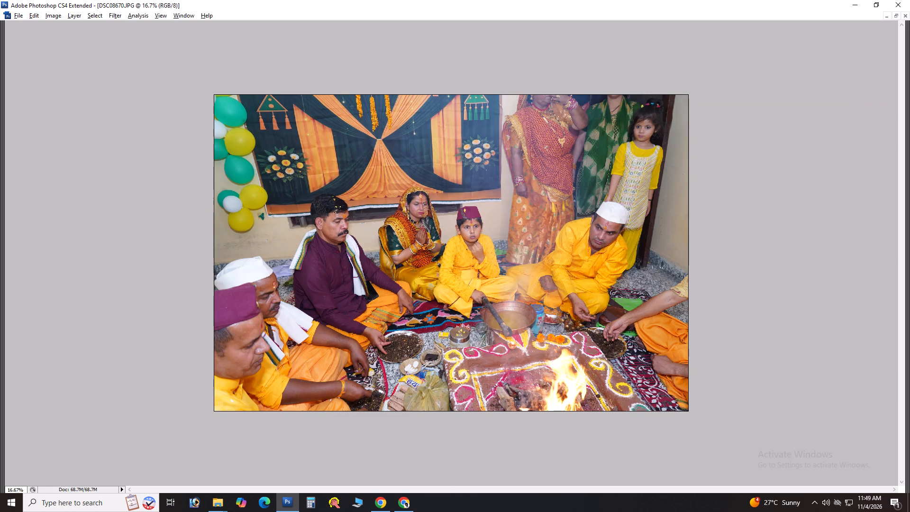
key(F6)
key(ctrl+d)
Adjust the RGB shadow input level of DSC08670 with Levels and compare the photo before and after.
key(ctrl+l)
key(Tab)
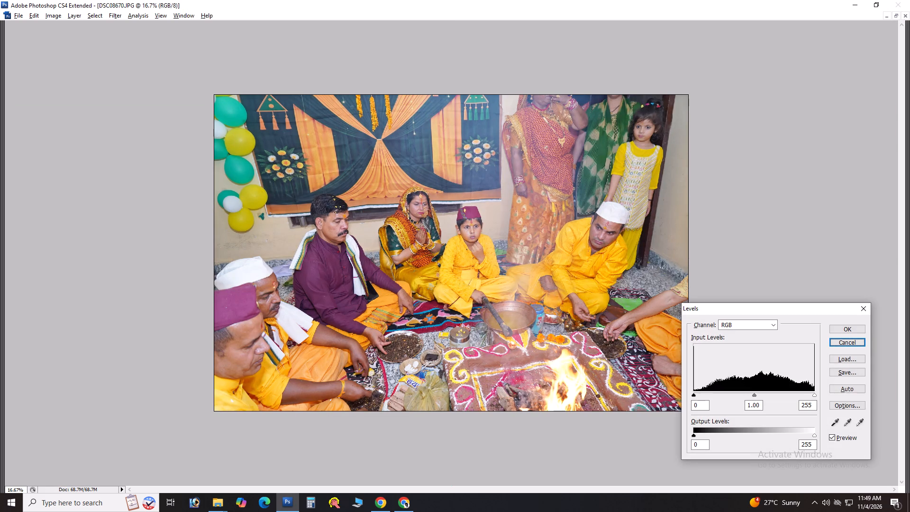
drag(702, 402, 696, 404)
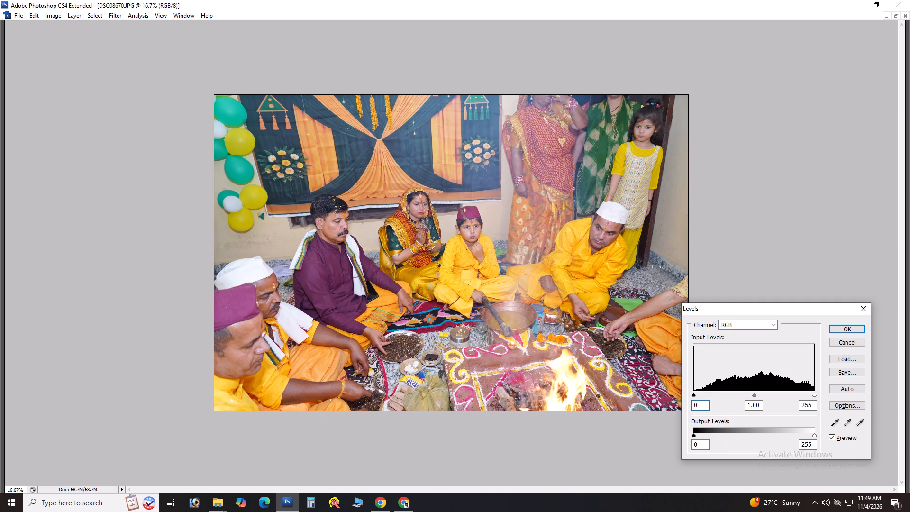
scroll(740, 383, up, 13)
key(Return)
key(ctrl+alt+z)
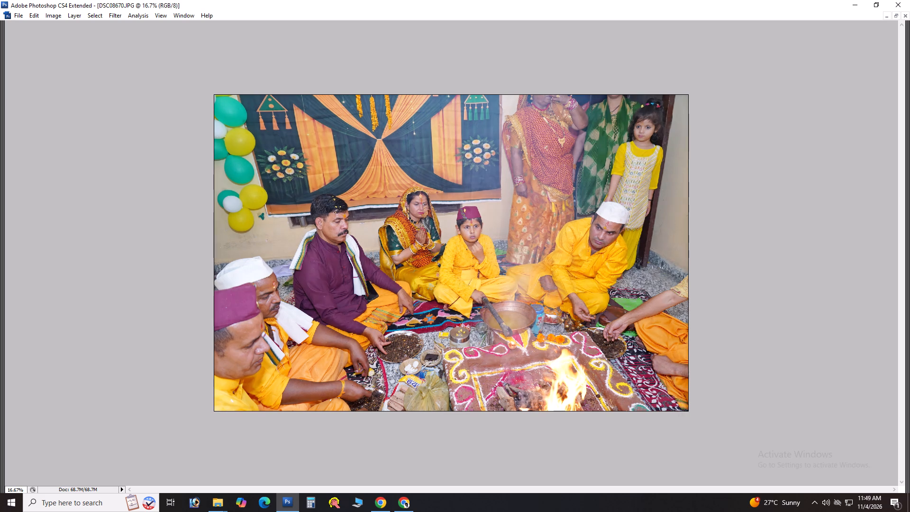
key(ctrl+z)
Cut the whole DSC08670 photo, close its document without saving, and paste it clipped into the right page's lower-right frame.
key(ctrl+a)
key(ctrl+x)
key(ctrl+w)
key(Tab)
key(space)
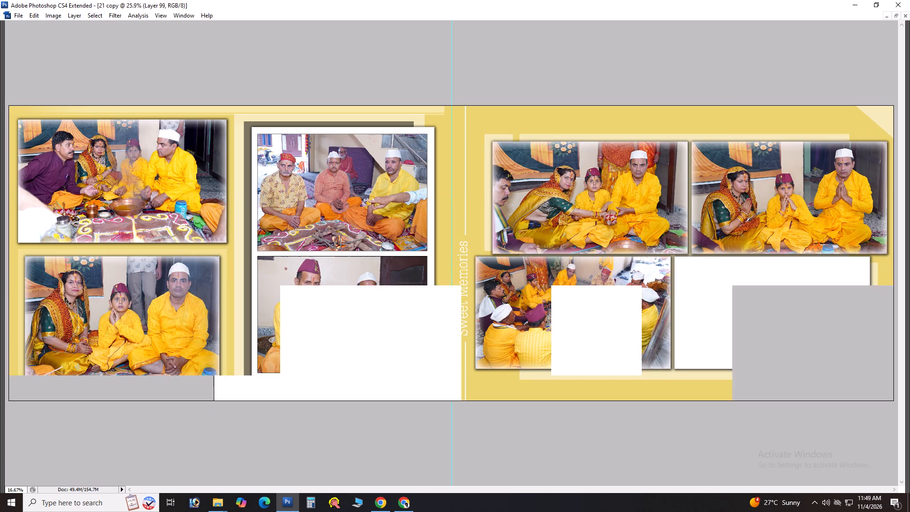
right_click(710, 322)
click(733, 333)
key(ctrl+v)
key(ctrl+g)
Scale the pasted DSC08670 photo down to cover the right page's lower-right frame, and nudge it slightly upward.
key(ctrl+t)
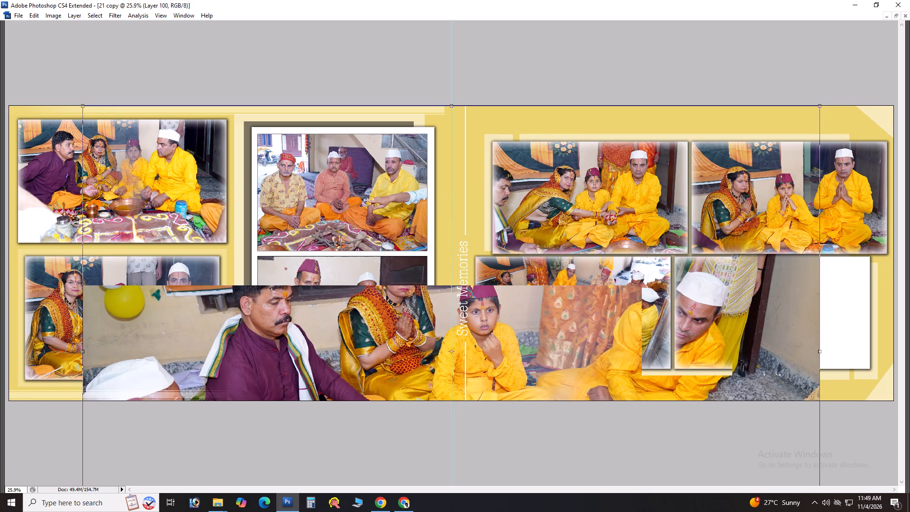
alt+shift+drag(816, 108, 568, 179)
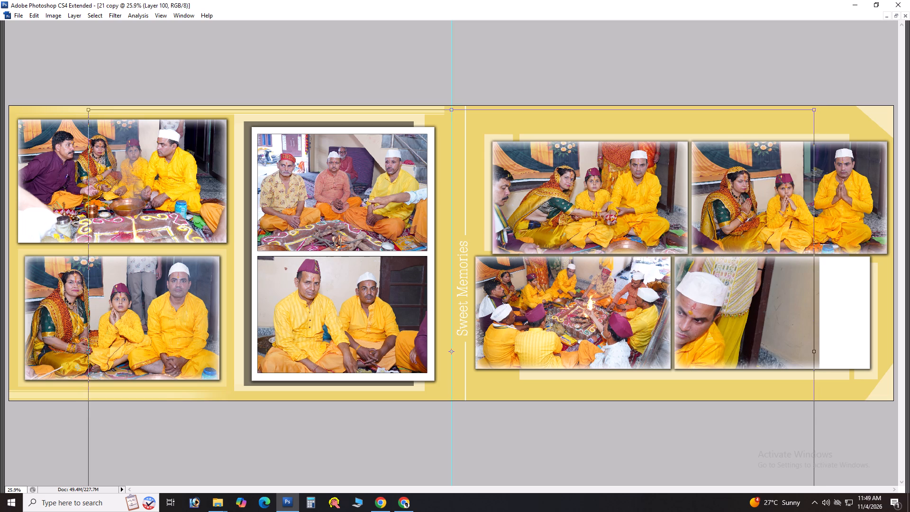
alt+shift+drag(568, 179, 474, 203)
drag(492, 341, 804, 286)
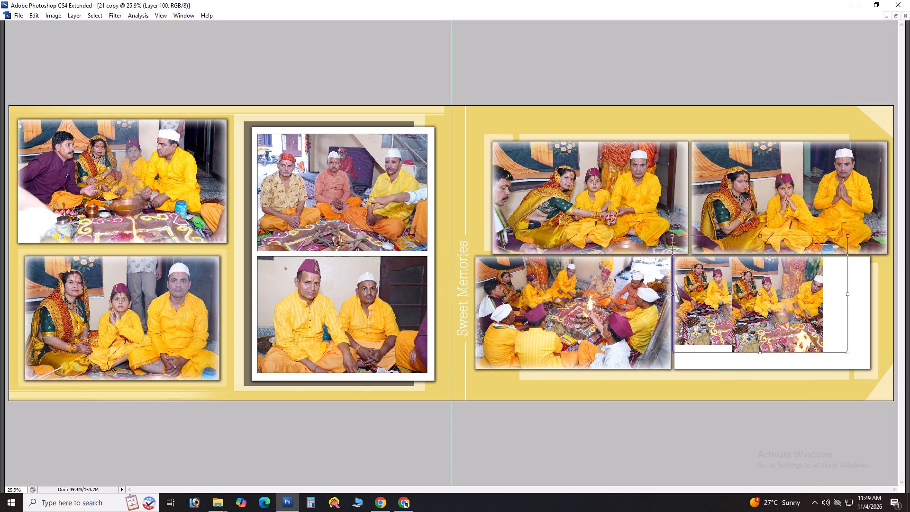
drag(804, 286, 812, 300)
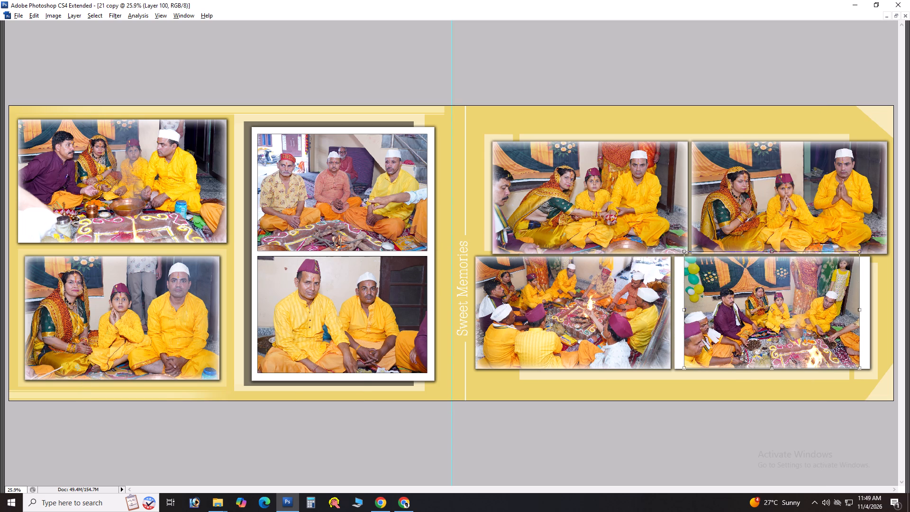
alt+shift+drag(857, 251, 869, 243)
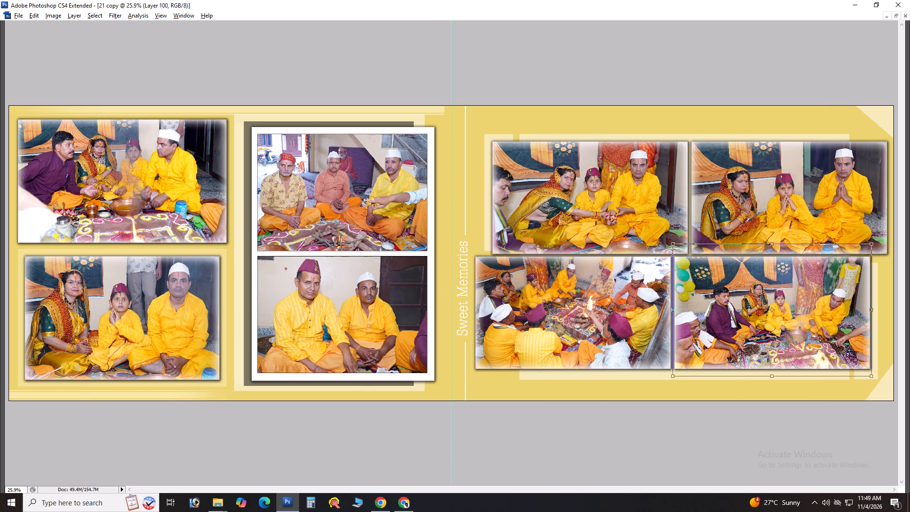
key(Return)
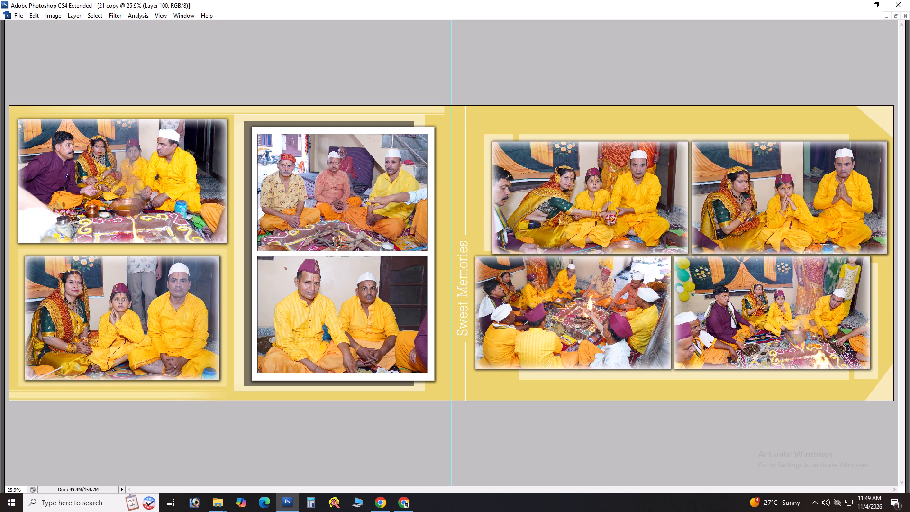
key(shift+Up)
key(shift+Up)
key(shift+Up)
key(shift+Up)
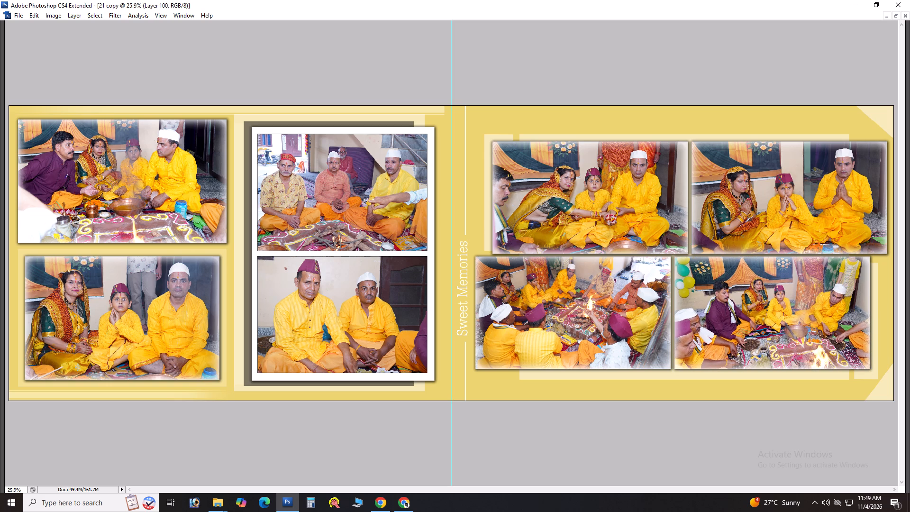
Turn off the Inner Glow effect on shape 3 copy 5, the right page's lower-right photo frame.
right_click(788, 298)
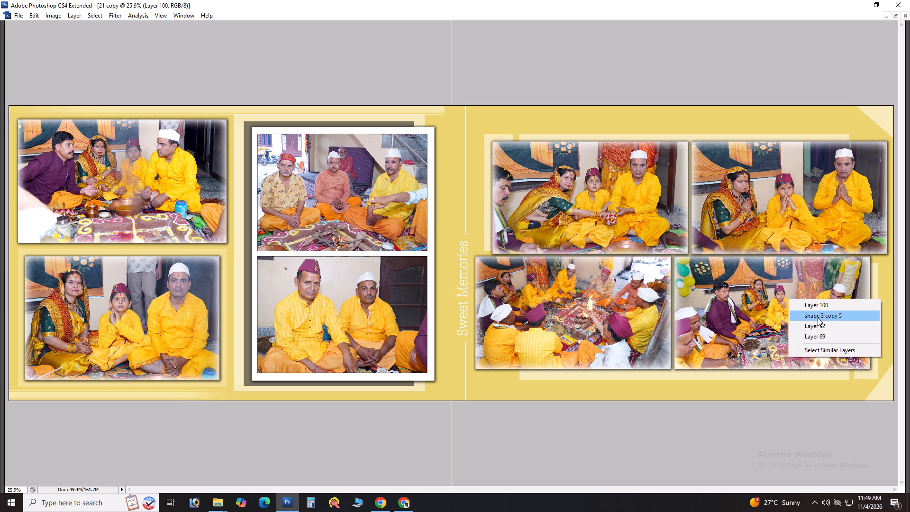
click(818, 318)
key(F7)
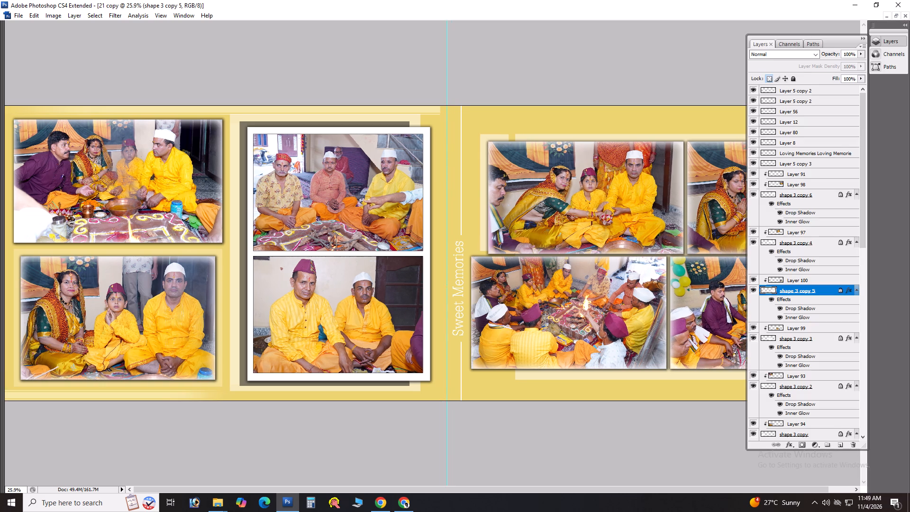
double_click(812, 308)
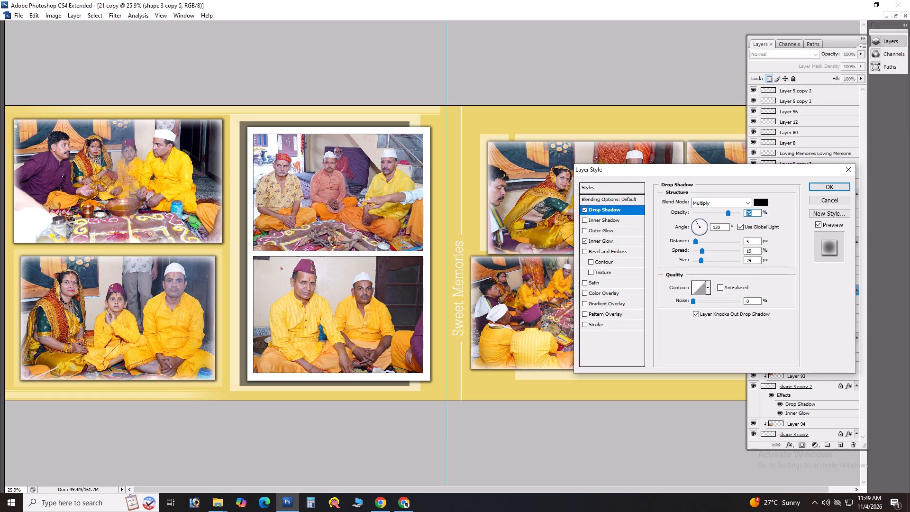
drag(641, 168, 136, 221)
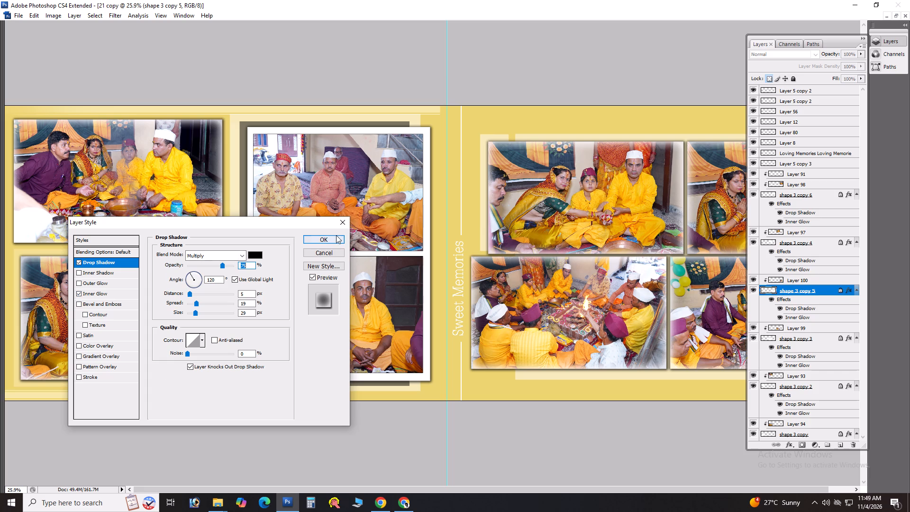
click(340, 223)
right_click(716, 310)
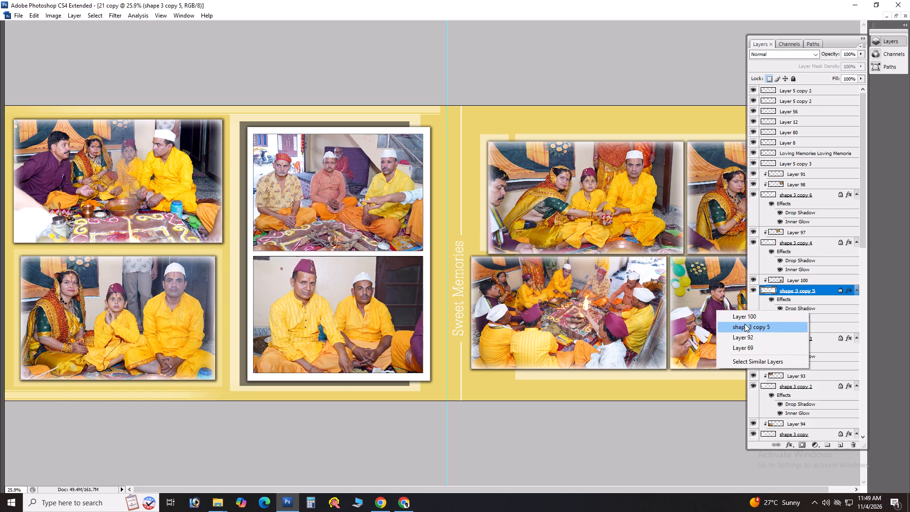
click(745, 324)
double_click(822, 316)
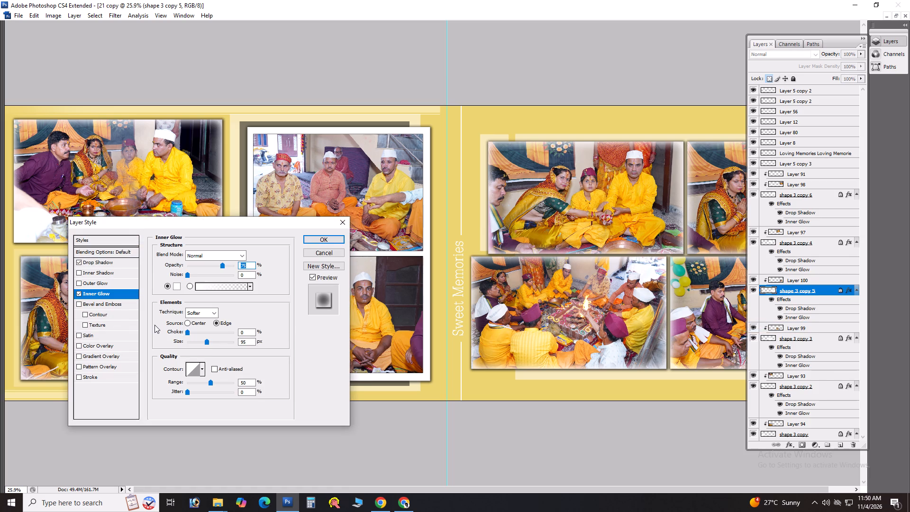
click(177, 289)
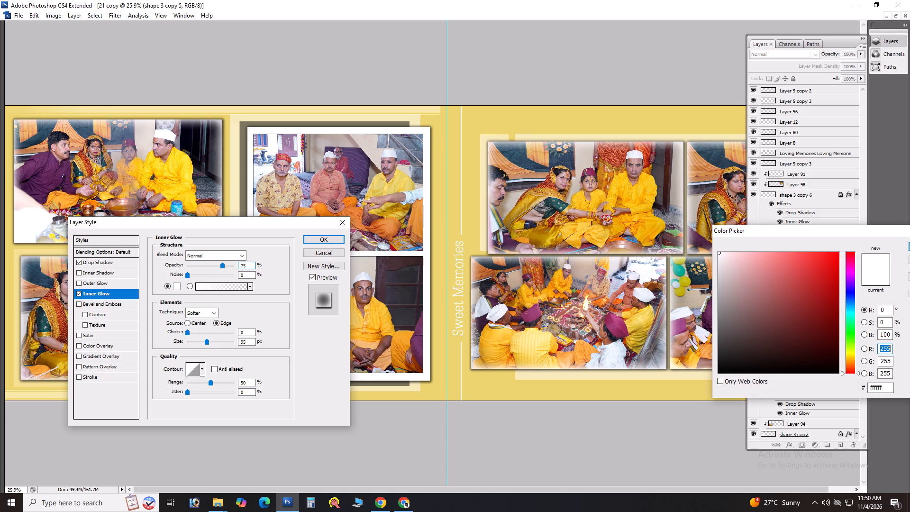
click(909, 245)
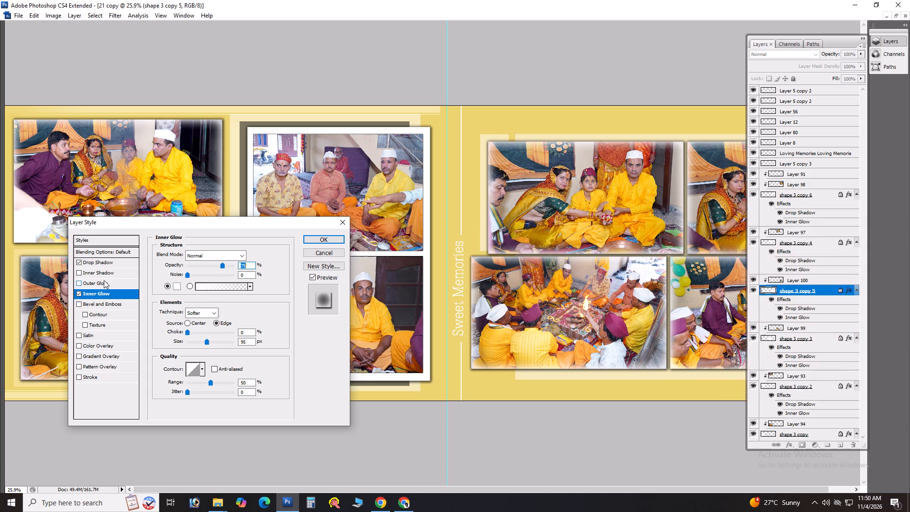
click(78, 292)
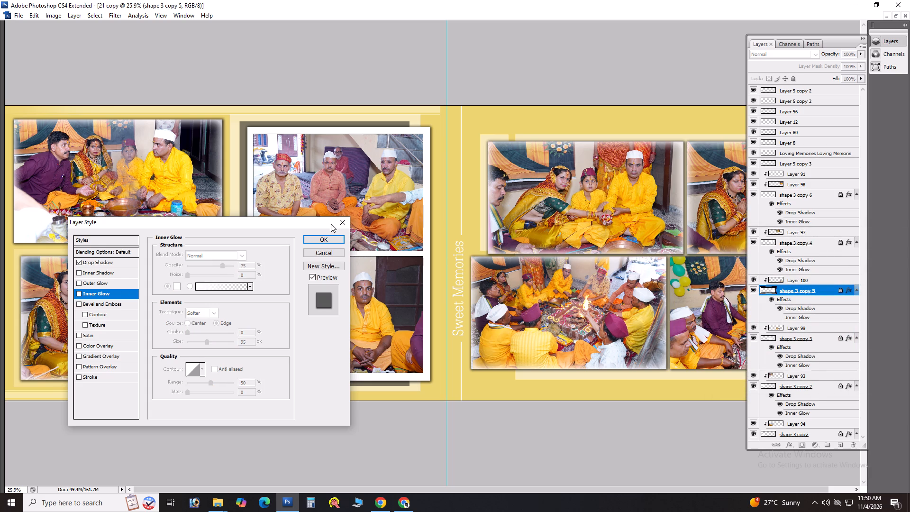
click(333, 236)
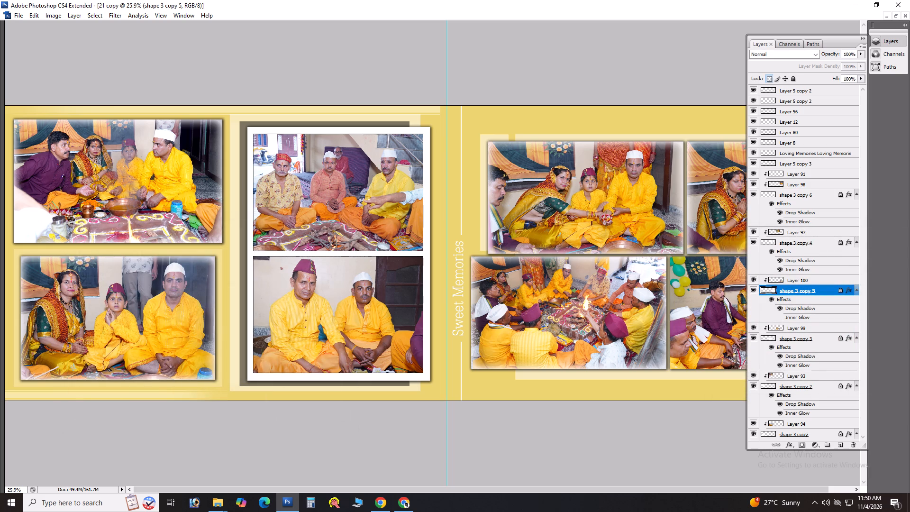
Turn off the Inner Glow on the right page's other three photo frames: shape 3 copy 3, copy 4 and copy 6.
right_click(611, 292)
click(627, 305)
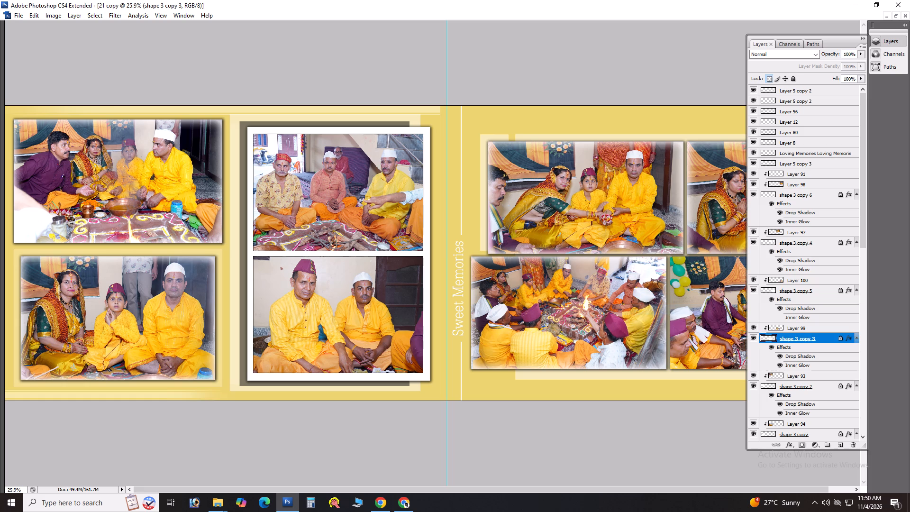
click(781, 366)
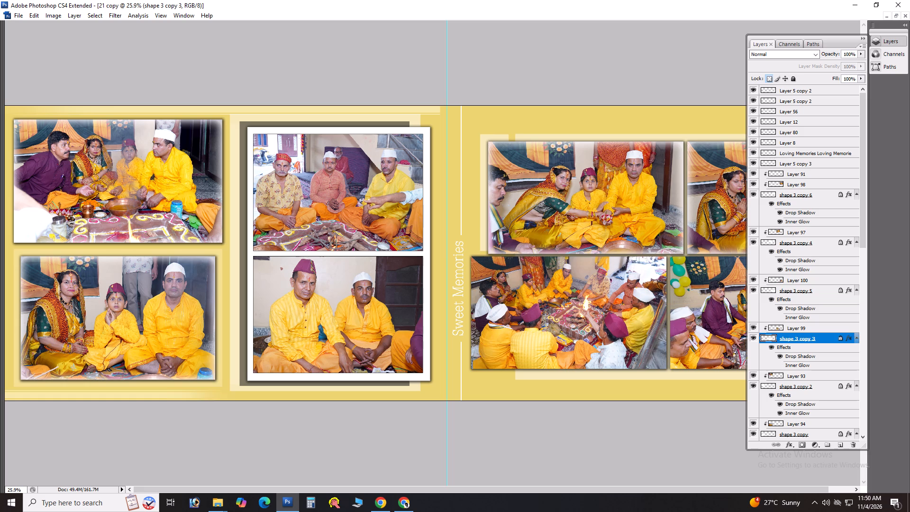
right_click(579, 221)
click(602, 236)
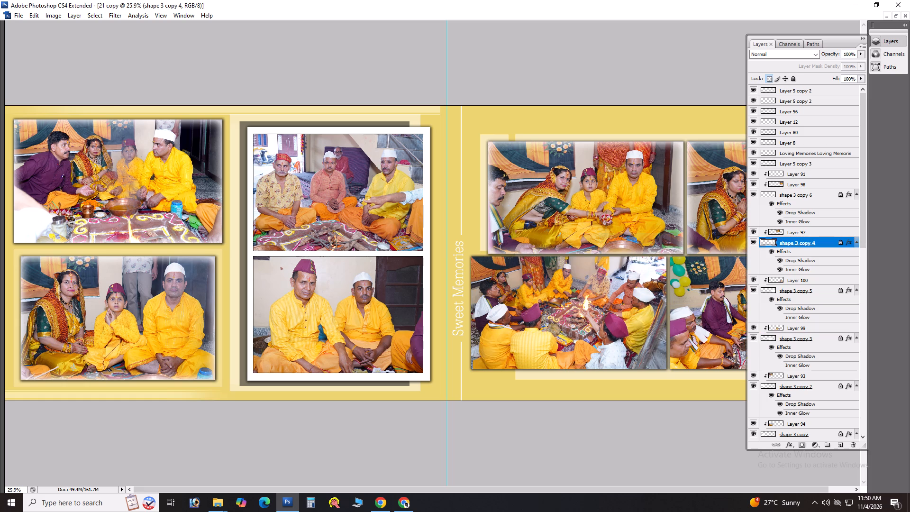
click(780, 272)
right_click(710, 206)
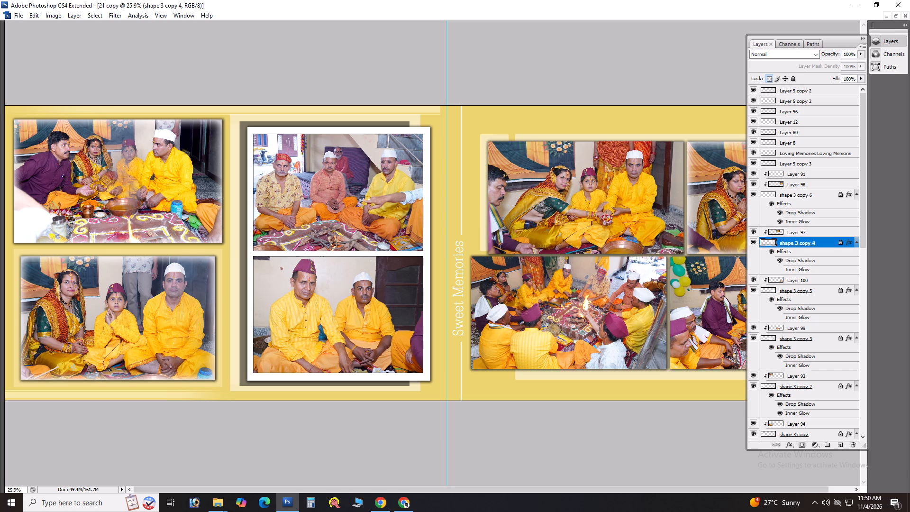
click(732, 234)
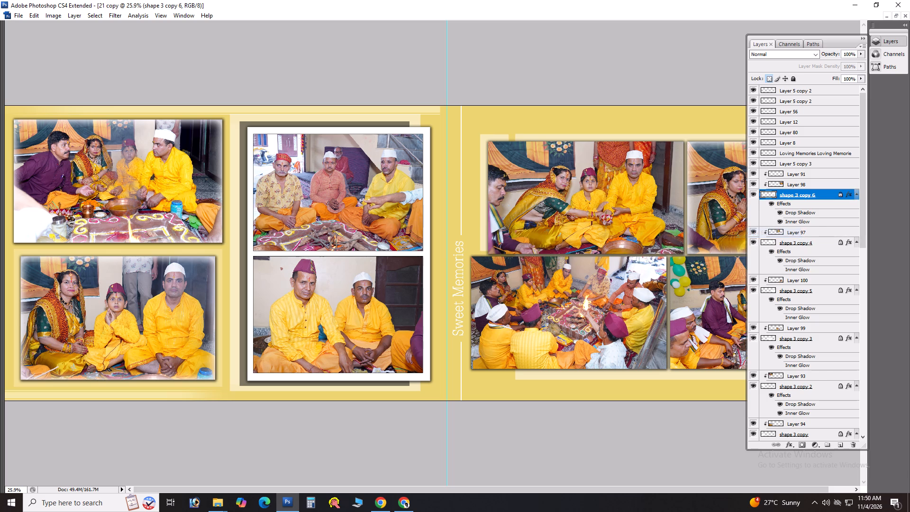
click(779, 223)
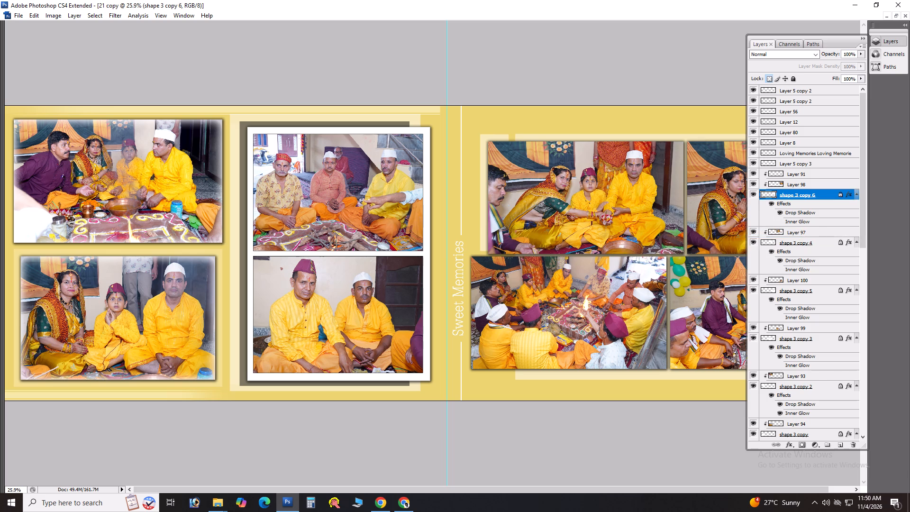
Turn off the Drop Shadow on all four right-page frames, shape 3 copy 6, 4, 3 and 5, leaving the panels hidden.
click(783, 210)
right_click(637, 199)
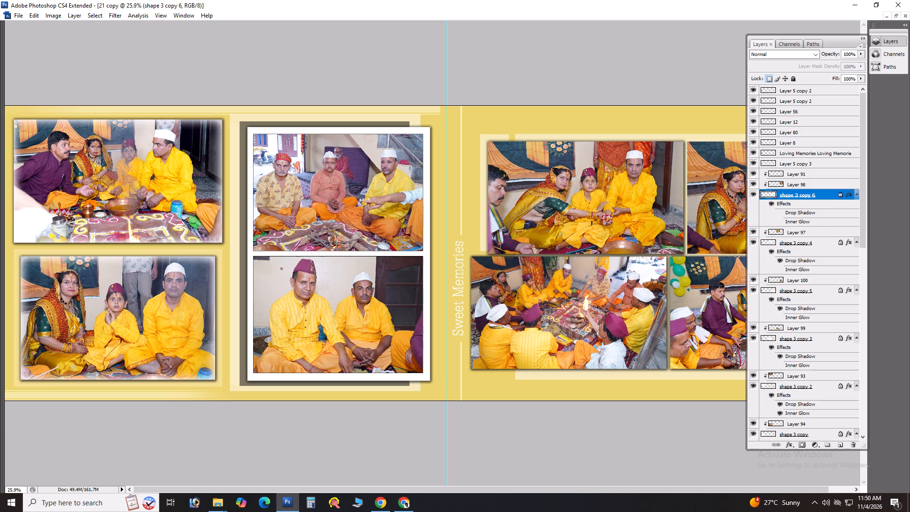
click(656, 214)
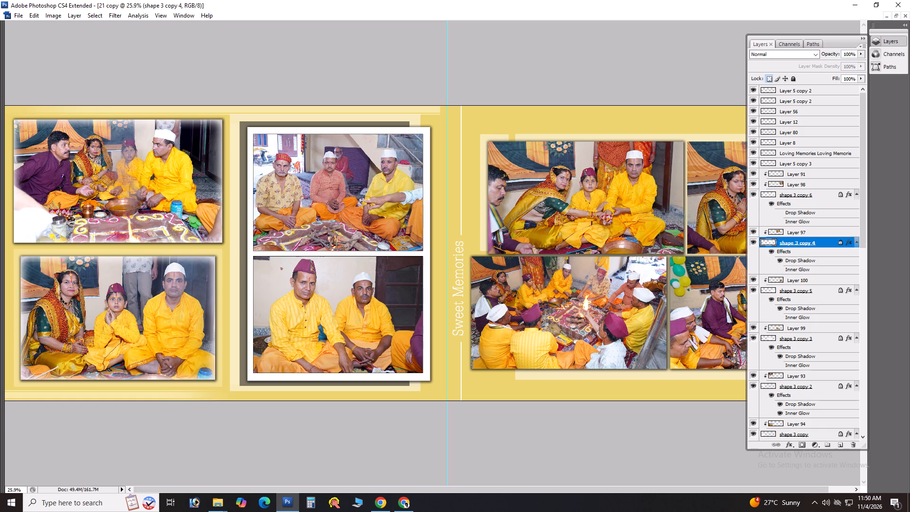
click(778, 260)
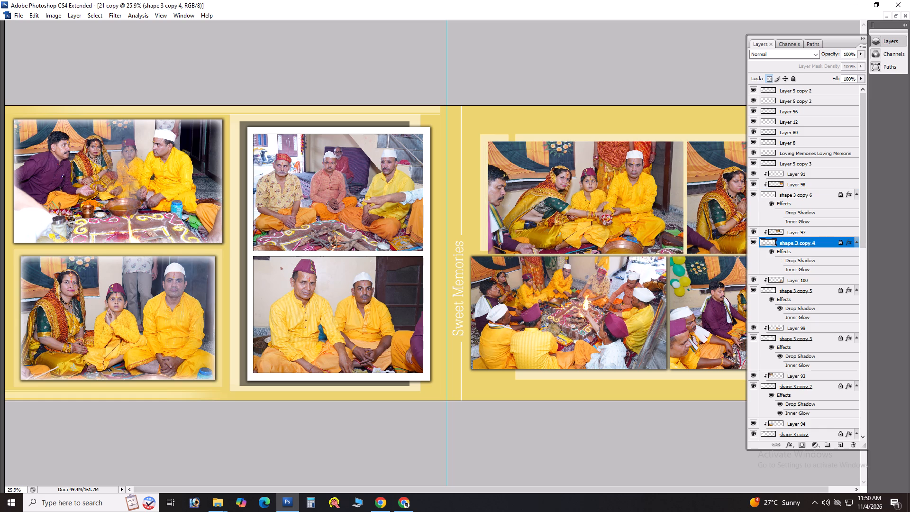
right_click(561, 301)
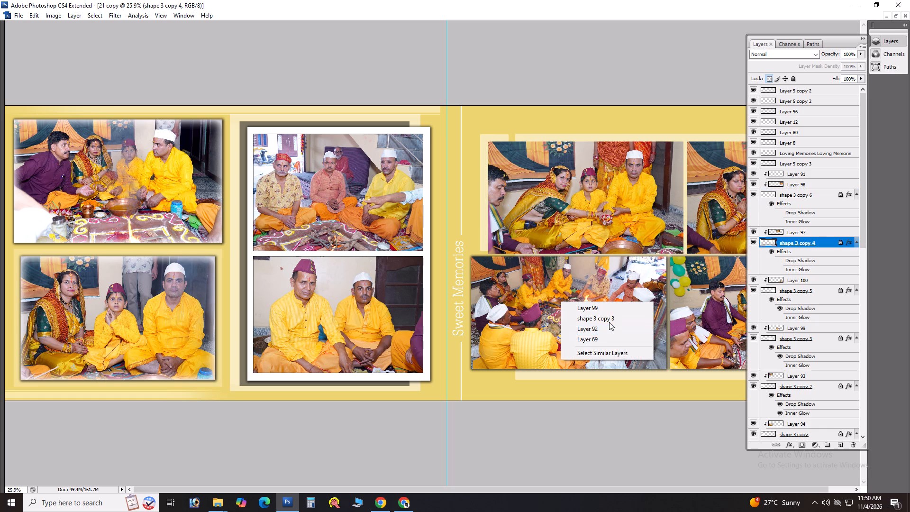
click(609, 322)
click(780, 357)
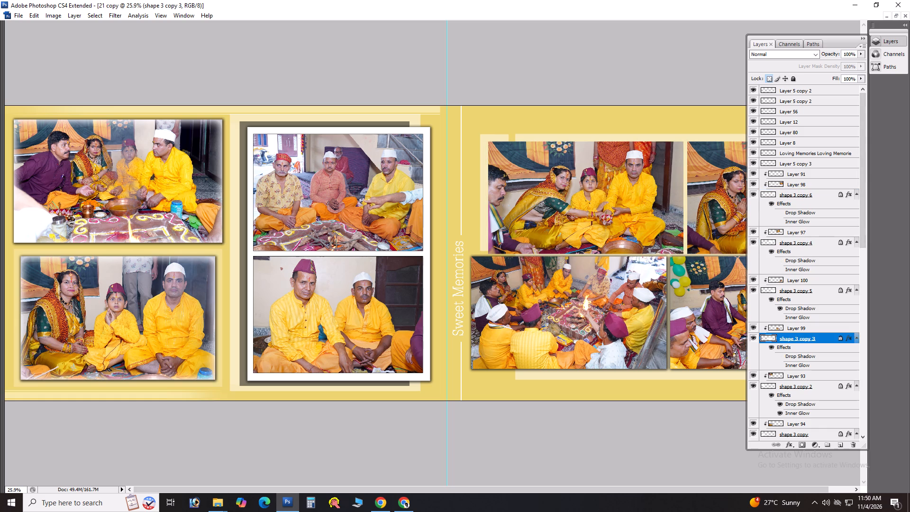
right_click(716, 310)
click(748, 326)
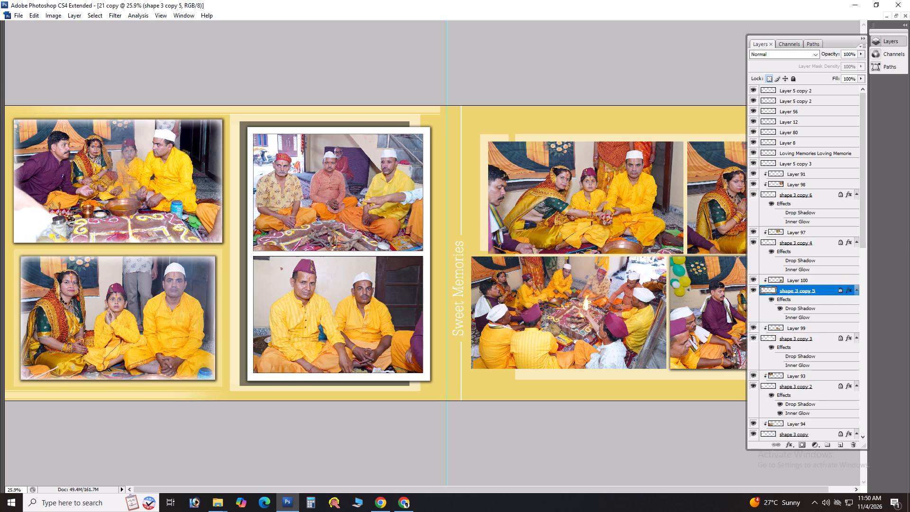
click(779, 307)
key(Tab)
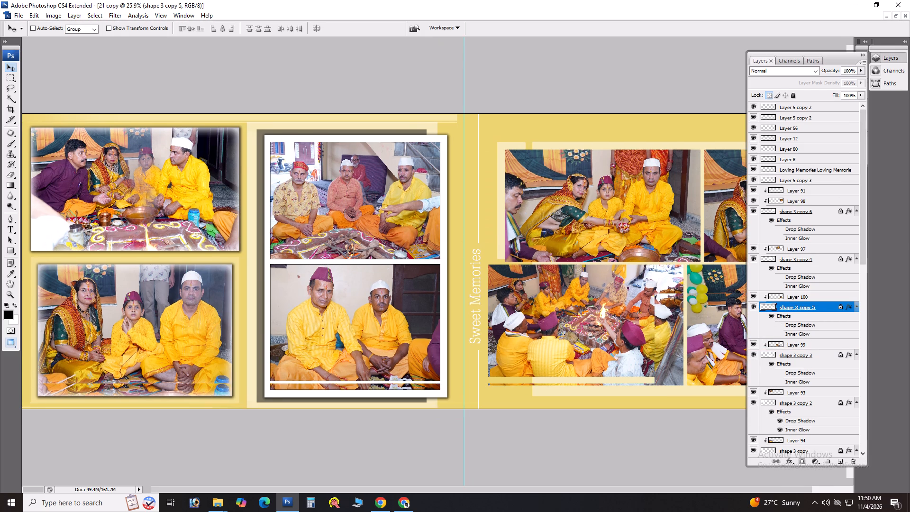
key(Tab)
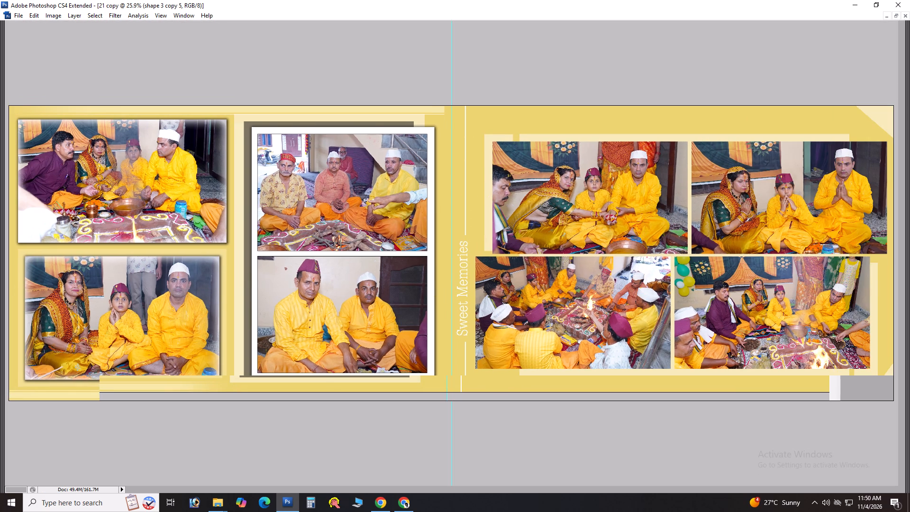
Save the sheet as a layered PSD copy named 11 in the Psd Infinty folder with maximum compatibility.
key(ctrl+alt+s)
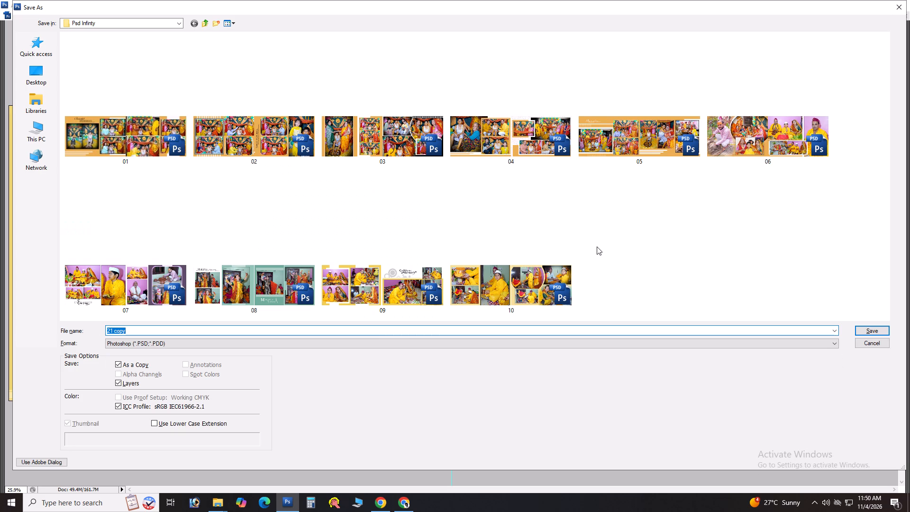
text(11)
key(Return)
key(Return)
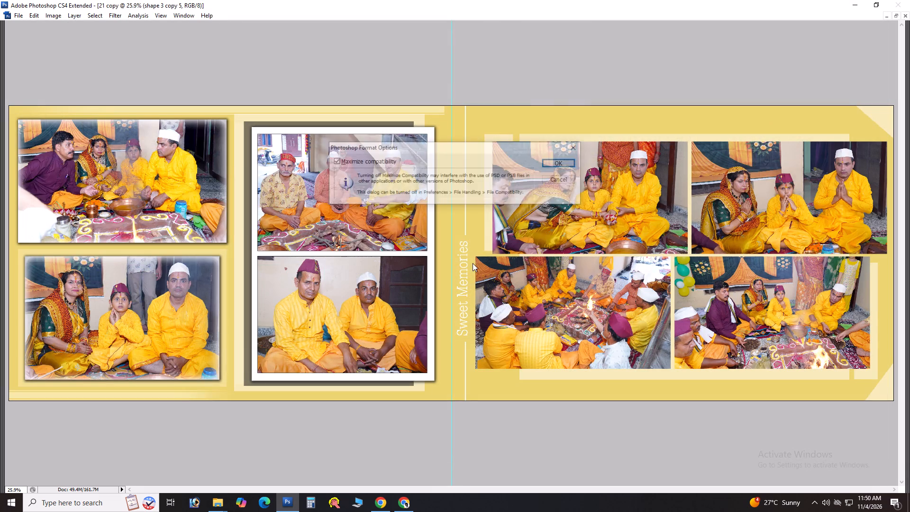
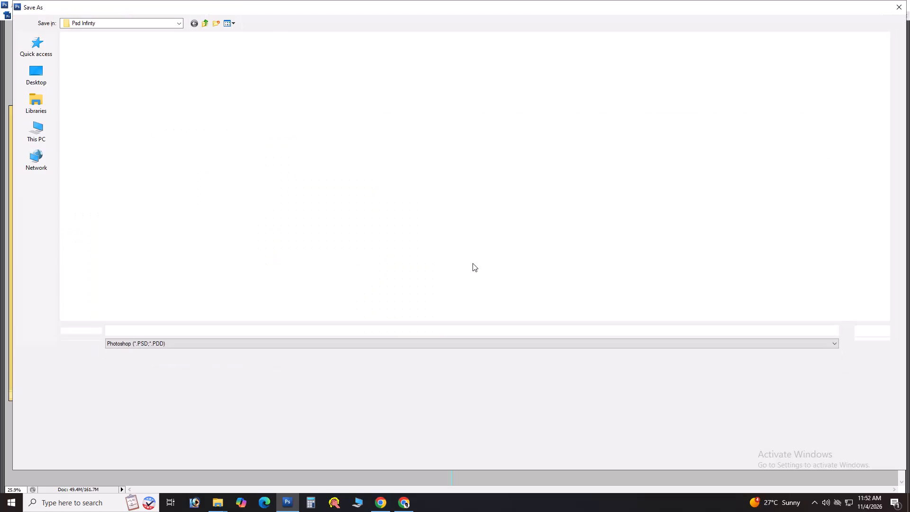
Check the Psd Infinty folder's saved sheet previews for sheet 11, keeping the document open.
scroll(473, 263, down, 8)
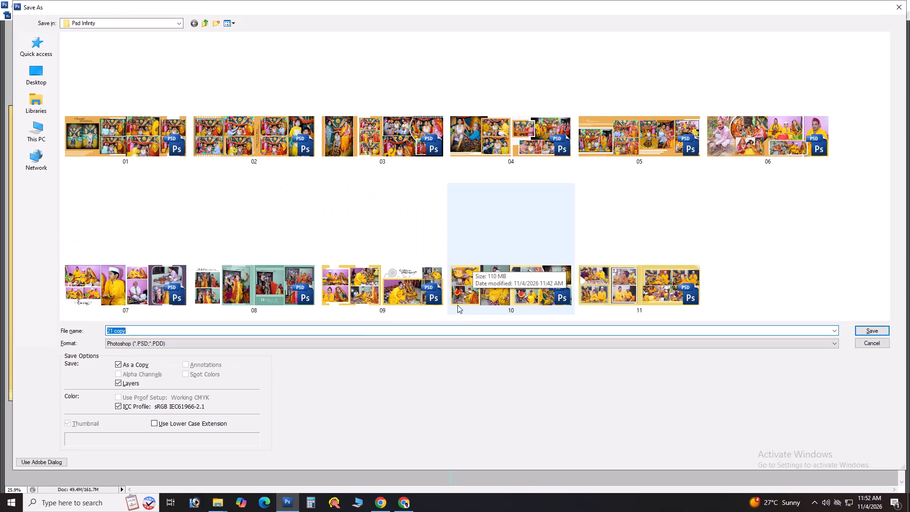
key(Escape)
key(ctrl+w)
key(Tab)
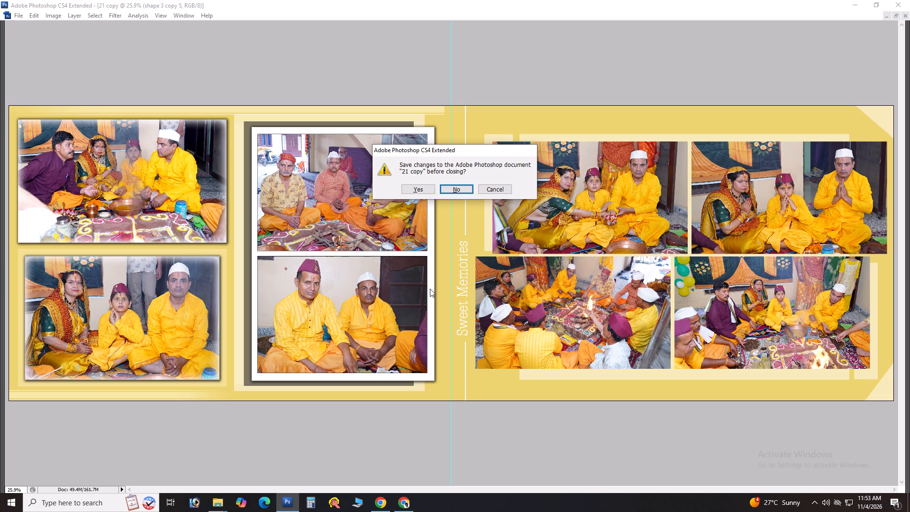
key(Tab)
key(space)
key(ctrl+alt+s)
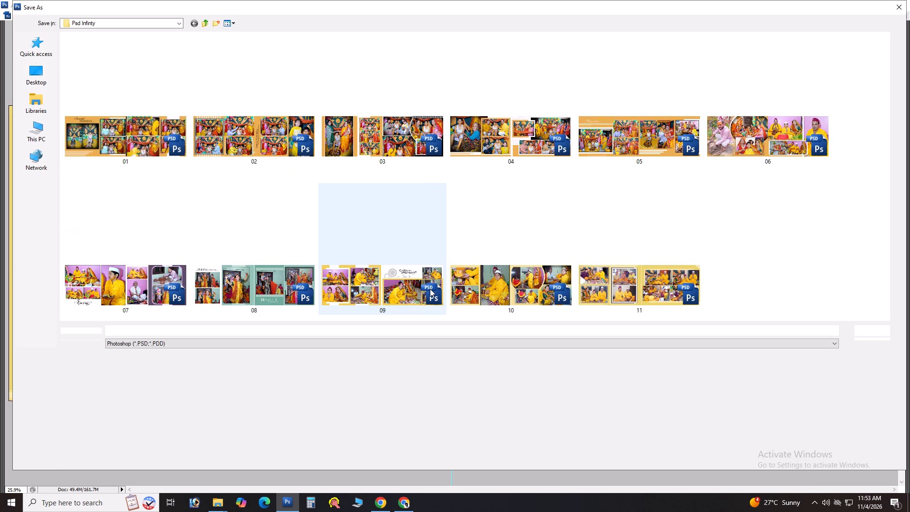
scroll(481, 222, down, 5)
key(Escape)
Close the 21 copy document without saving its changes.
key(ctrl+w)
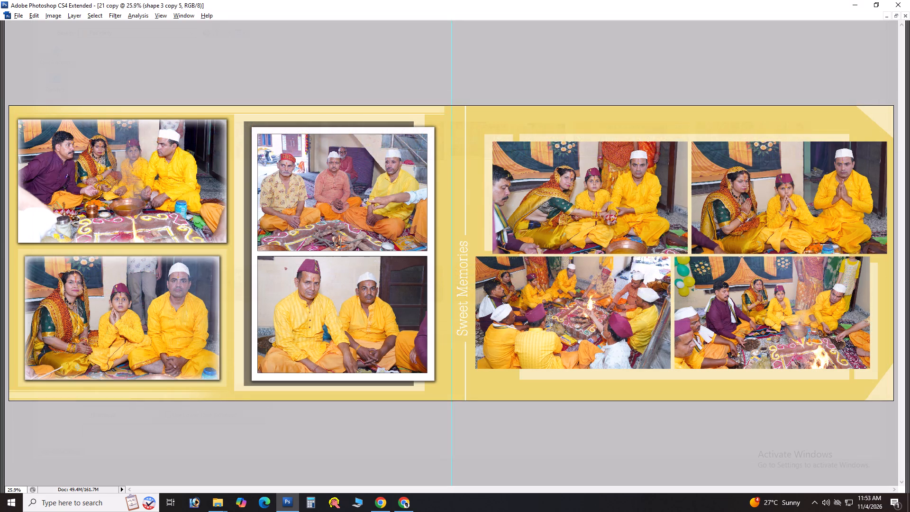
key(Tab)
key(space)
Move the used photo DSC08670 from folder 01 into the Done folder.
key(alt+Tab)
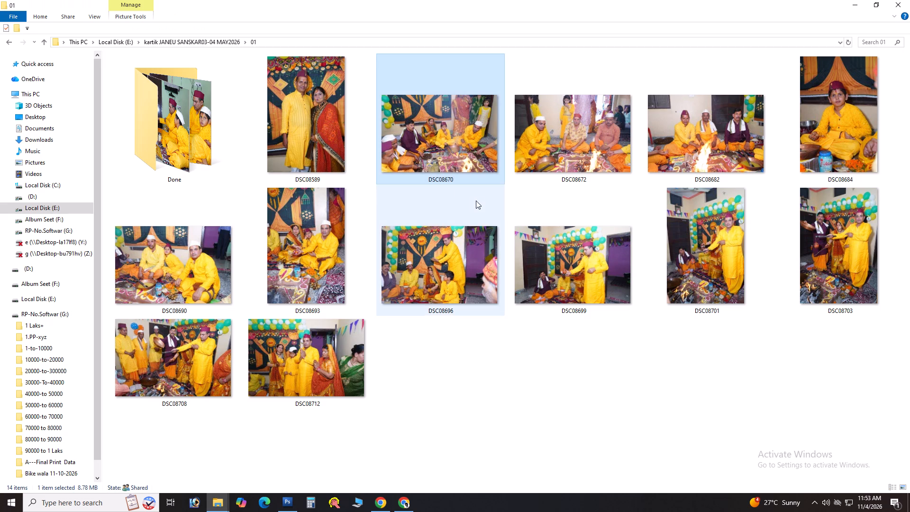
drag(433, 133, 229, 143)
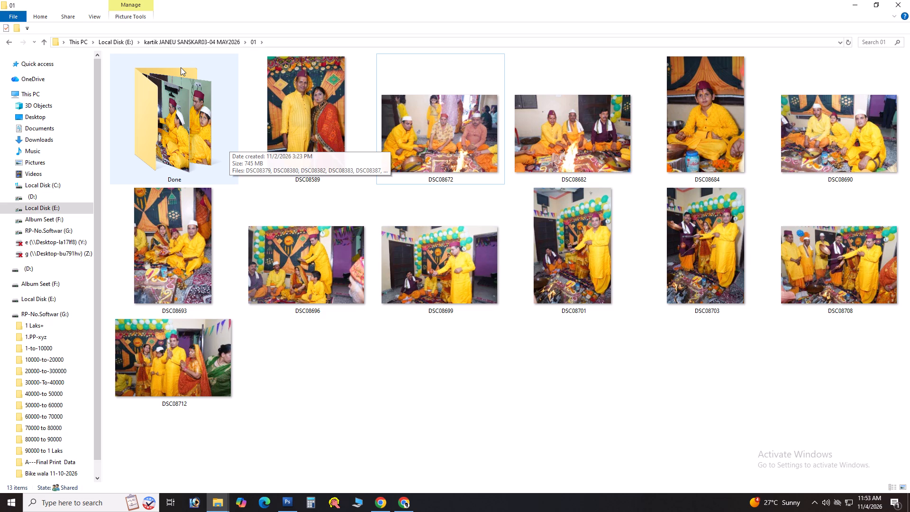
Look through the sheet templates in the Voll-----105-----12x36 New psd folder for a suitable frame layout.
click(404, 146)
key(alt+Tab)
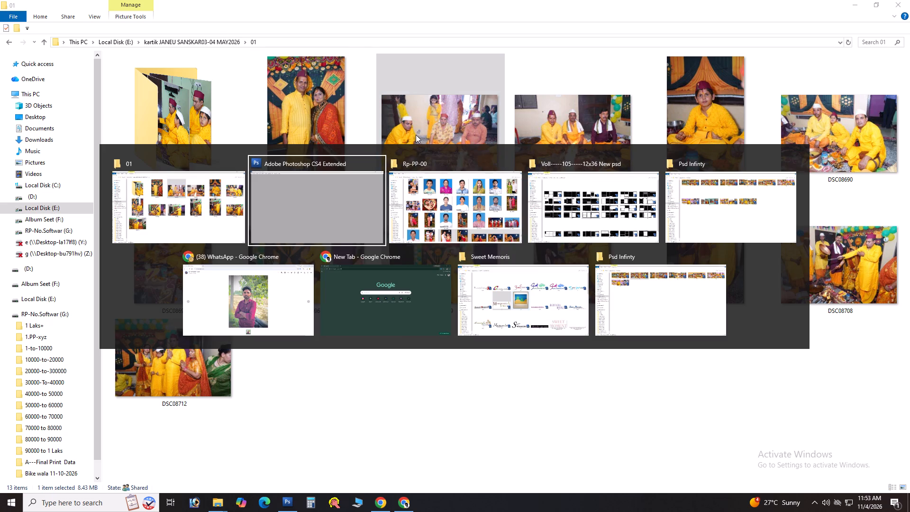
key(alt+Tab)
key(alt+Tab)
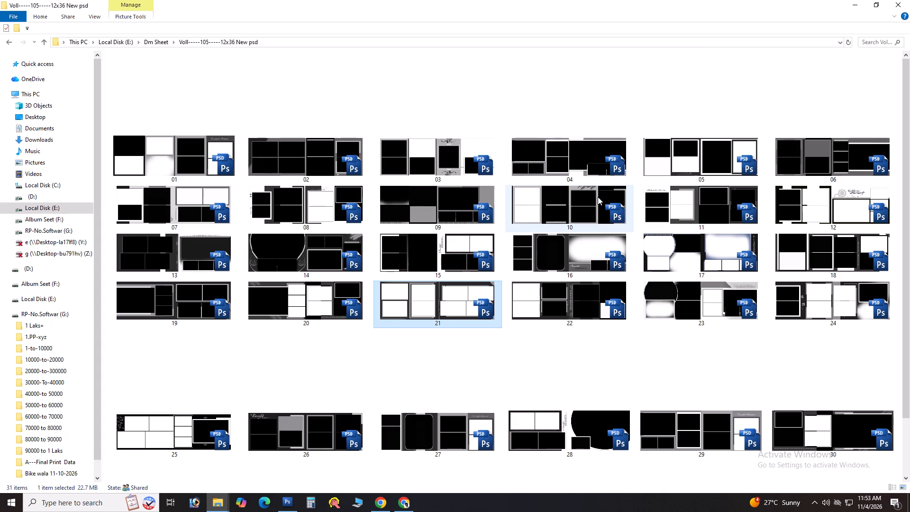
click(598, 197)
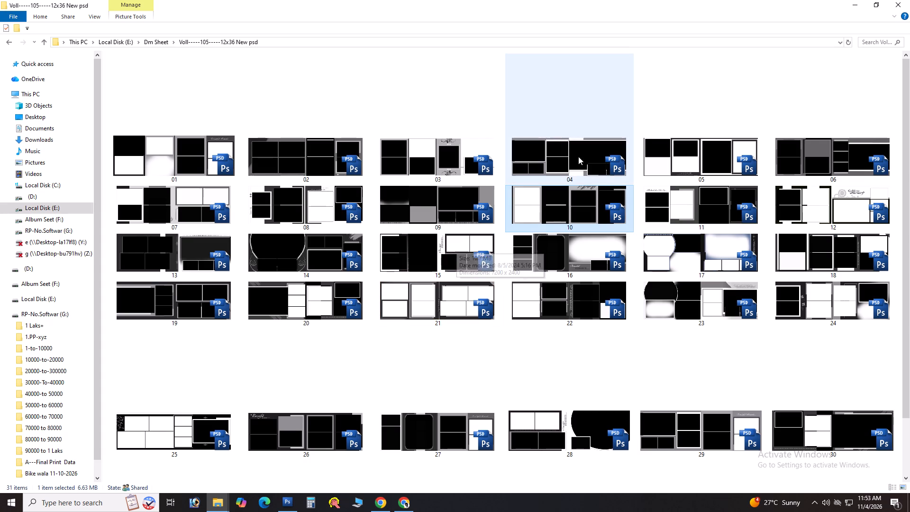
scroll(558, 265, down, 1)
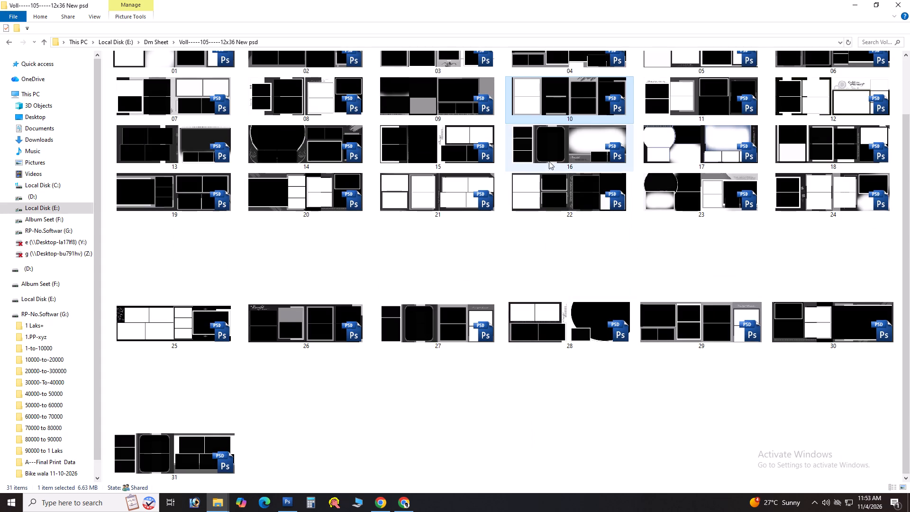
click(552, 149)
scroll(562, 380, down, 1)
scroll(535, 338, down, 3)
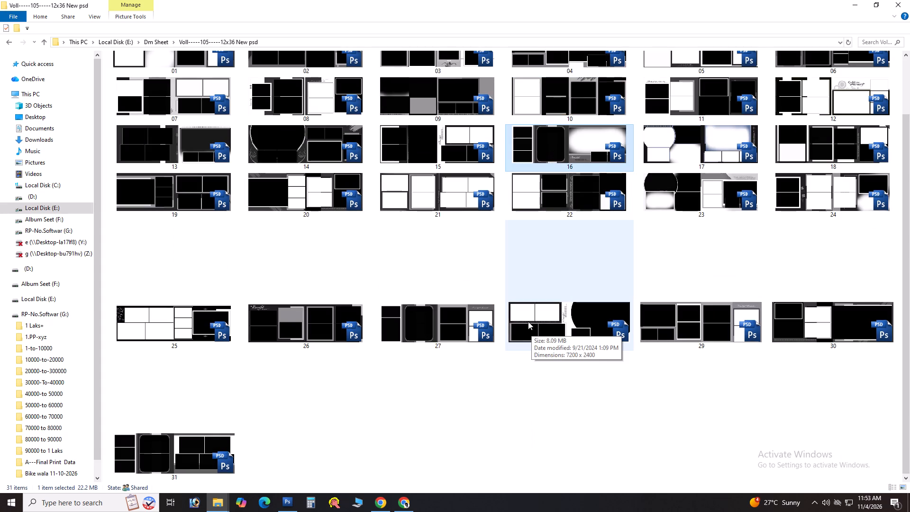
click(425, 323)
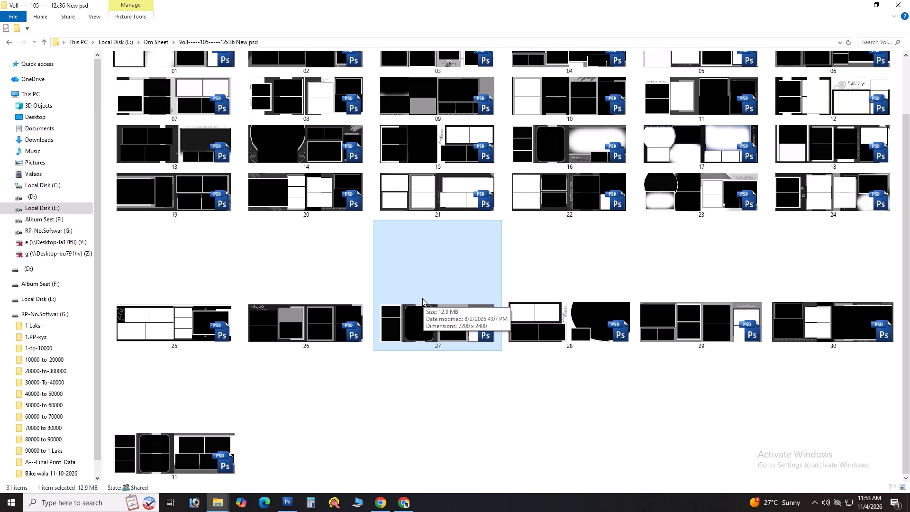
click(282, 344)
click(187, 309)
click(283, 397)
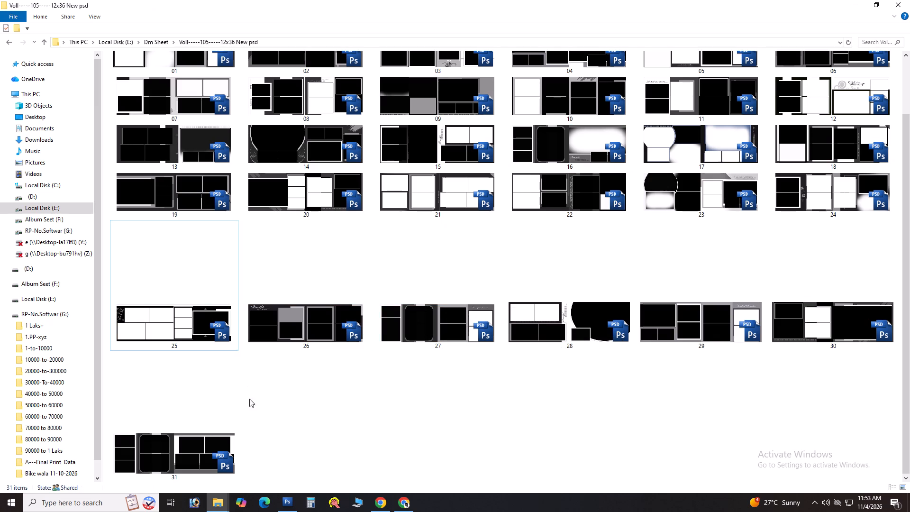
click(224, 408)
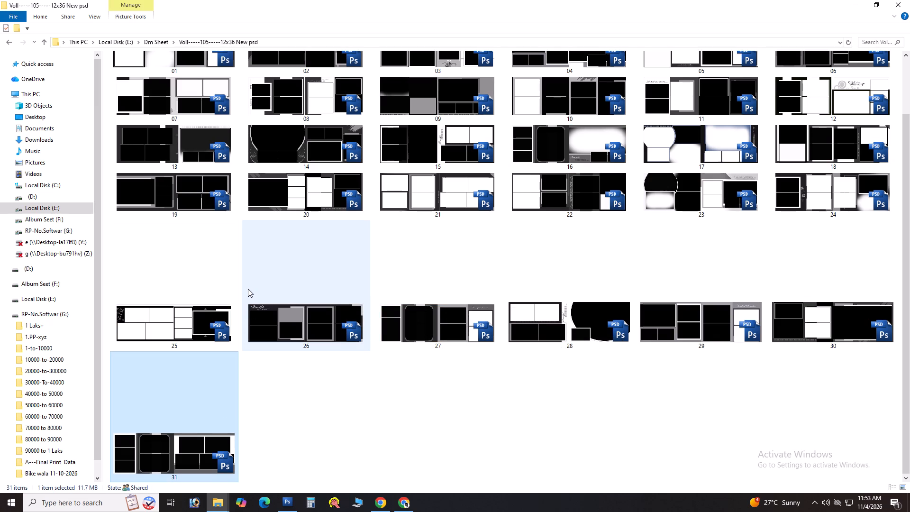
click(248, 289)
scroll(241, 293, up, 2)
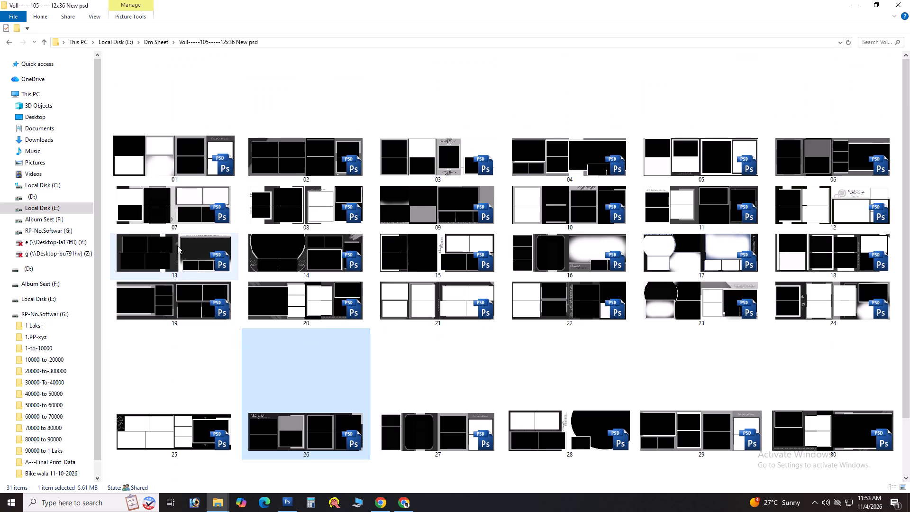
click(180, 206)
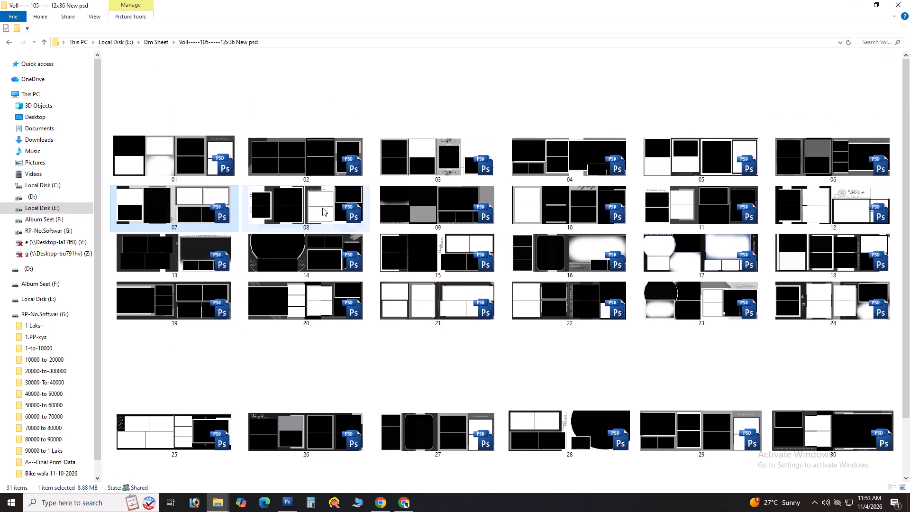
Open template 08 from the 12x36 template folder in Photoshop.
click(322, 208)
drag(300, 212, 283, 251)
key(alt+Tab)
key(alt+Tab)
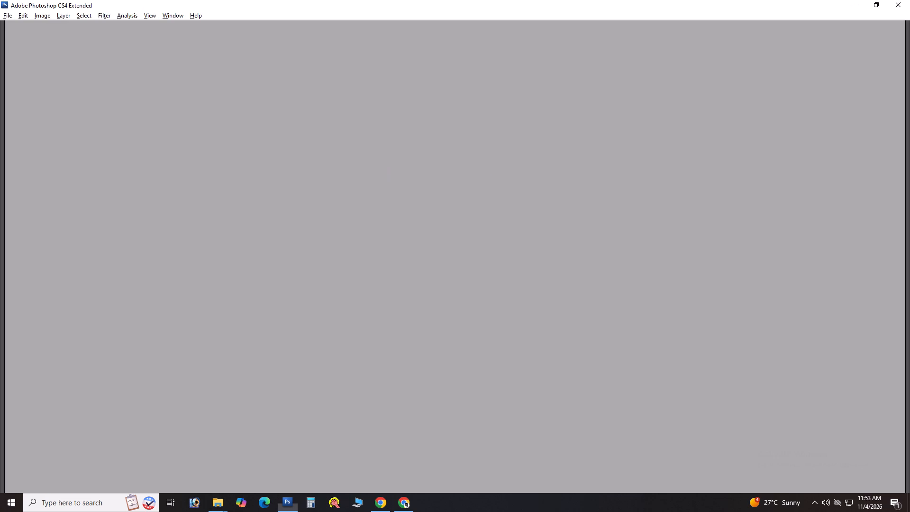
drag(283, 251, 327, 326)
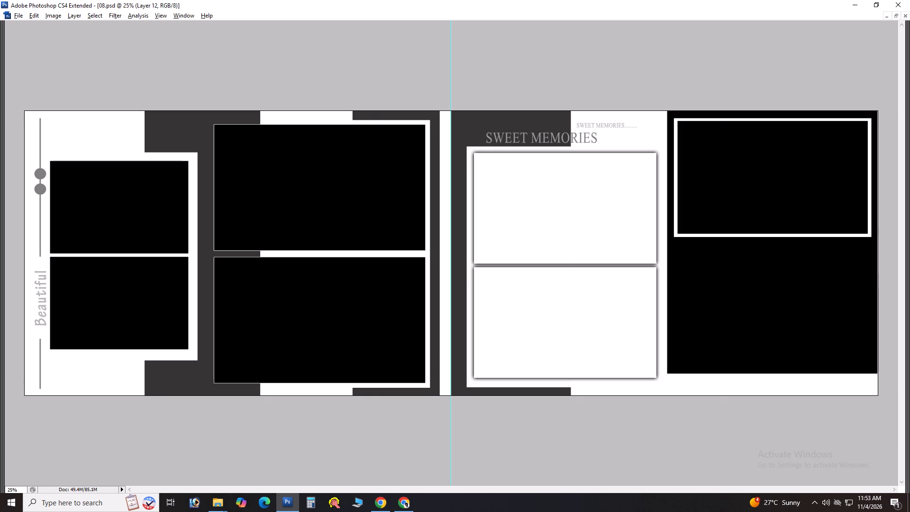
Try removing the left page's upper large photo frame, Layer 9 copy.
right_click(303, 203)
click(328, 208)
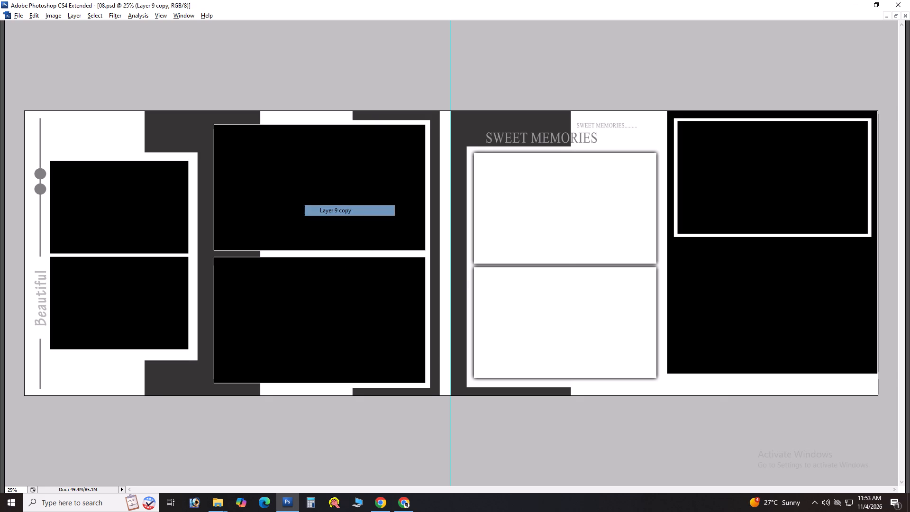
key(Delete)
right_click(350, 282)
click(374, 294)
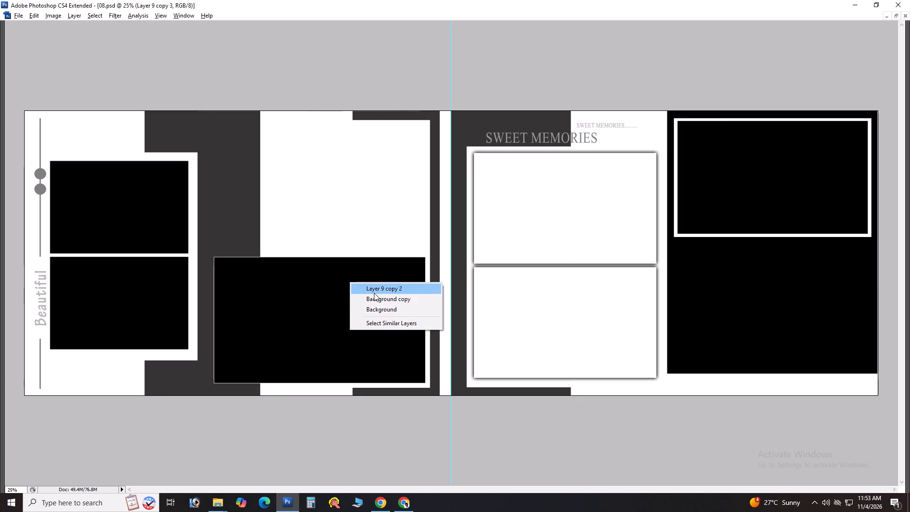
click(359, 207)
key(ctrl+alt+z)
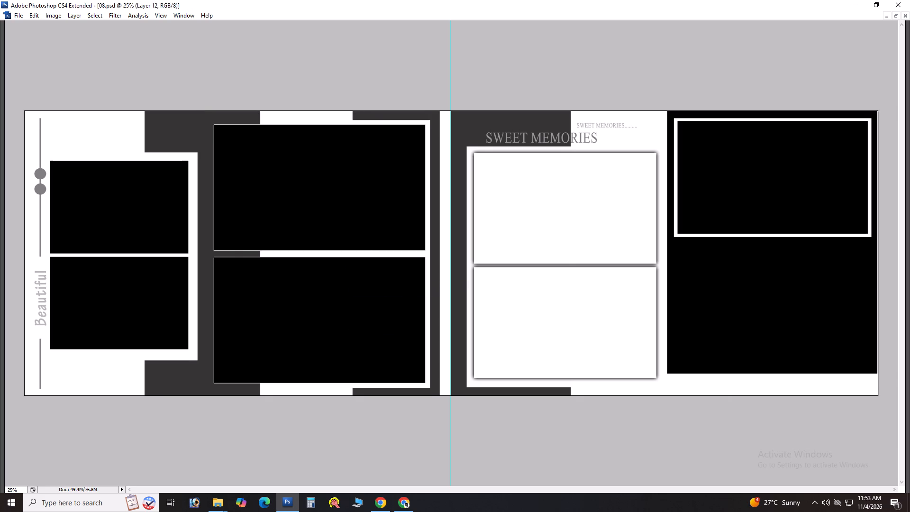
Delete the left page's upper small photo frame, Layer 9 copy 3.
right_click(143, 217)
click(154, 216)
right_click(154, 216)
click(163, 219)
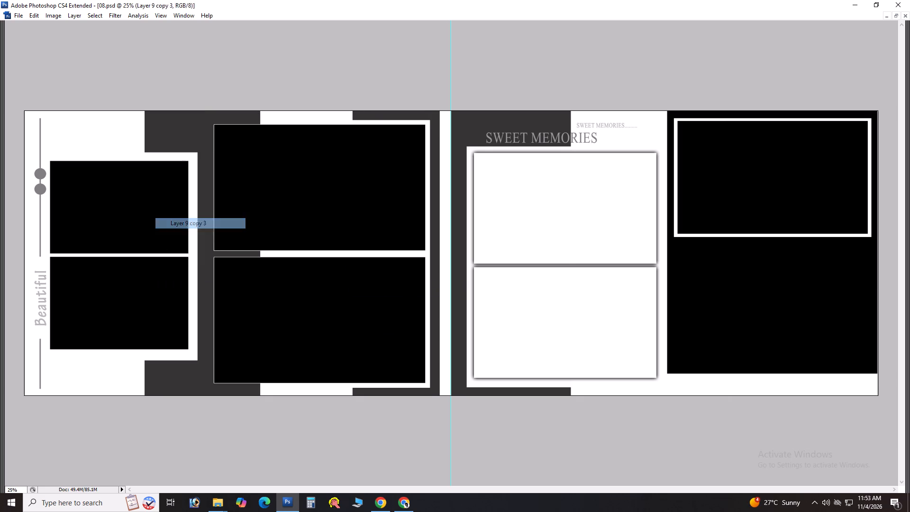
key(Delete)
Stretch the remaining small frame, Layer 9, upward into one tall portrait frame over the deleted frame's space.
right_click(137, 279)
click(142, 285)
key(ctrl+t)
shift+drag(108, 251, 106, 168)
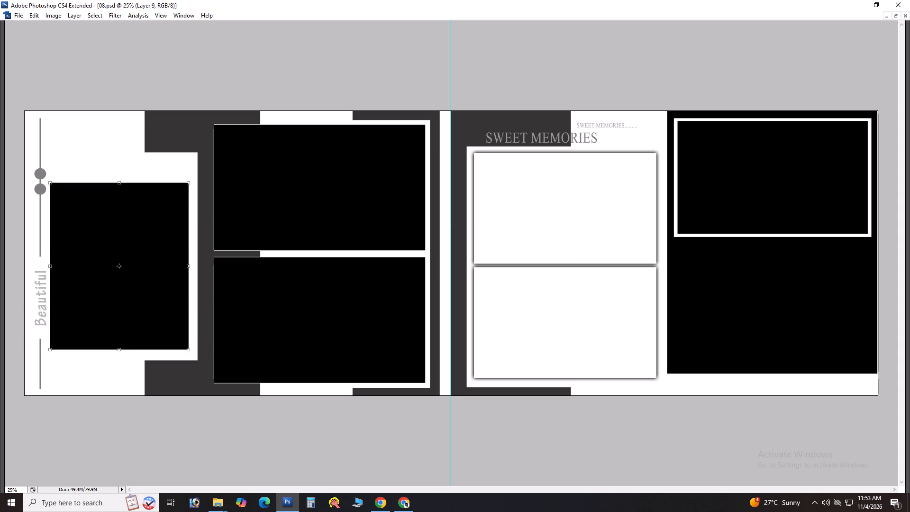
shift+drag(106, 168, 104, 151)
key(Return)
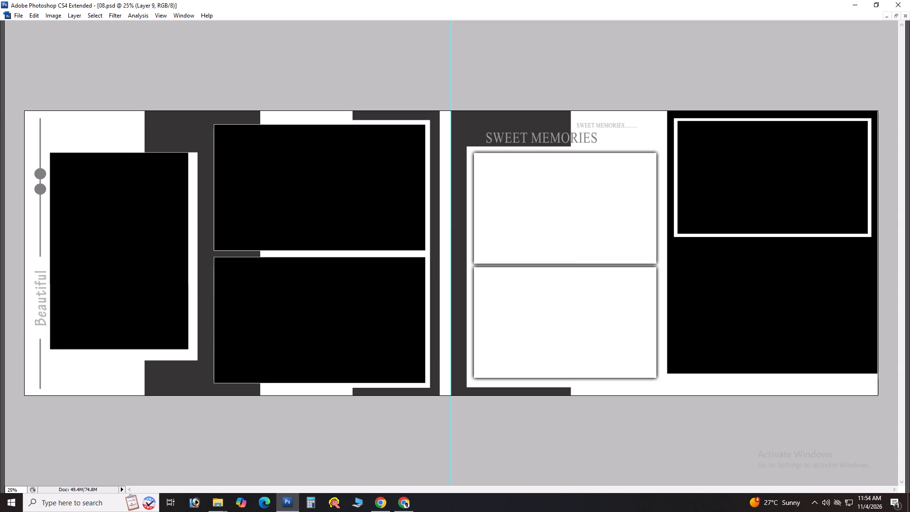
Nudge the tall Layer 9 frame right and down so it sits evenly within its white panel.
key(shift+Right)
key(shift+Right)
key(shift+Down)
key(shift+Down)
key(Down)
key(shift+Down)
key(Down)
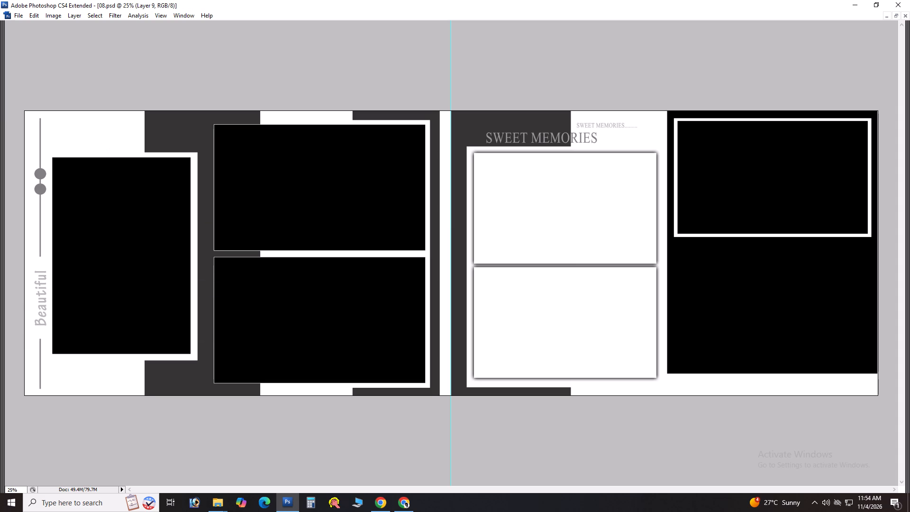
key(Right)
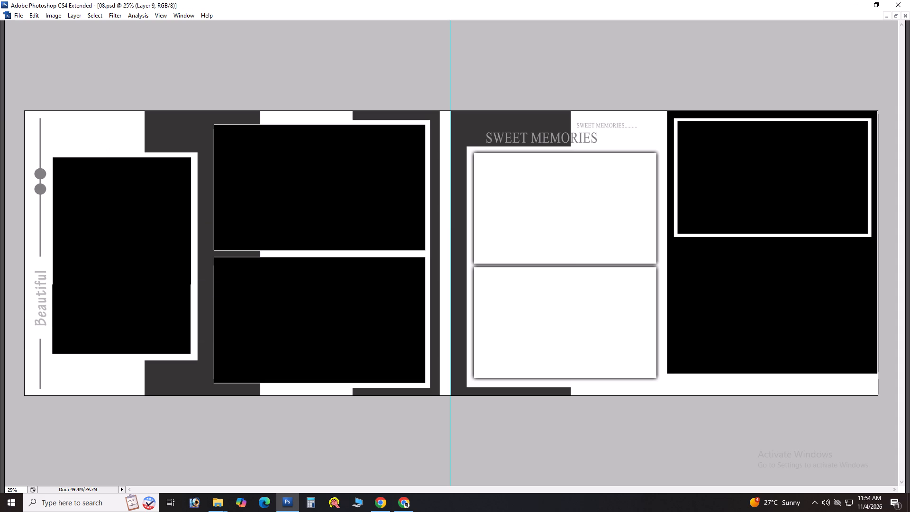
Crop the template to its left page only, ending at the centre guide.
key(c)
key(c)
key(c)
key(ctrl+minus)
drag(91, 132, 95, 132)
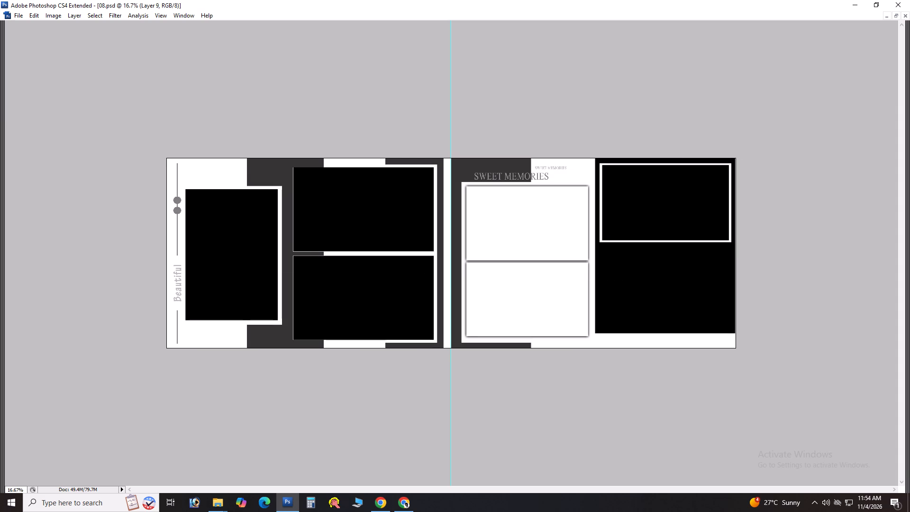
drag(95, 132, 905, 464)
key(Return)
key(ctrl+0)
key(ctrl+0)
key(ctrl+minus)
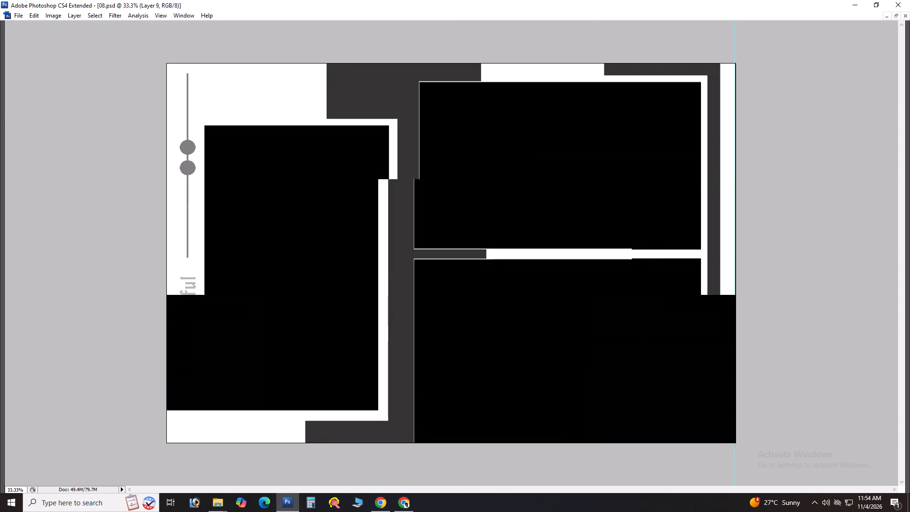
Flip the cropped page's canvas horizontally so the two large frames swap sides with the tall frame.
key(alt+Tab)
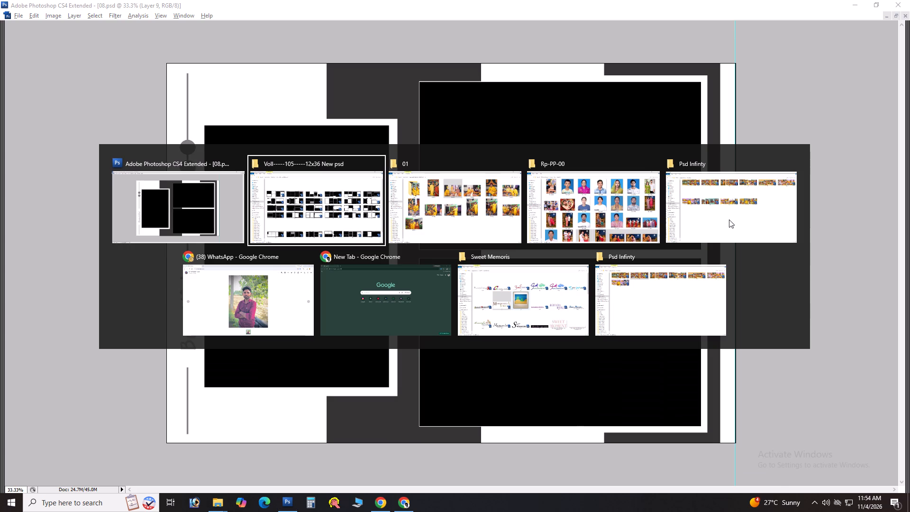
key(alt+Tab)
key(alt+Tab)
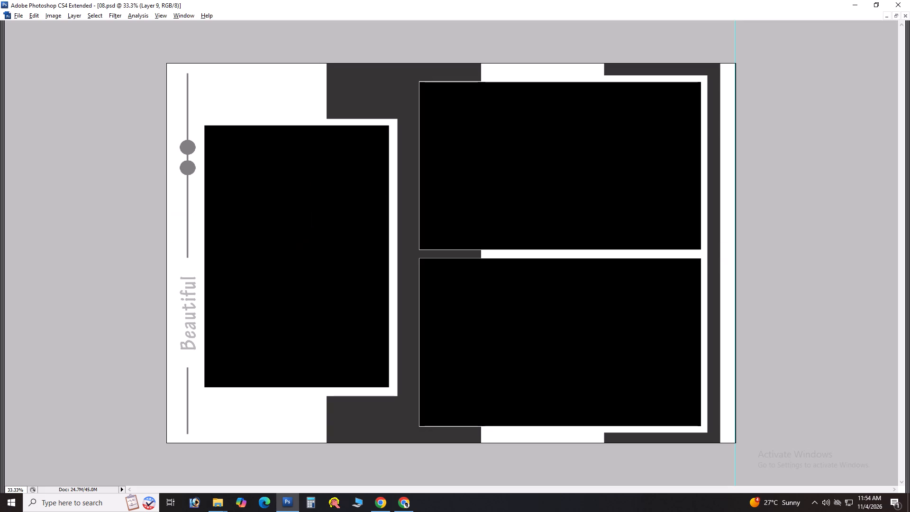
key(alt+i)
key(alt+e)
key(Up)
key(Up)
key(Return)
key(ctrl+0)
key(ctrl+0)
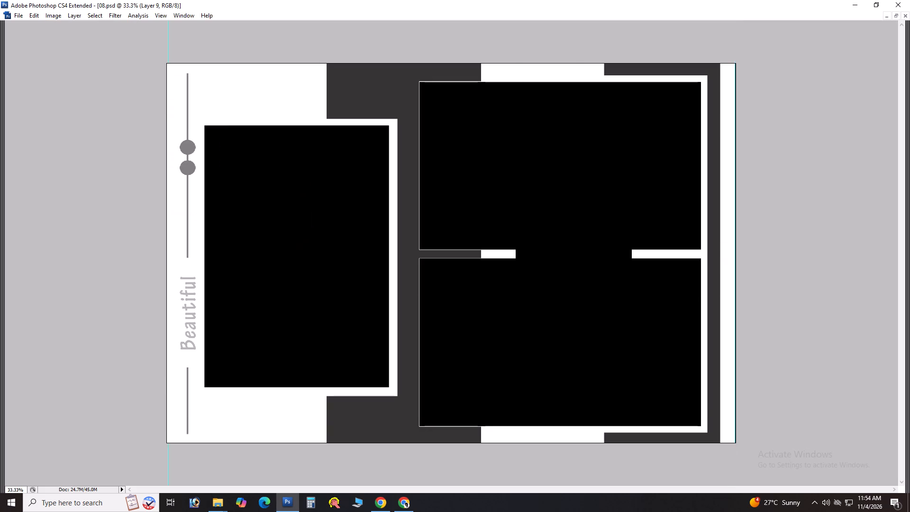
key(ctrl+0)
key(ctrl+0)
Open ceremony photo DSC08672 from folder 01 in Photoshop.
key(alt+Tab)
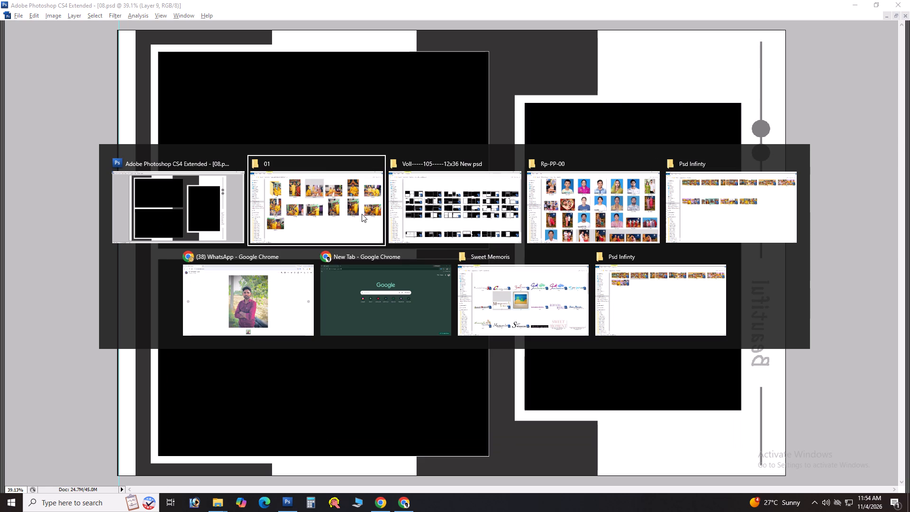
alt+click(362, 214)
click(402, 180)
drag(421, 146, 421, 234)
key(alt+Tab)
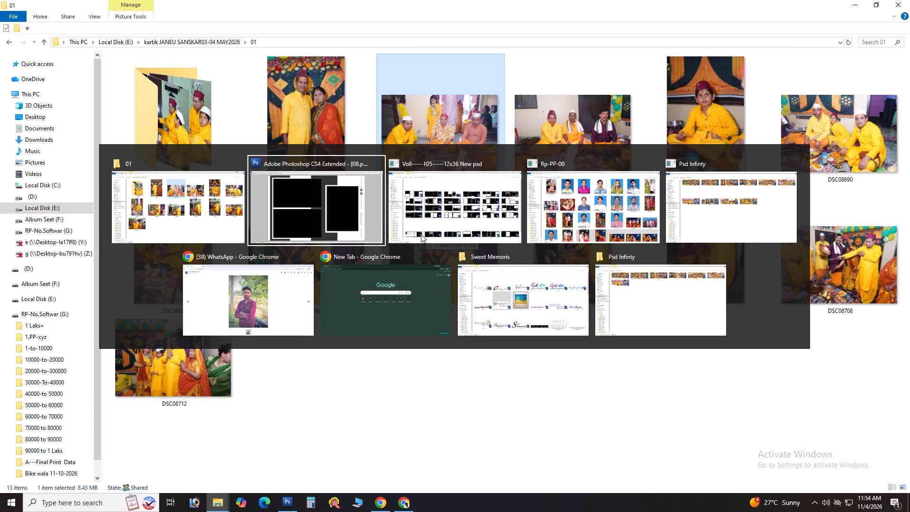
drag(421, 234, 167, 265)
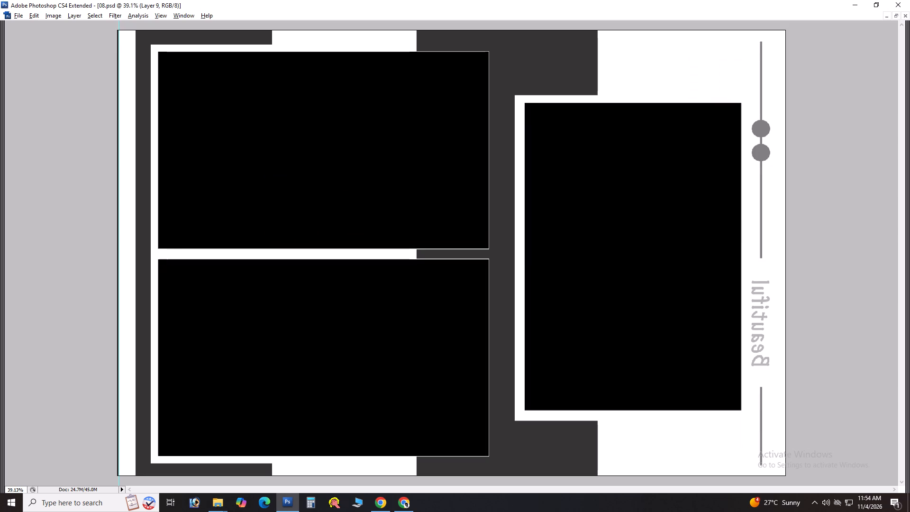
Cut the whole DSC08672 image, close its file without saving, and paste it clipped into the page's upper landscape frame.
key(ctrl+a)
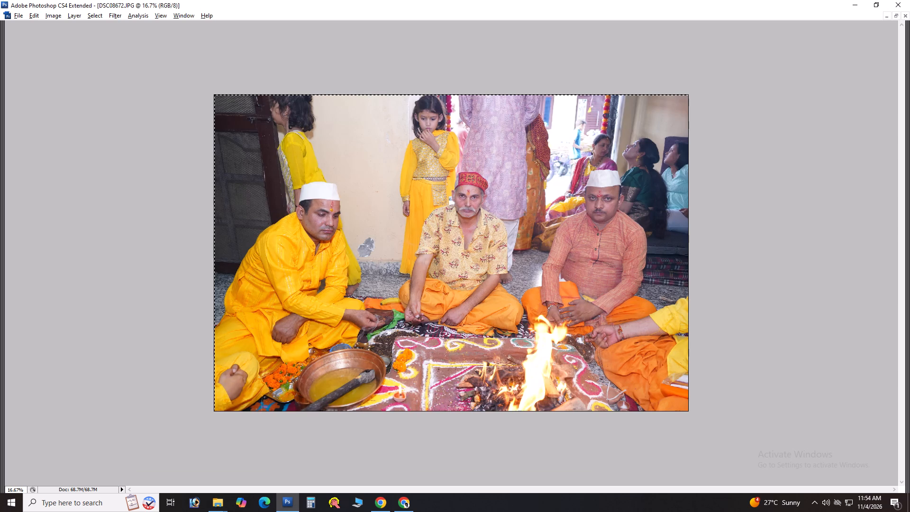
key(ctrl+x)
key(ctrl+w)
key(Tab)
key(space)
key(v)
key(v)
key(v)
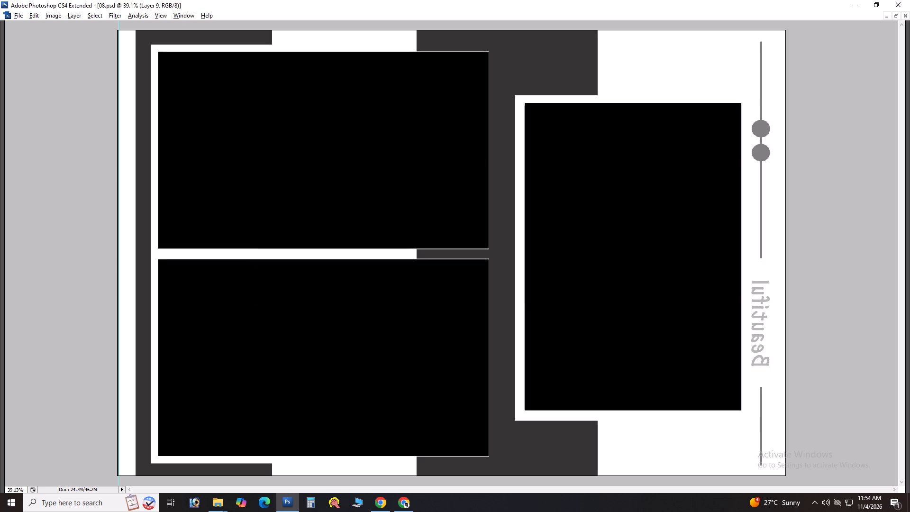
right_click(307, 203)
click(318, 208)
key(ctrl+v)
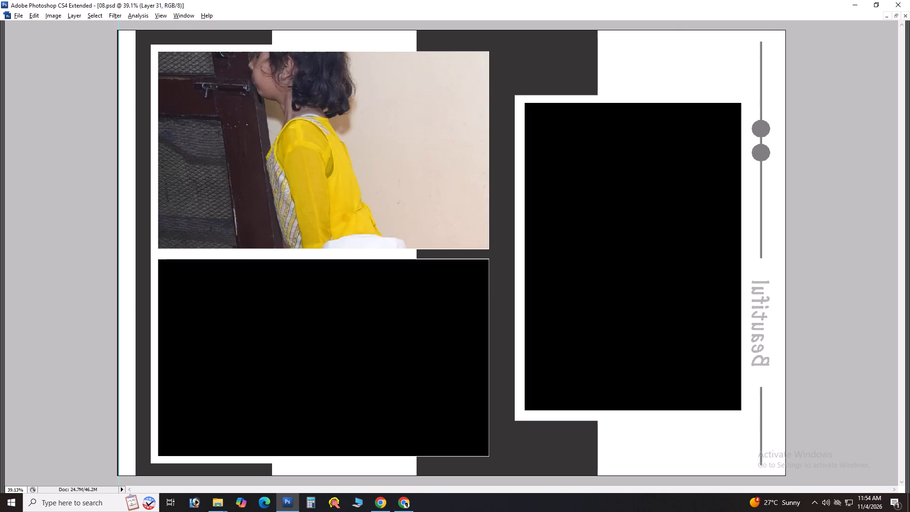
Shrink the pasted photo proportionally and place it over the upper landscape frame.
key(ctrl+t)
key(space)
key(space)
key(space)
key(space)
key(space)
key(space)
key(space)
key(space)
key(space)
right_click(261, 88)
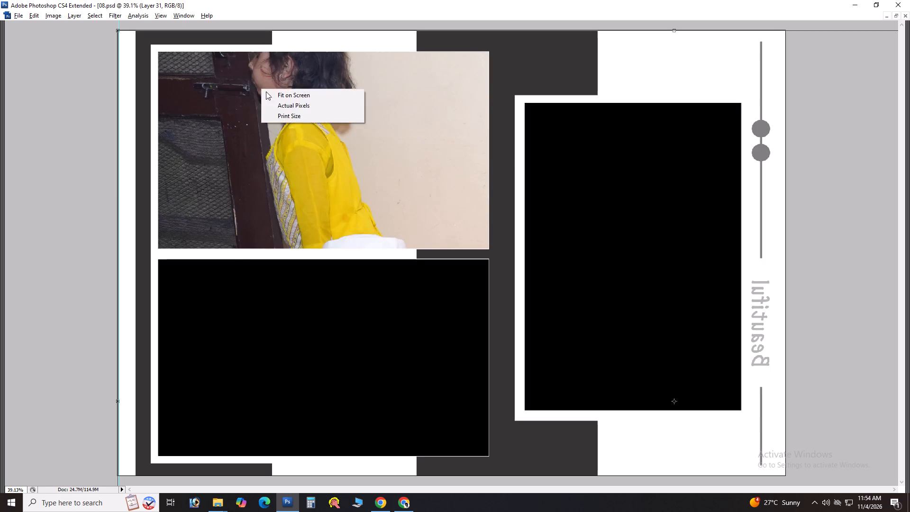
click(274, 97)
alt+shift+drag(312, 157, 500, 228)
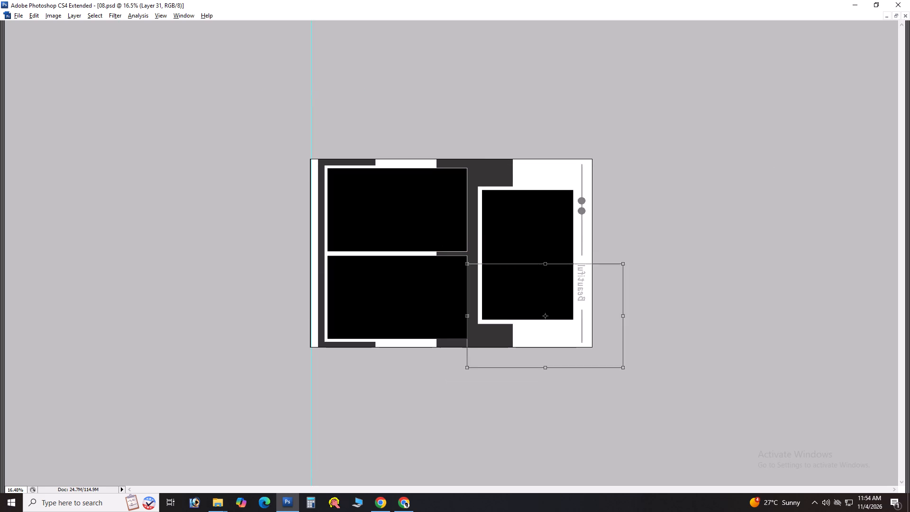
alt+shift+drag(500, 228, 502, 229)
drag(559, 283, 411, 182)
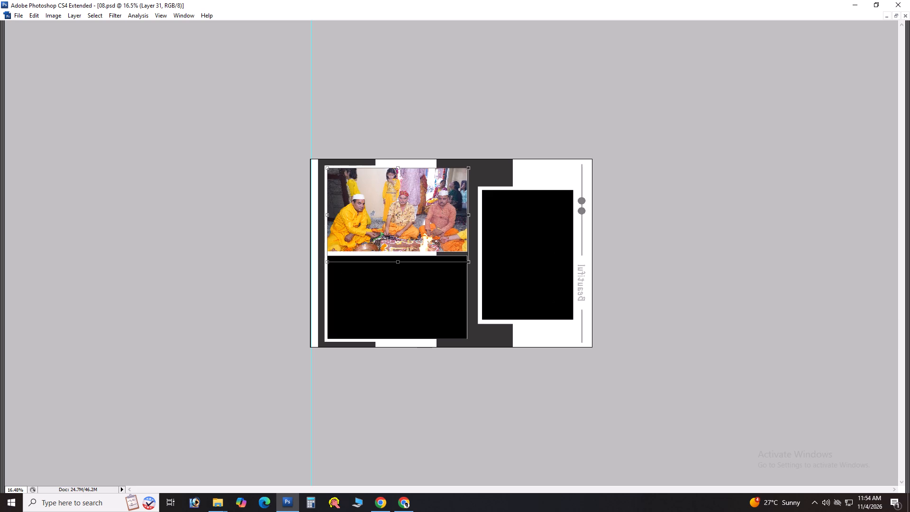
drag(411, 182, 416, 175)
Enlarge the photo slightly so it overfills the upper frame, then nudge it left and up.
key(ctrl+space)
ctrl+drag(301, 128, 700, 399)
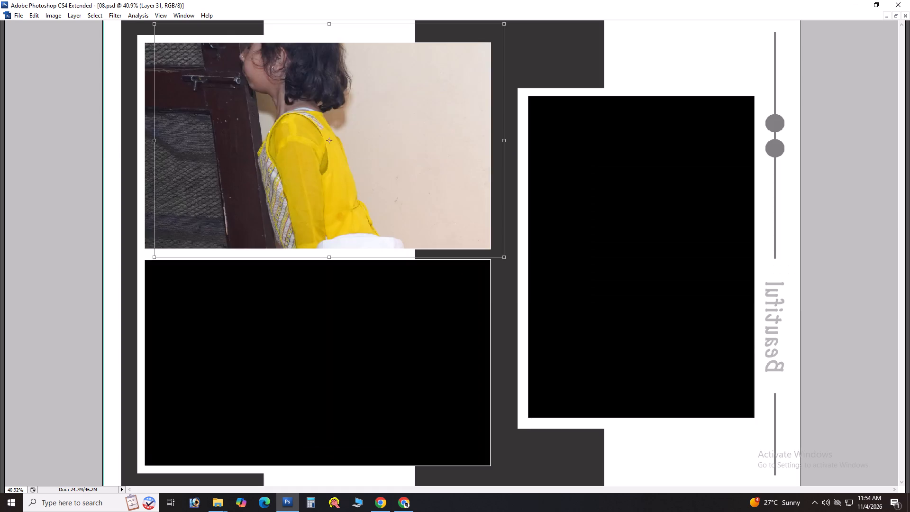
alt+shift+drag(503, 255, 508, 261)
alt+shift+click(510, 261)
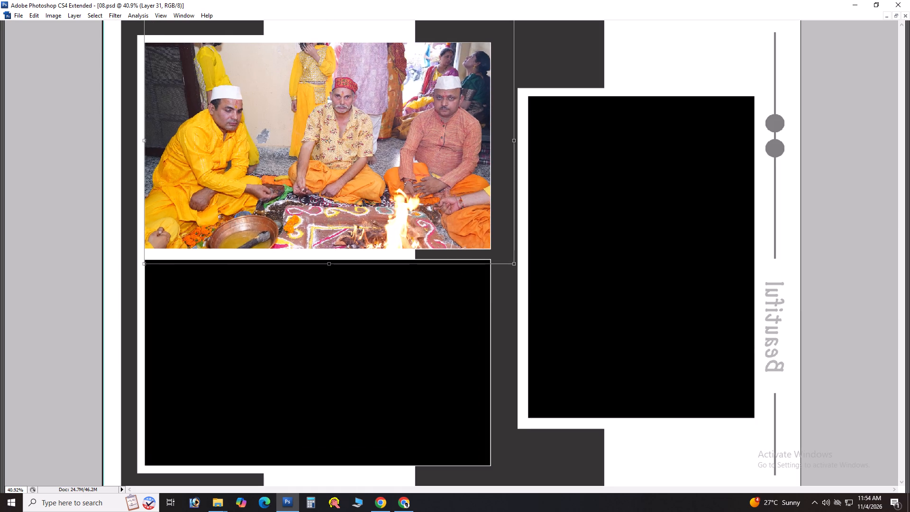
key(Return)
key(Left)
key(shift+Up)
key(shift+Up)
key(shift+Up)
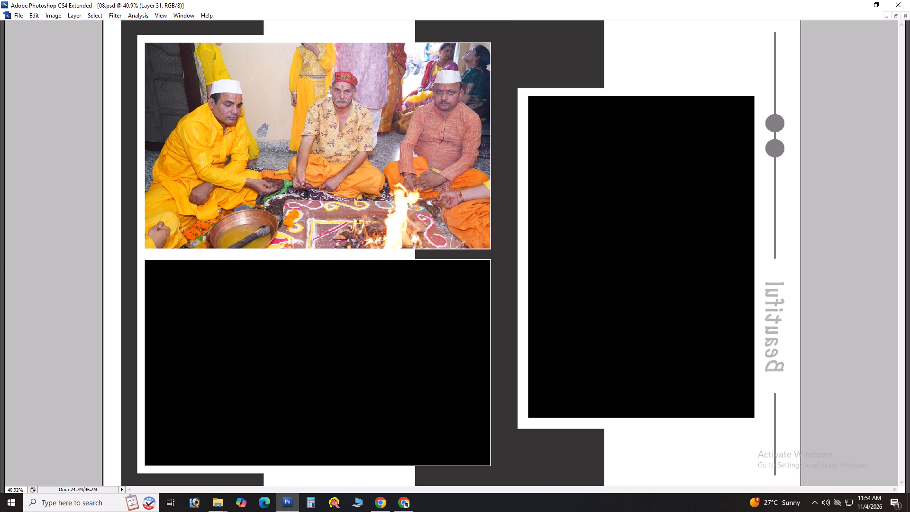
key(ctrl+0)
key(ctrl+0)
key(ctrl+0)
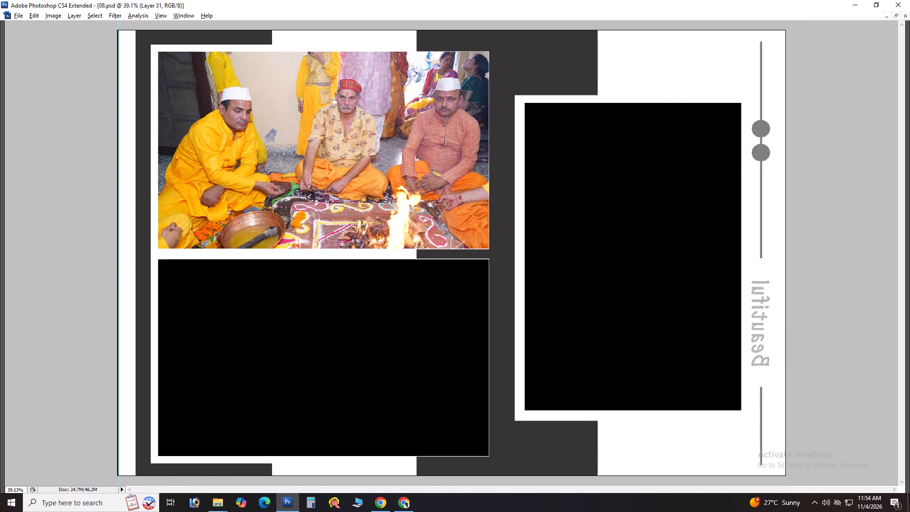
Move the used photo DSC08672 from folder 01 into the Done folder.
key(alt+Tab)
drag(458, 130, 212, 159)
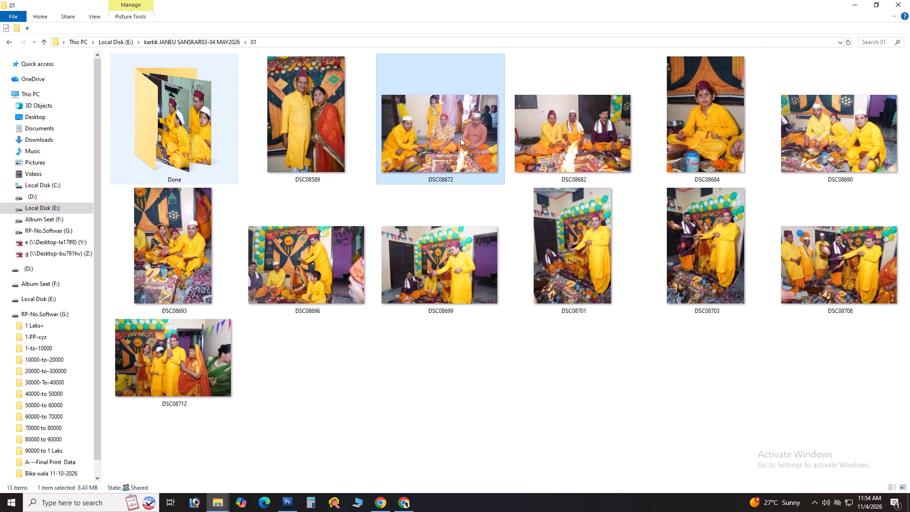
Open the photo DSC08682 of three seated men behind the fire in Photoshop.
click(465, 132)
drag(465, 96, 255, 228)
key(alt+Tab)
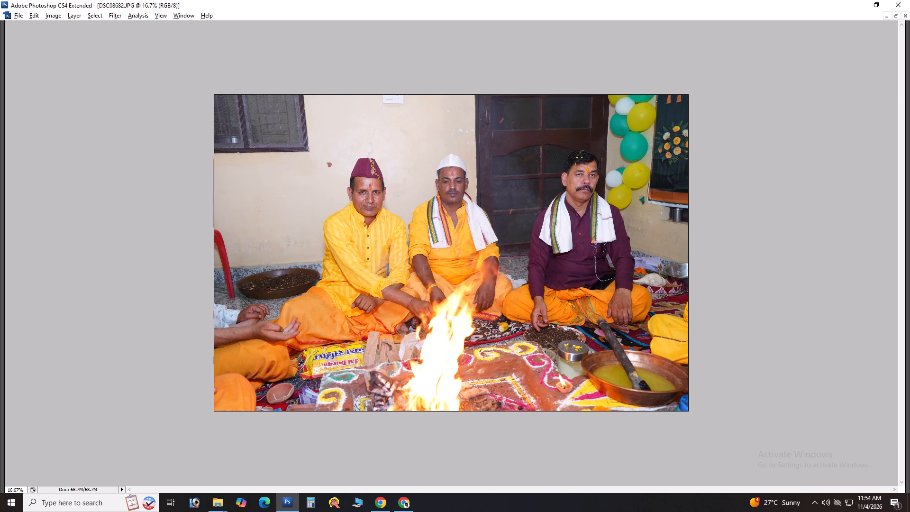
Apply Auto Levels to DSC08682 faded to 50%, and lighten its shadows with the saved action.
key(ctrl+shift+l)
key(ctrl+shift+f)
text(50)
key(Return)
key(ctrl+l)
key(Escape)
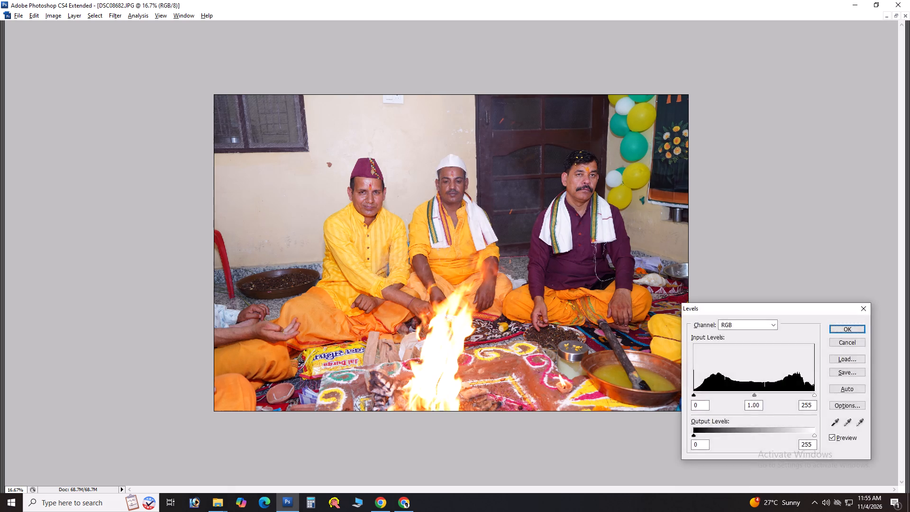
key(F6)
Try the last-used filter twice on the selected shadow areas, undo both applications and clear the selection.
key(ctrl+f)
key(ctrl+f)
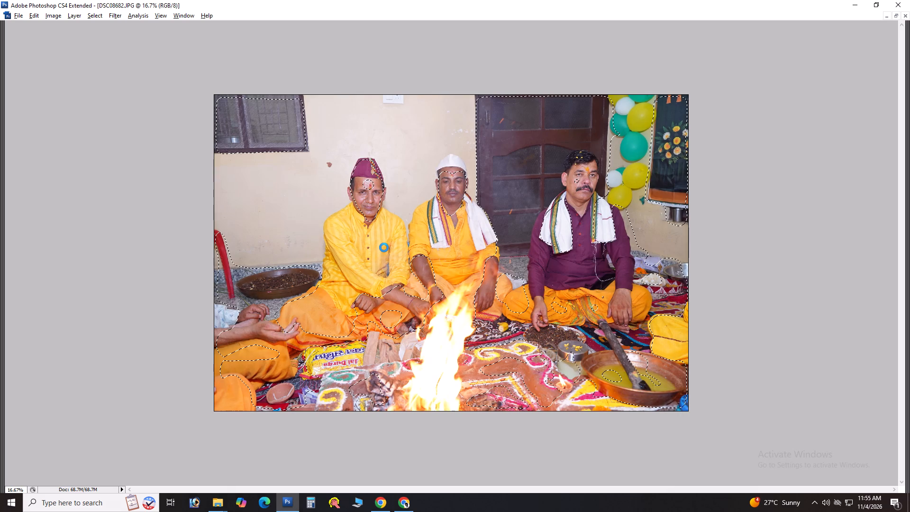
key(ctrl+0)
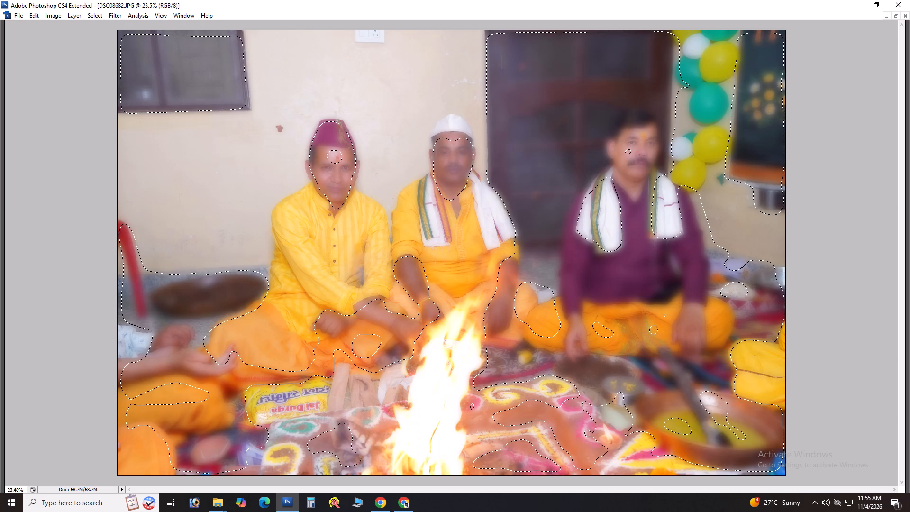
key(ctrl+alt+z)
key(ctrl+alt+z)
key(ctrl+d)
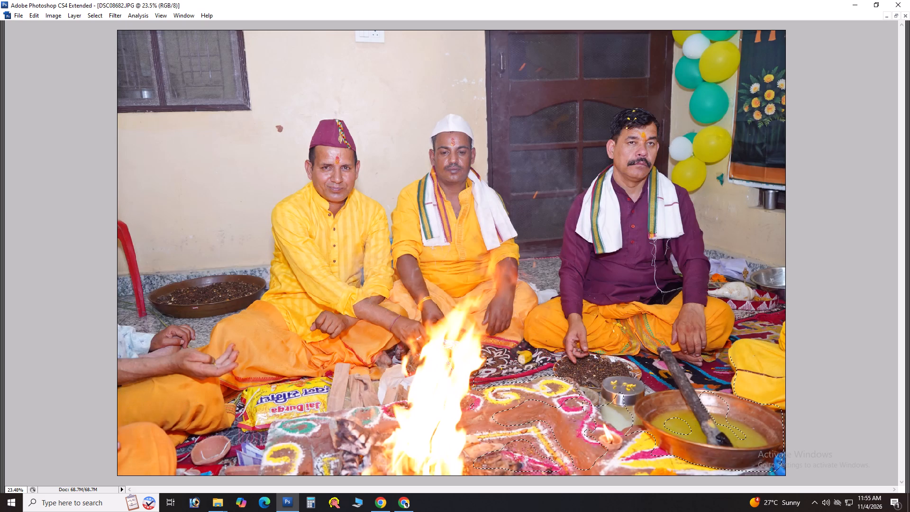
Cut the whole corrected DSC08682 image and close its file without saving.
key(ctrl+a)
key(ctrl+x)
key(ctrl+w)
key(Tab)
key(space)
text(v)
key(v)
key(v)
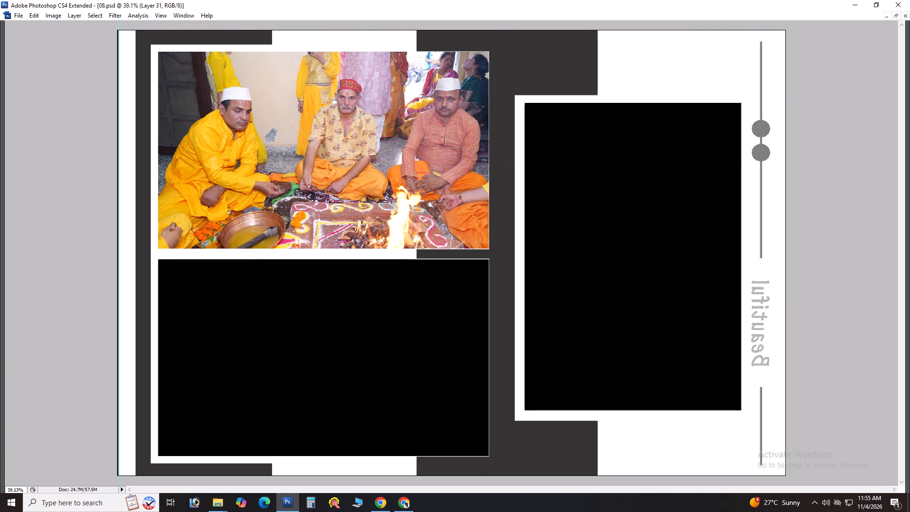
key(v)
Paste the cut photo above the lower landscape frame's layer and clip it to that frame.
right_click(328, 338)
click(350, 352)
right_click(327, 314)
click(334, 317)
key(ctrl+v)
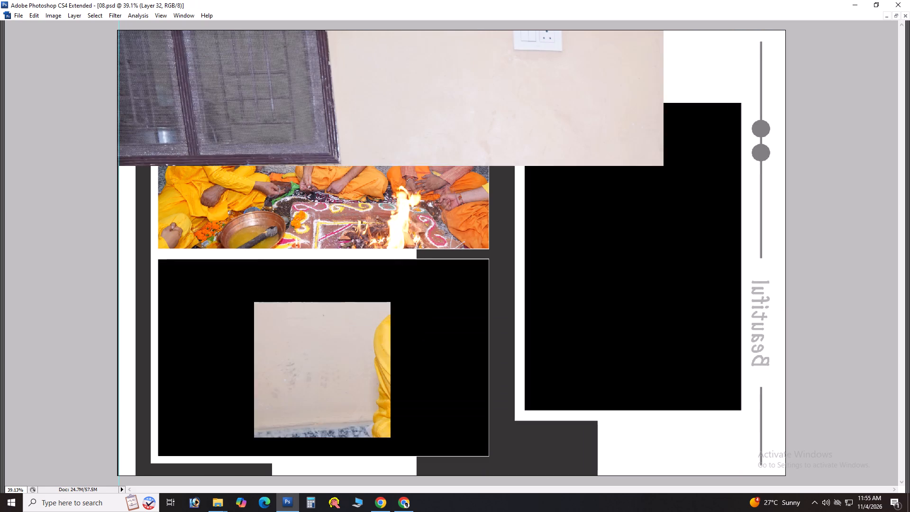
key(ctrl+alt+g)
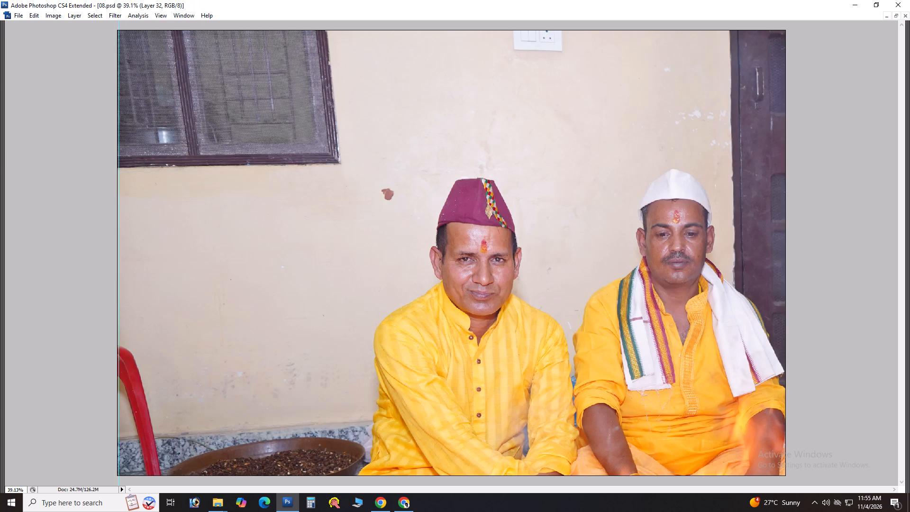
key(ctrl+g)
key(ctrl+0)
key(ctrl+0)
key(ctrl+0)
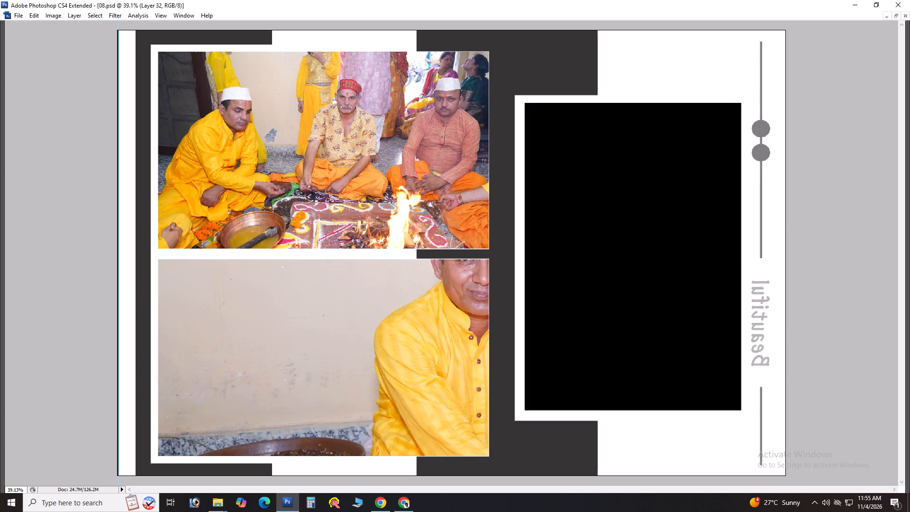
Scale the photo down over the lower frame so all three men fit, then nudge it left and down.
key(ctrl+t)
alt+drag(116, 33, 313, 195)
drag(495, 271, 191, 250)
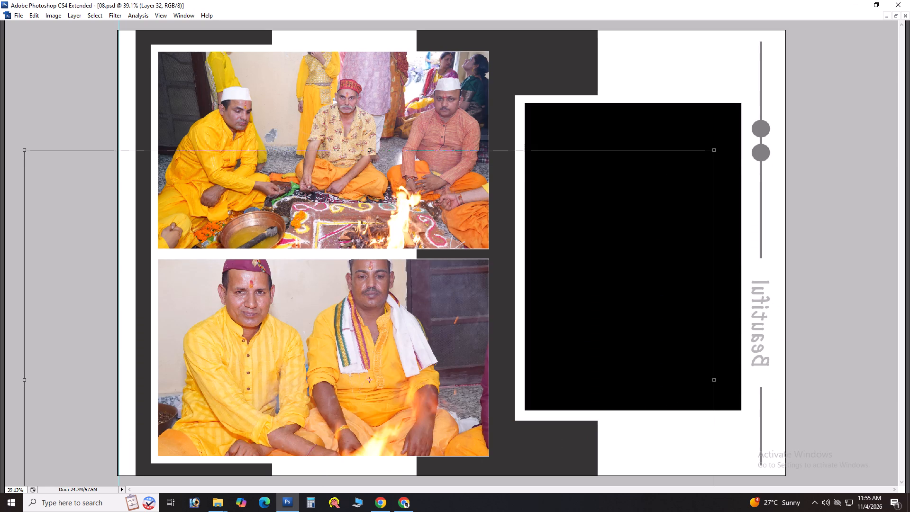
drag(322, 288, 311, 286)
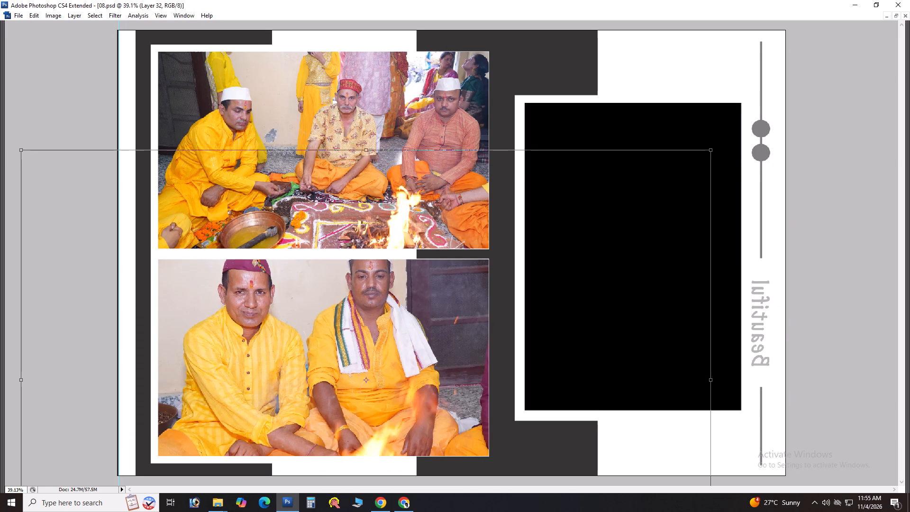
drag(311, 286, 291, 284)
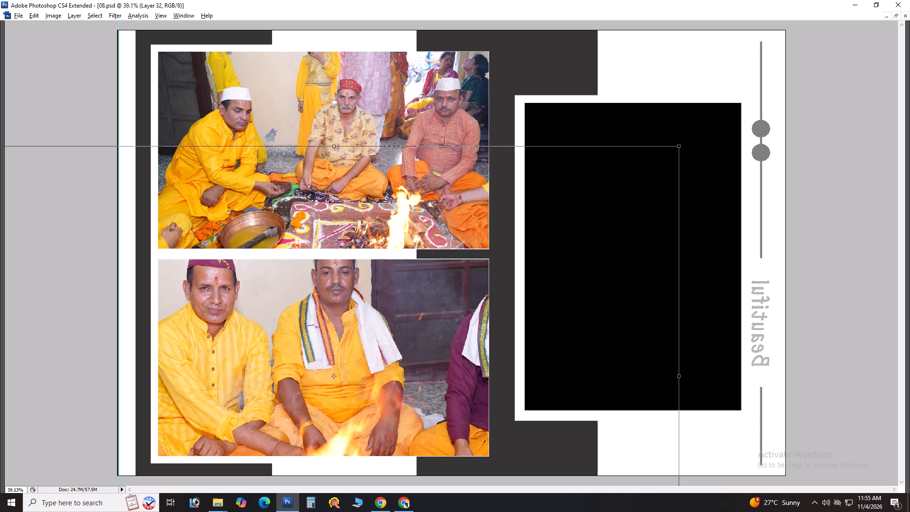
alt+shift+drag(677, 148, 537, 225)
drag(442, 339, 422, 323)
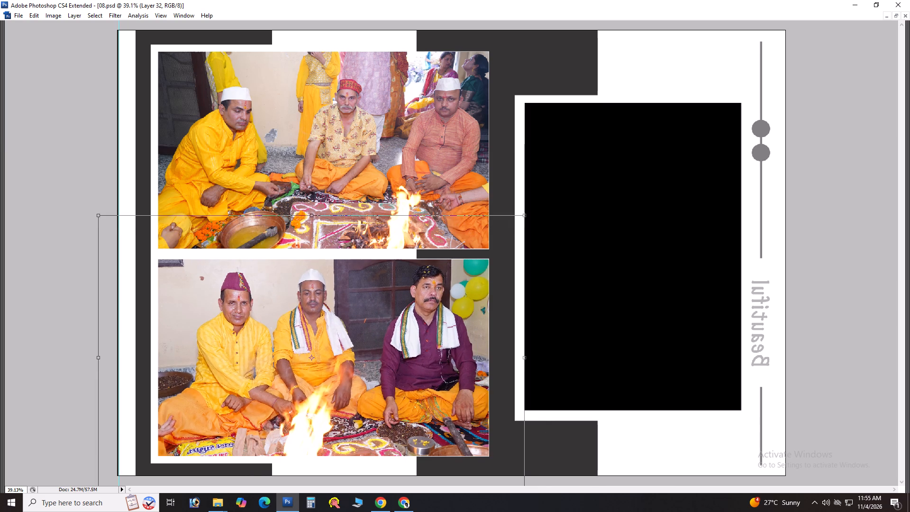
key(Return)
key(shift+Left)
key(shift+Left)
key(shift+Left)
key(shift+Down)
key(shift+Down)
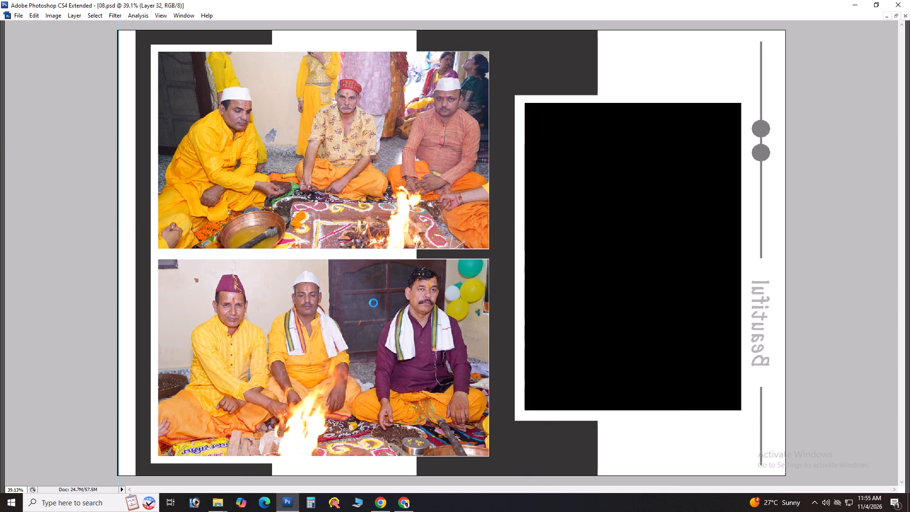
Move the used photo DSC08682 from folder 01 into the Done folder.
key(alt+Tab)
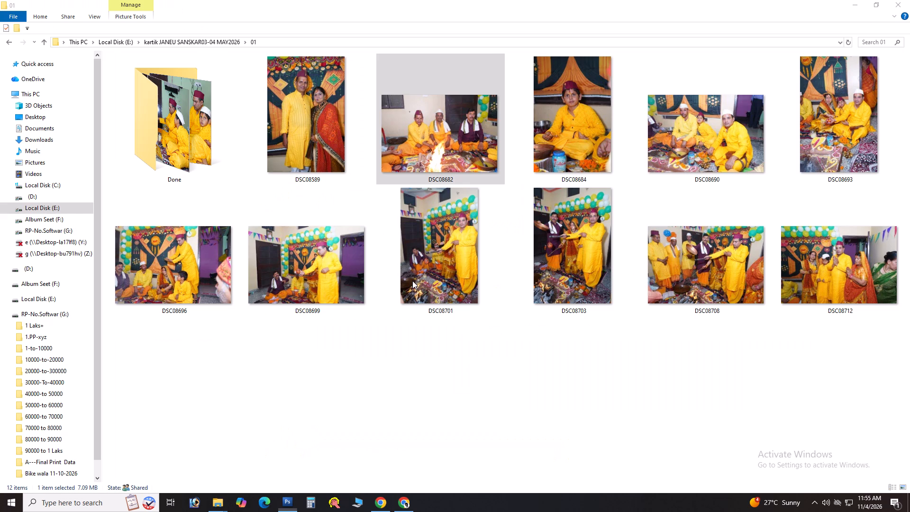
drag(424, 163, 223, 157)
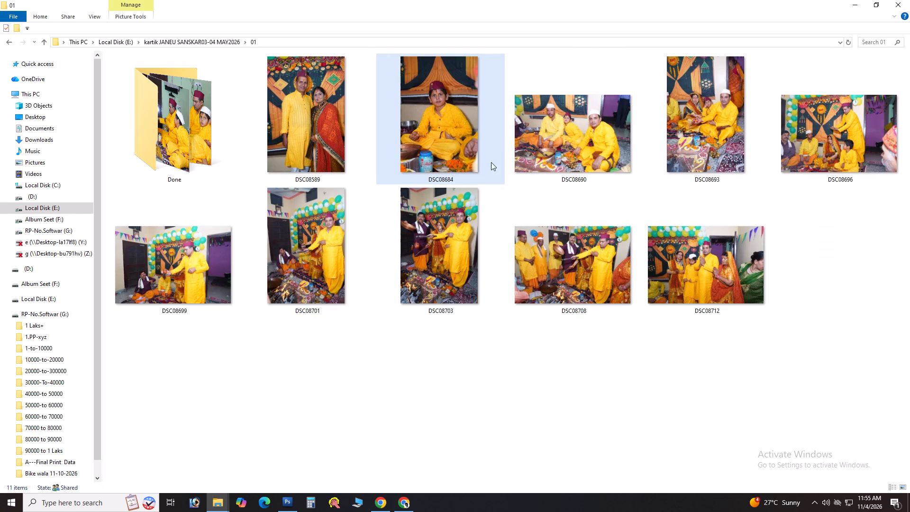
Open the portrait photo DSC08684 of the seated boy in Photoshop.
click(500, 137)
drag(460, 138, 539, 308)
key(alt+Tab)
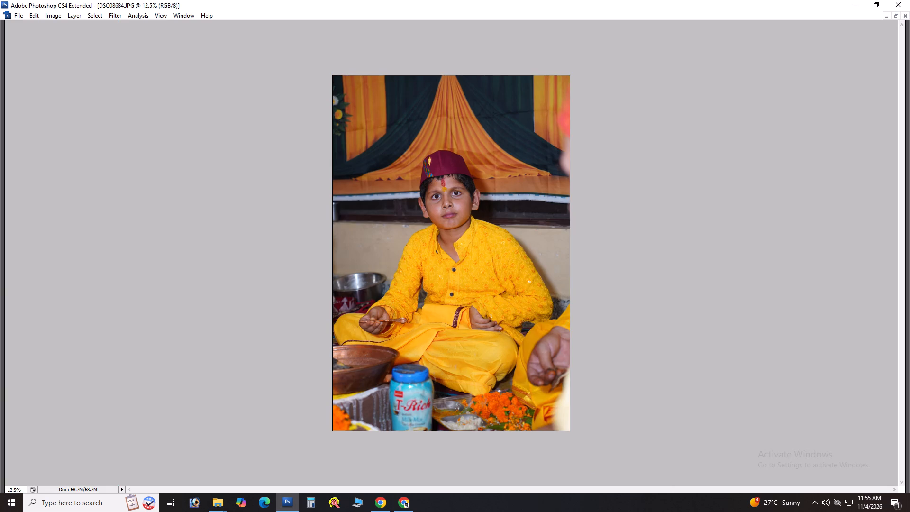
Lighten the shadows of DSC08684 with the saved action and clear the selection.
key(F6)
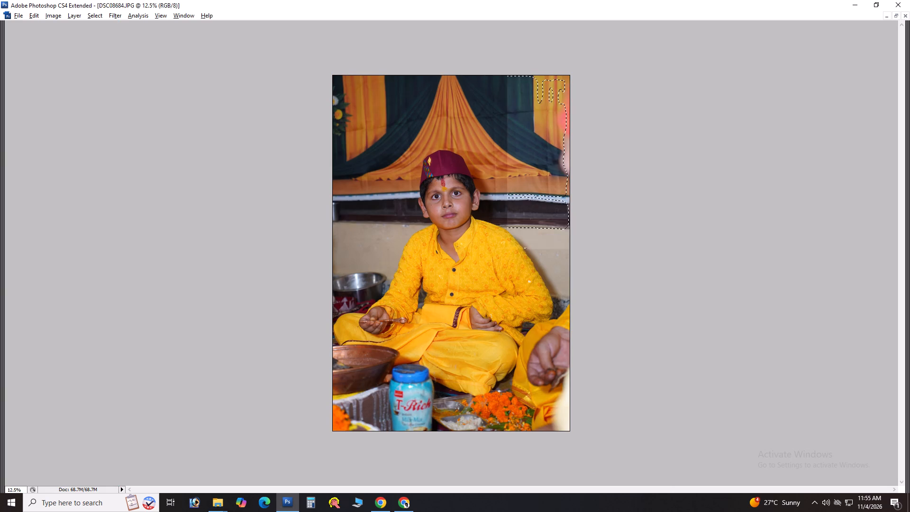
key(ctrl+d)
key(ctrl+0)
key(ctrl+0)
Adjust DSC08684's Levels: set the black input to 11, brighten the midtones slightly, and compare before and after.
key(ctrl+l)
key(Tab)
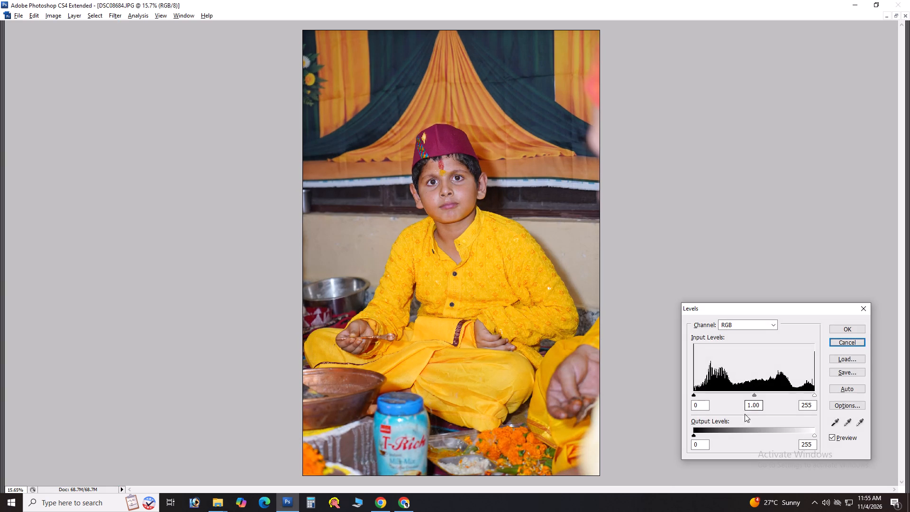
drag(698, 402, 680, 403)
scroll(760, 365, up, 19)
key(Tab)
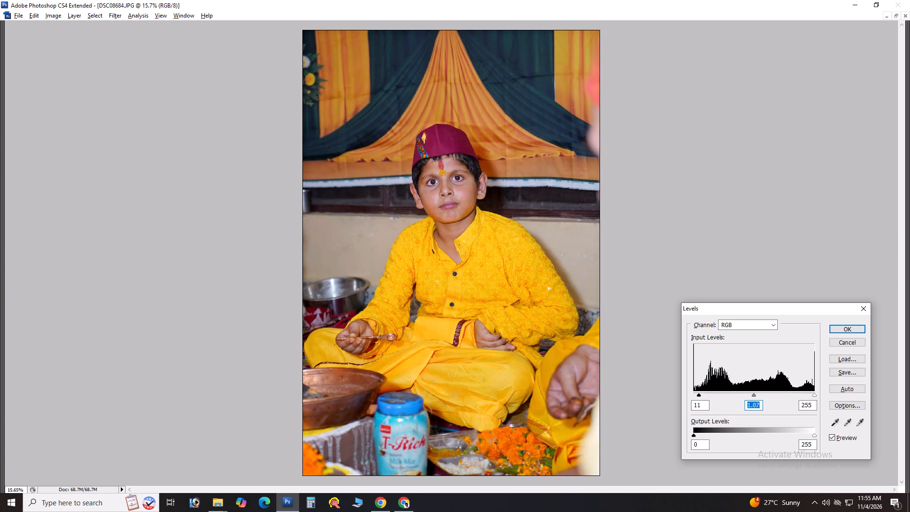
scroll(760, 365, up, 4)
key(Tab)
scroll(760, 365, down, 6)
key(Return)
key(ctrl+alt+z)
key(ctrl+z)
Cut the whole corrected photo, close its document, and paste it into 08.psd clipped to the black portrait frame (Layer 9).
key(ctrl+a)
key(ctrl+x)
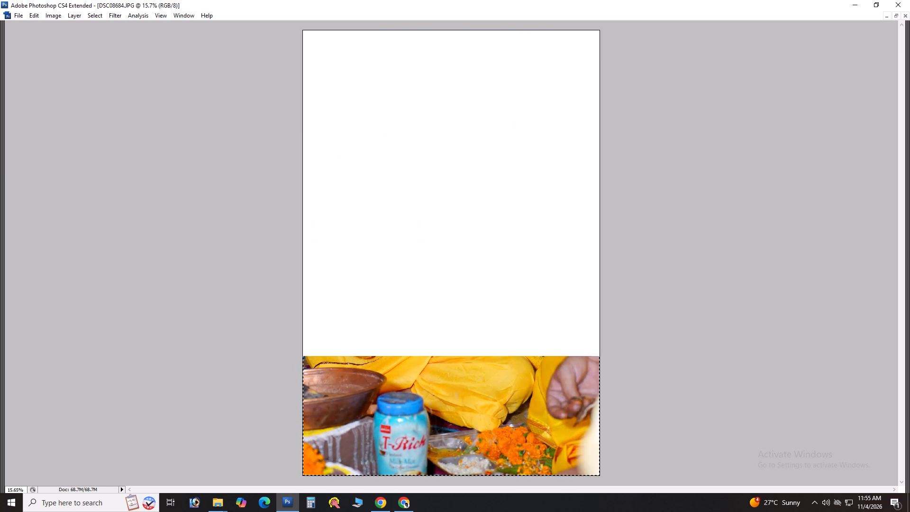
key(ctrl+w)
key(Tab)
key(space)
key(v)
key(v)
key(v)
right_click(627, 224)
click(635, 227)
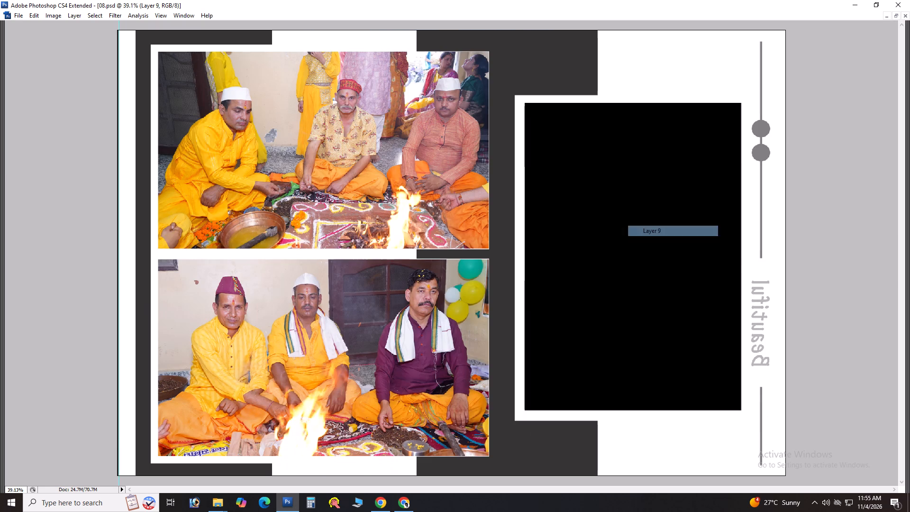
key(ctrl+v)
key(ctrl+g)
Scale the pasted photo of the boy down to roughly the portrait frame's size and move it over that frame.
key(ctrl+t)
key(space)
right_click(566, 194)
click(587, 209)
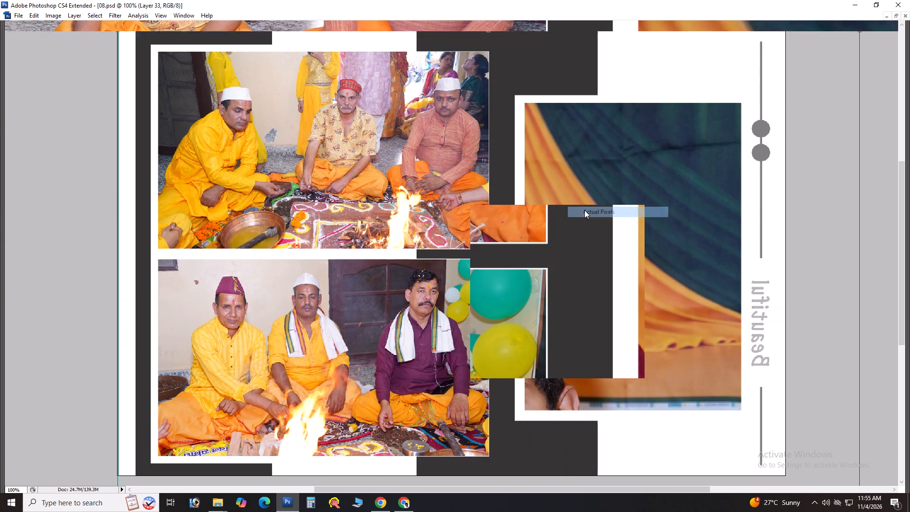
key(space)
key(space)
key(space)
key(space)
key(space)
right_click(537, 192)
click(555, 199)
alt+shift+drag(560, 199, 553, 201)
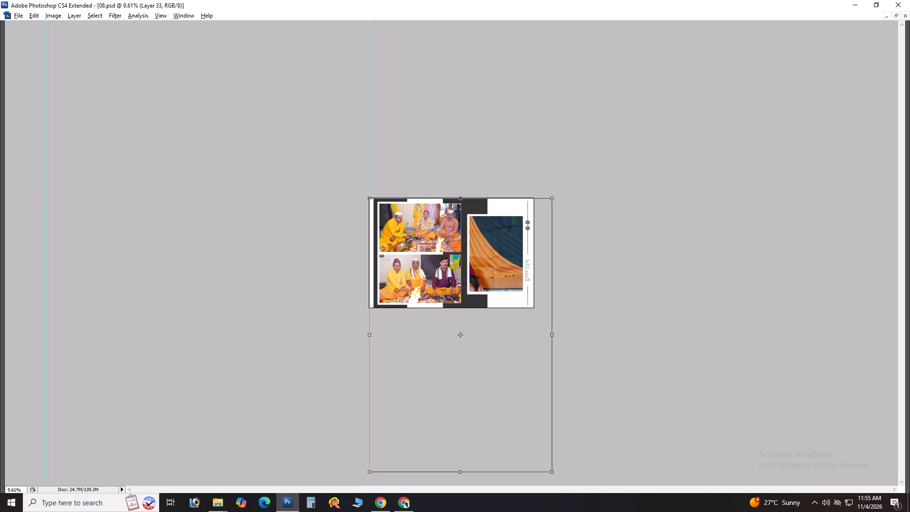
alt+shift+drag(552, 199, 453, 275)
drag(449, 313, 482, 229)
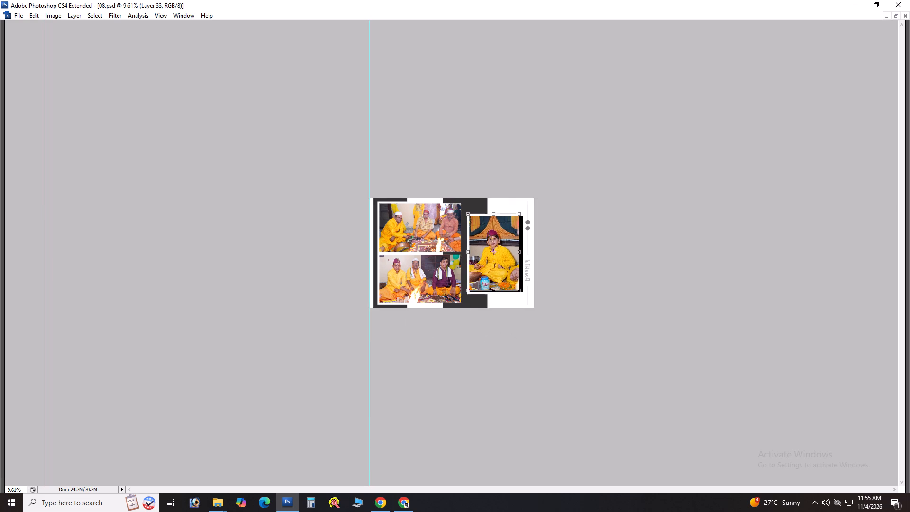
drag(482, 229, 482, 229)
Enlarge the boy's photo until it fills the whole portrait frame, shift it up, and nudge it left to centre him.
key(ctrl+space)
ctrl+drag(465, 194, 634, 353)
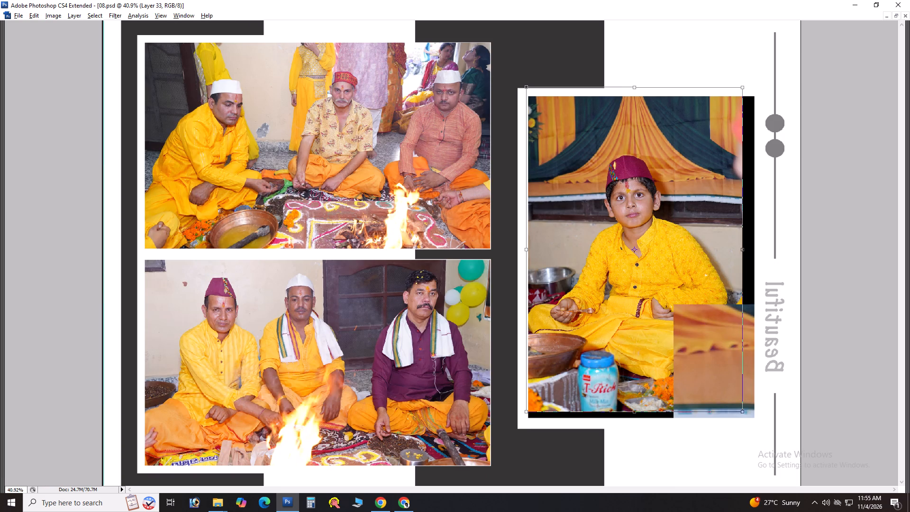
alt+shift+click(738, 91)
alt+shift+drag(746, 87, 781, 66)
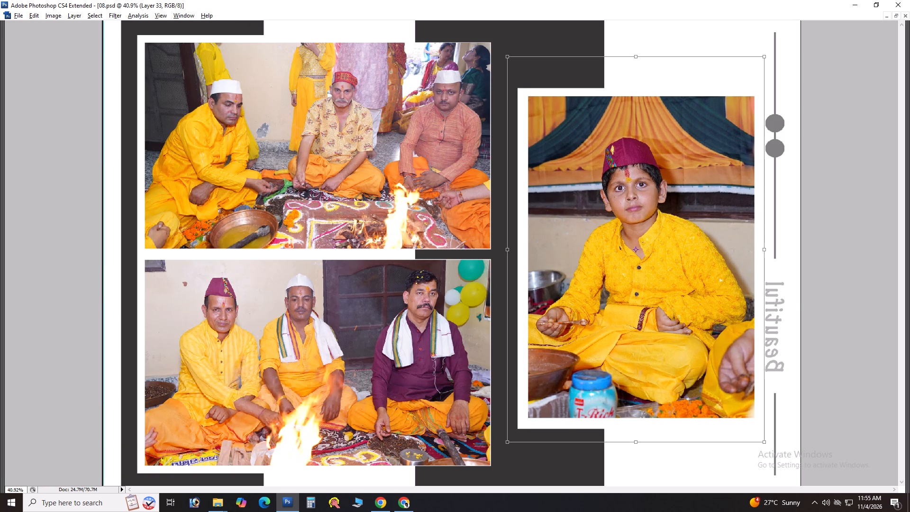
drag(678, 184, 682, 172)
key(Return)
key(shift+Left)
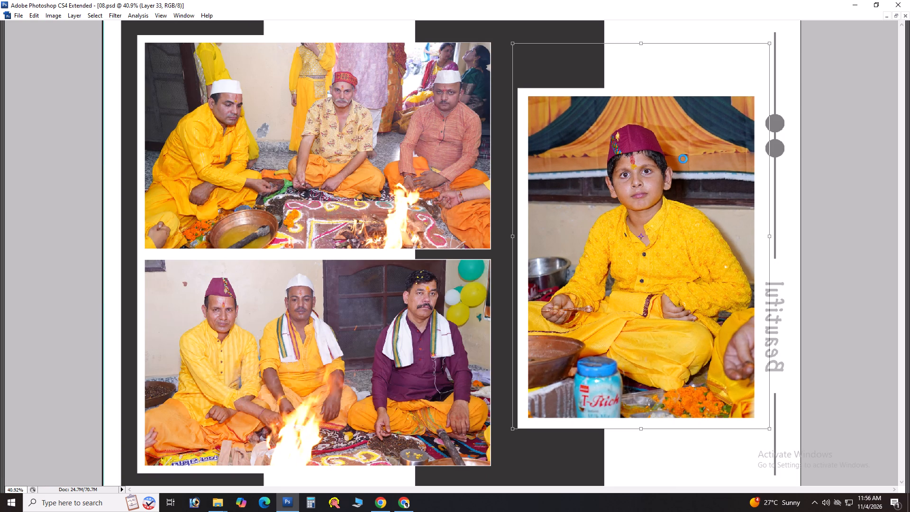
key(shift+Left)
key(shift+Left)
key(ctrl+0)
key(ctrl+0)
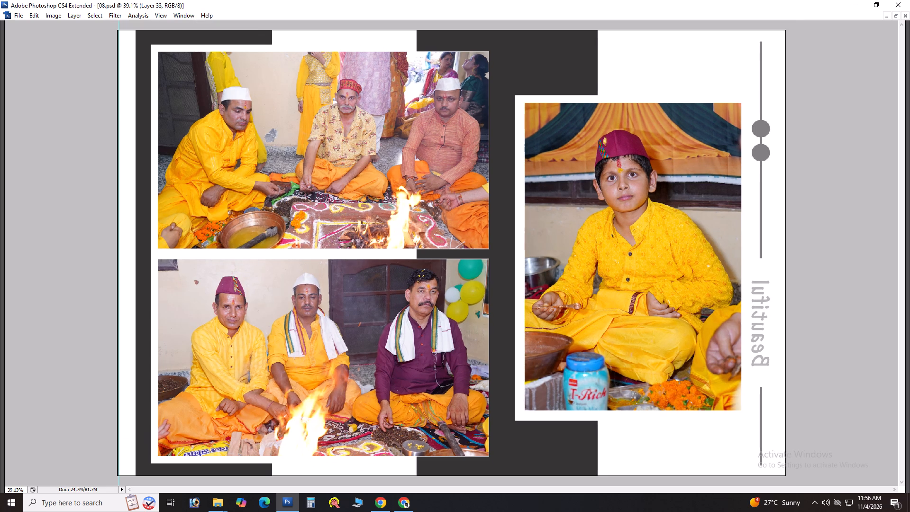
Flip the mirrored vertical text "Beautiful" horizontally so it reads correctly.
right_click(758, 283)
click(762, 285)
key(ctrl+t)
ctrl+right_click(762, 285)
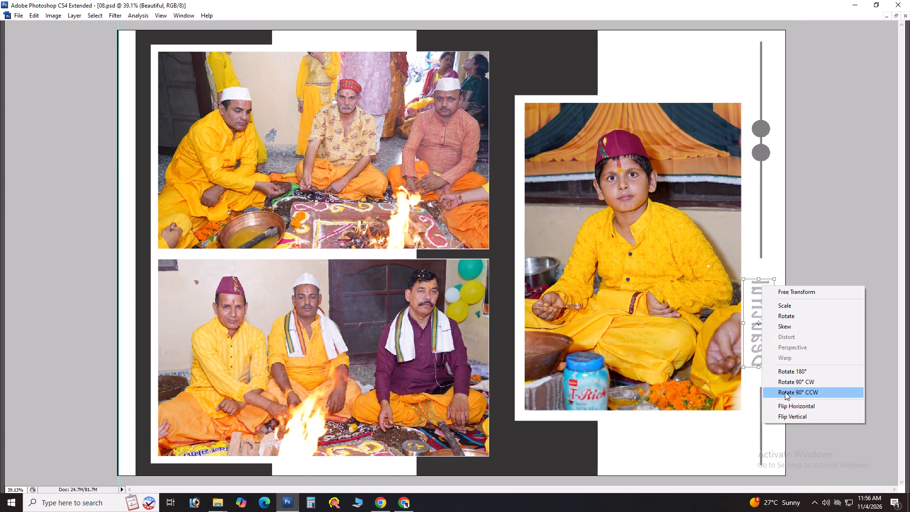
click(784, 402)
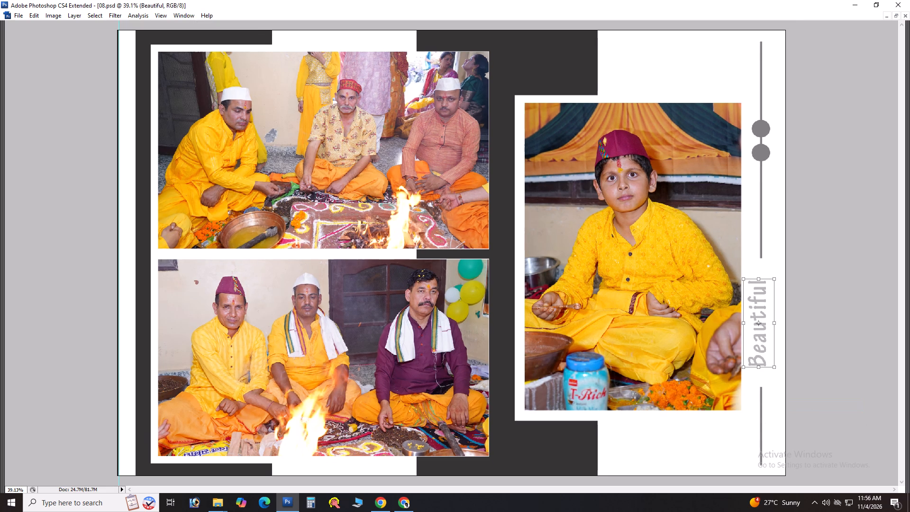
key(Return)
Stretch the "Beautiful" text lengthwise about its centre so it fills the gap between the two vertical lines.
key(ctrl+t)
alt+shift+drag(761, 278, 760, 265)
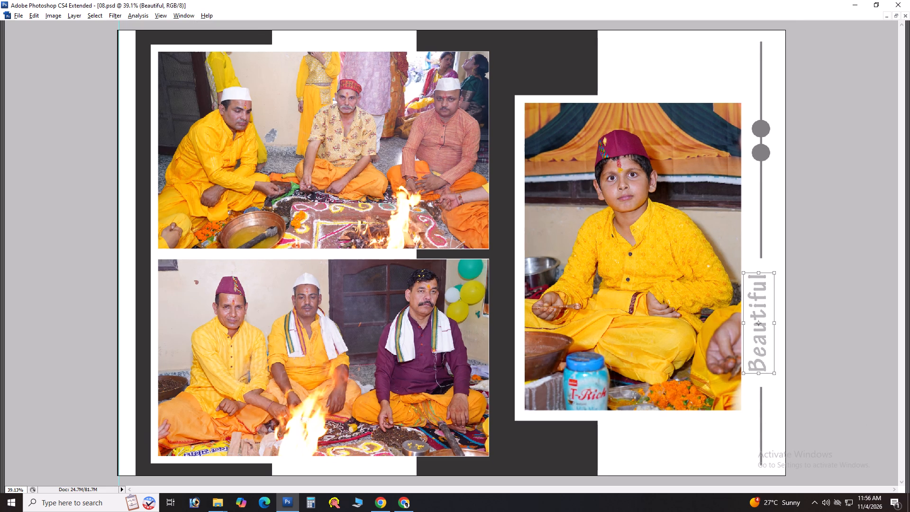
alt+shift+drag(760, 265, 760, 264)
key(Return)
key(ctrl+0)
key(ctrl+0)
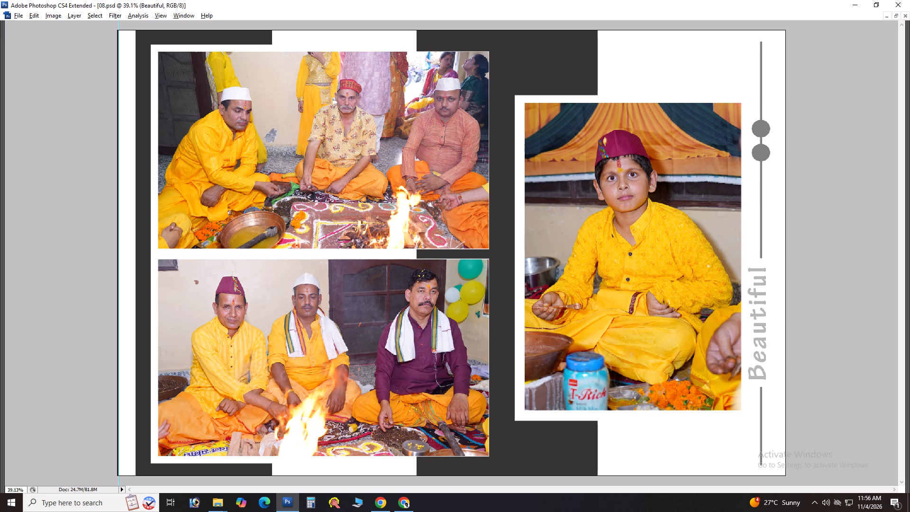
Duplicate the finished 08 page as a new document.
key(alt+i)
key(alt+d)
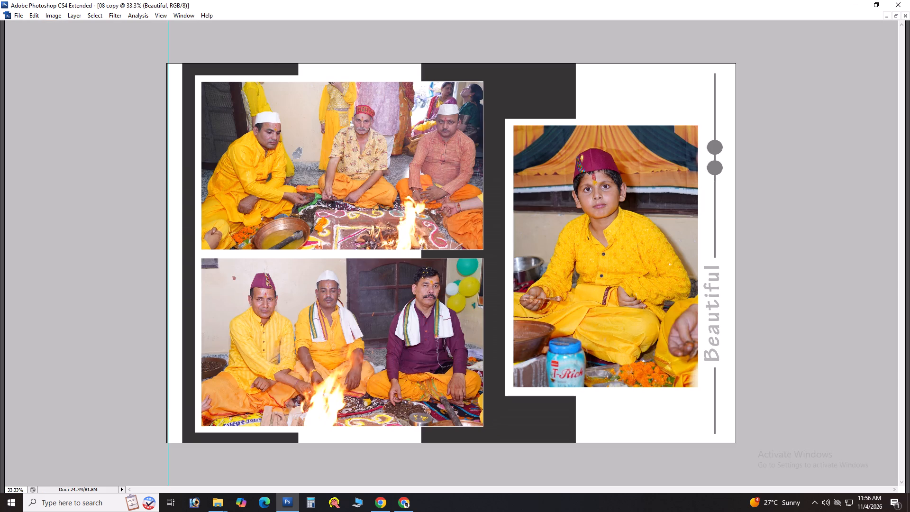
Widen the duplicate's canvas to 36 inches with the existing page anchored at the left edge.
key(alt+i)
key(alt+s)
key(Tab)
key(Tab)
text(36)
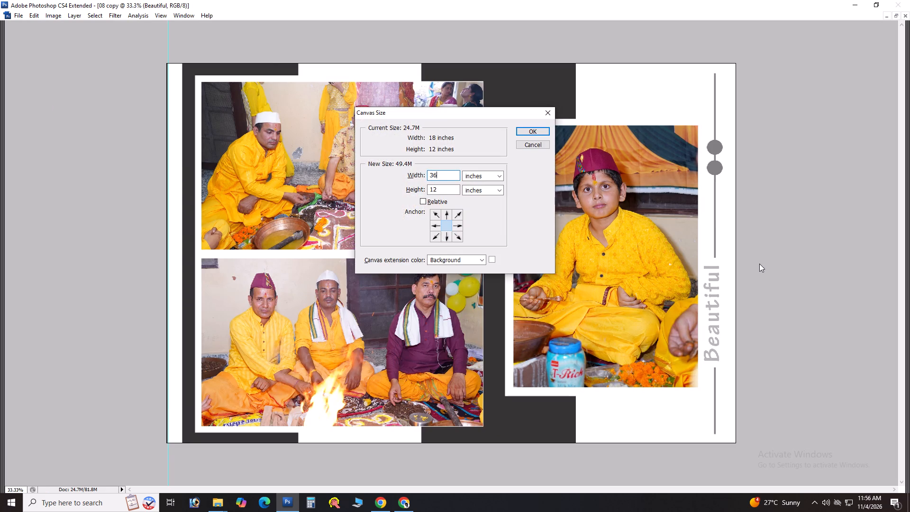
click(433, 220)
key(Return)
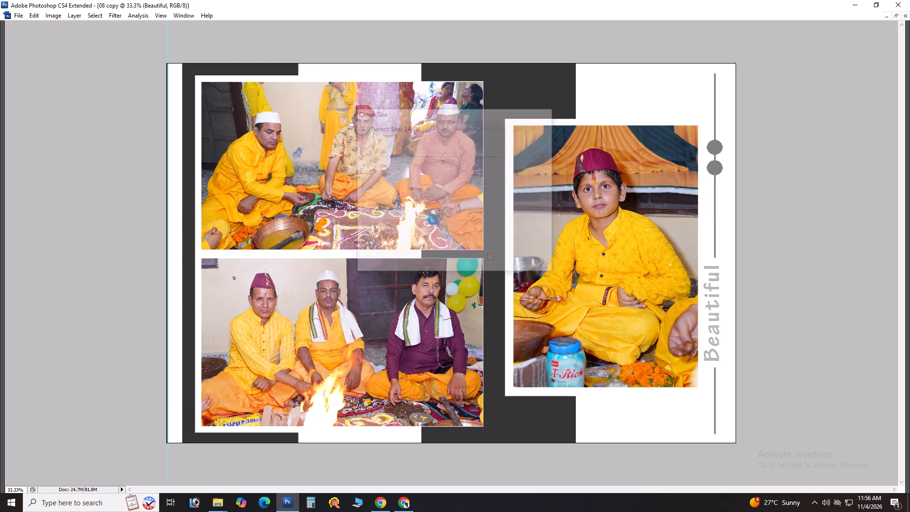
key(ctrl+0)
key(ctrl+0)
key(ctrl+0)
Switch to folder 01 in File Explorer and move the used photo DSC08684 into the Done folder.
key(alt+Tab)
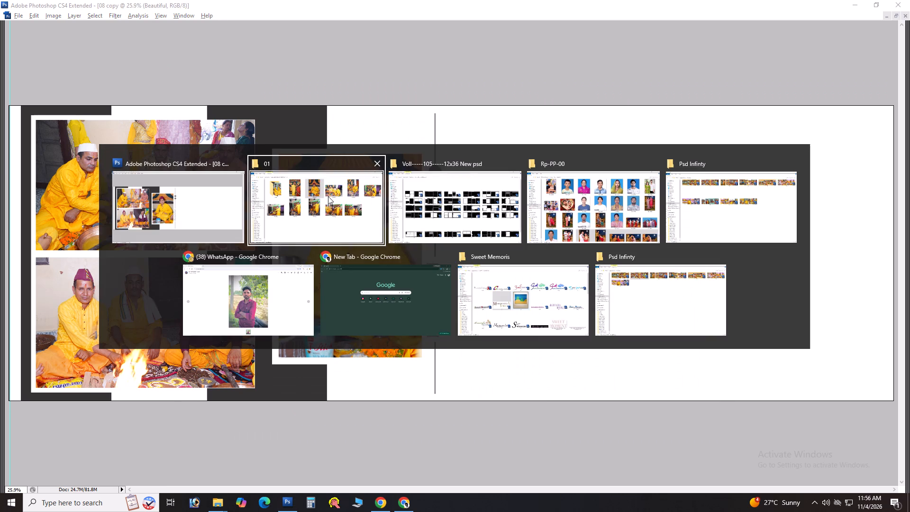
alt+click(328, 196)
drag(427, 134, 210, 155)
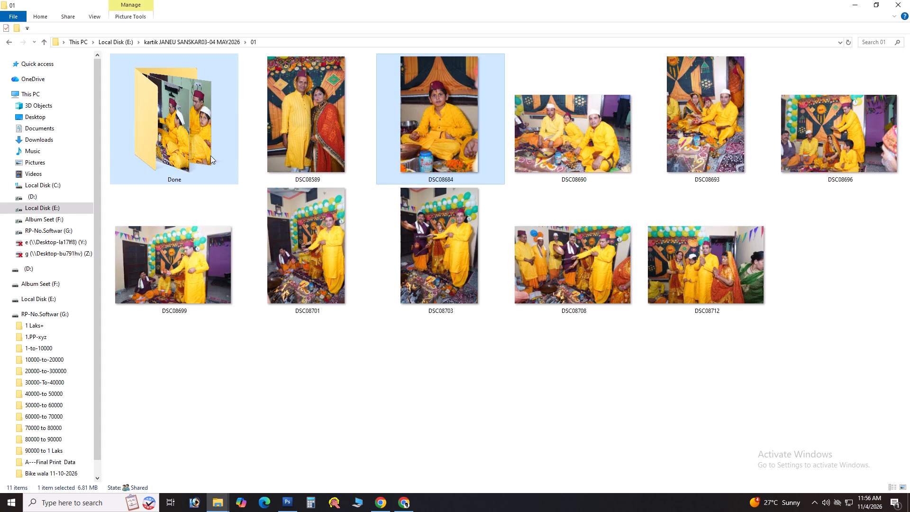
Select the next photo, DSC08690, in folder 01.
click(438, 143)
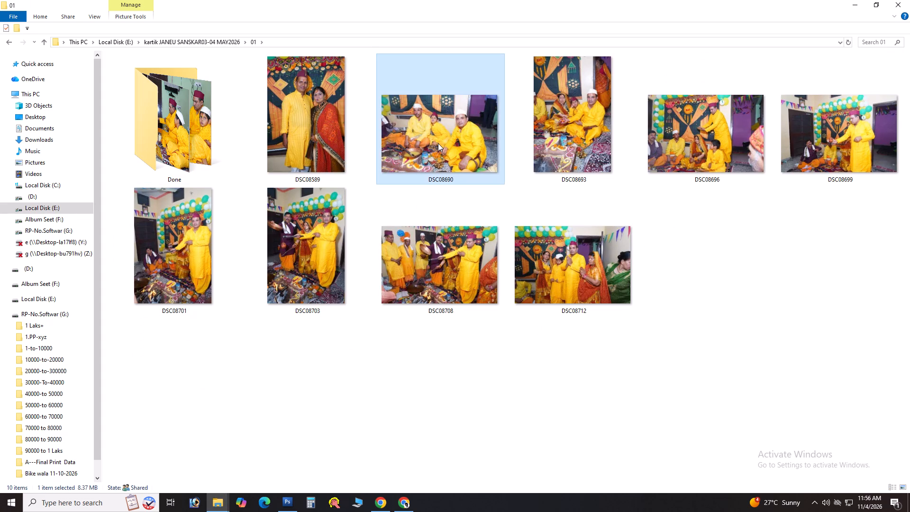
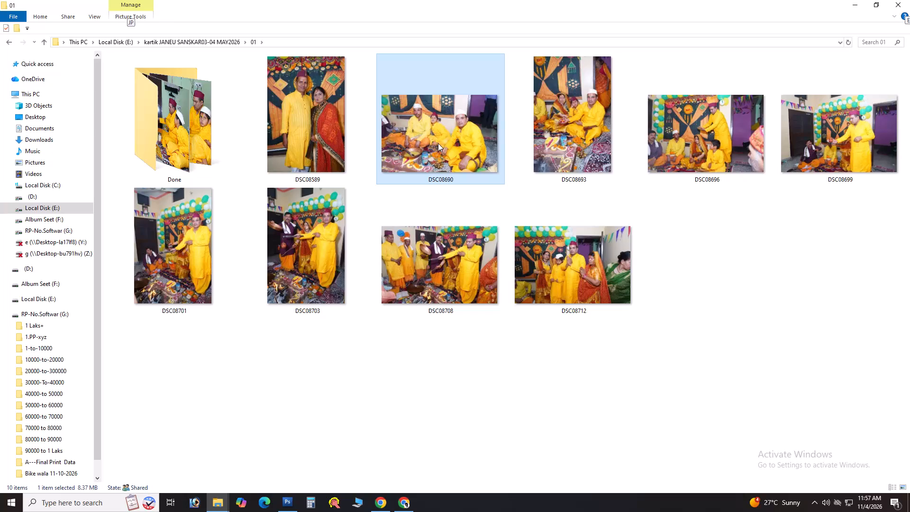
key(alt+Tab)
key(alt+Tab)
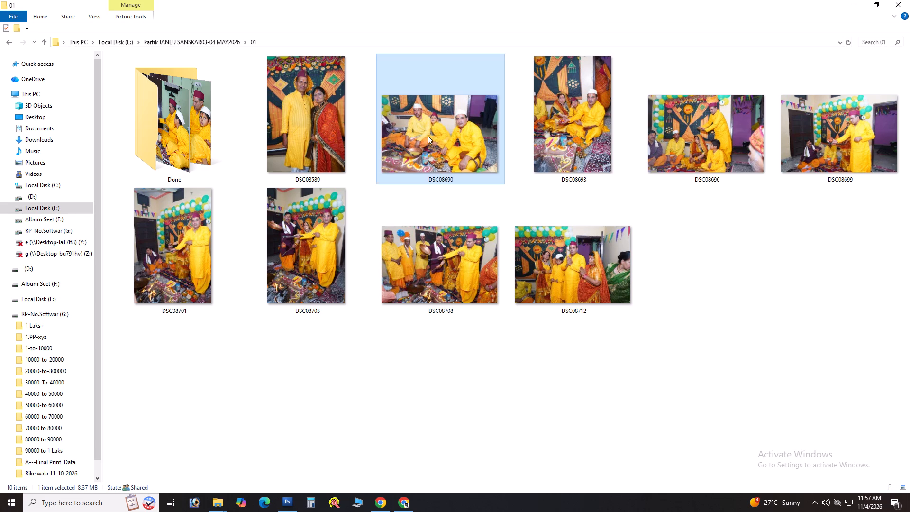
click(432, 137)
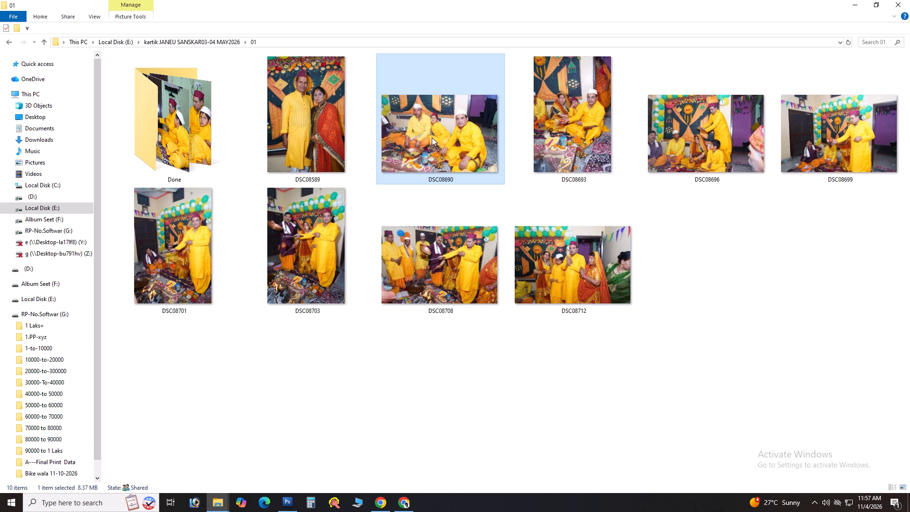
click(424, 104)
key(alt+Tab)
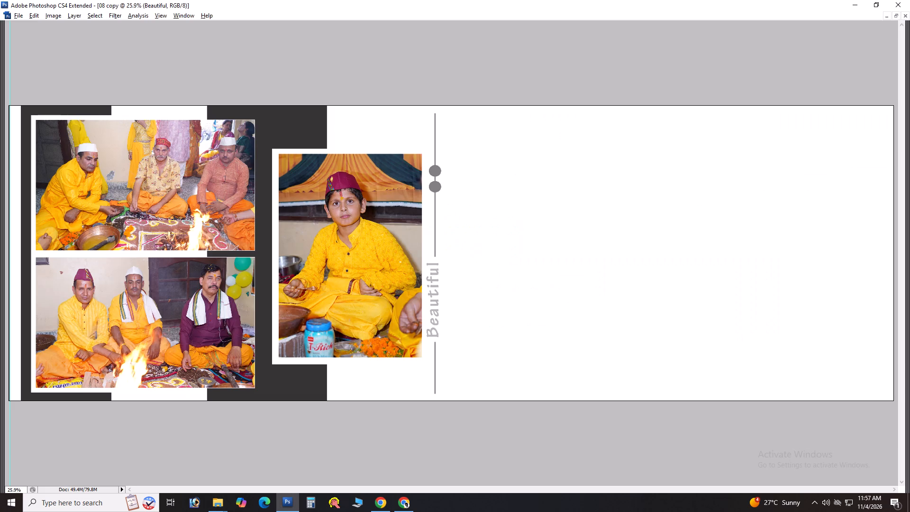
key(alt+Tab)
In Photoshop, apply an outer glow with 0% opacity to Layer 8, the dark background blocks behind the photos.
key(alt+Tab)
right_click(302, 110)
click(319, 121)
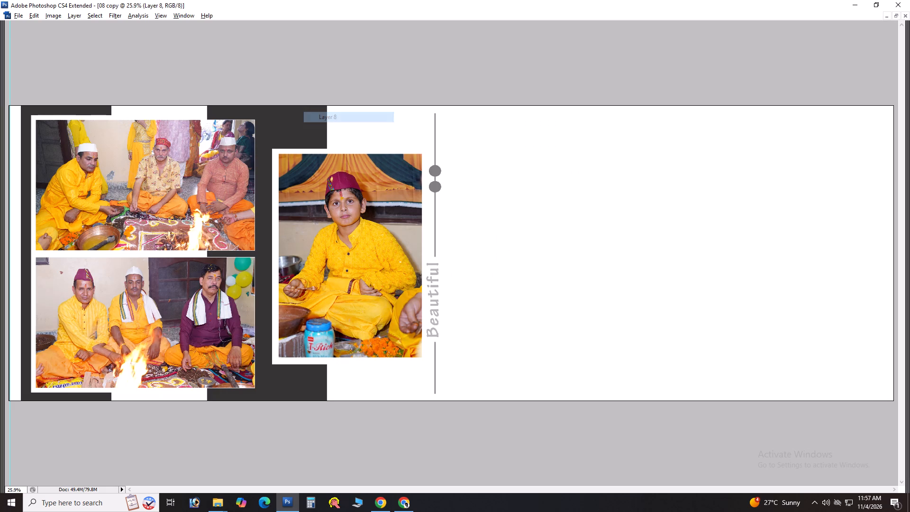
key(alt+l)
key(alt+y)
key(o)
key(0)
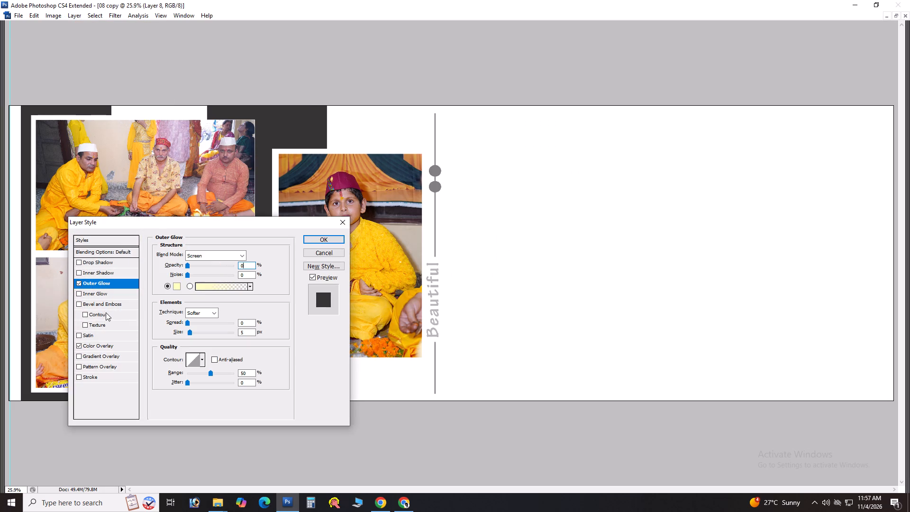
Change Layer 8's color overlay to a pale yellow, based on the yellow of the boy's kurta and lightened.
click(113, 344)
click(256, 254)
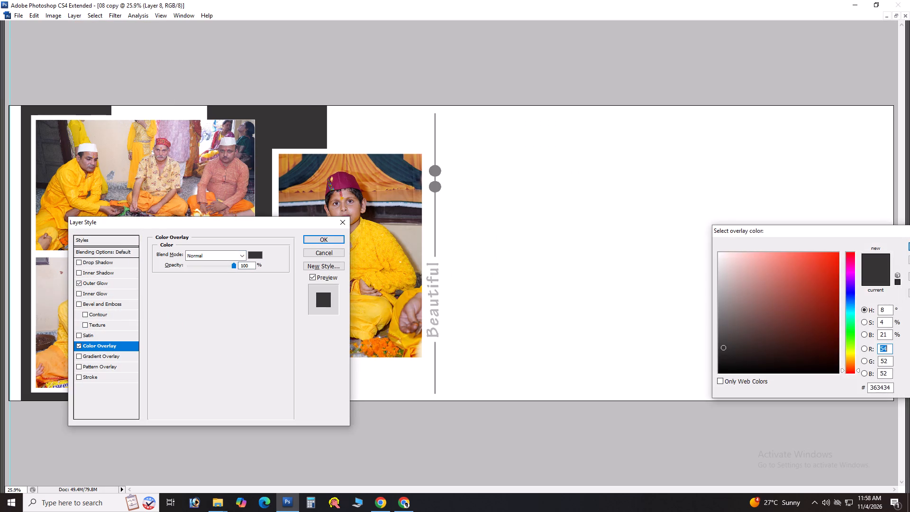
click(366, 228)
click(364, 237)
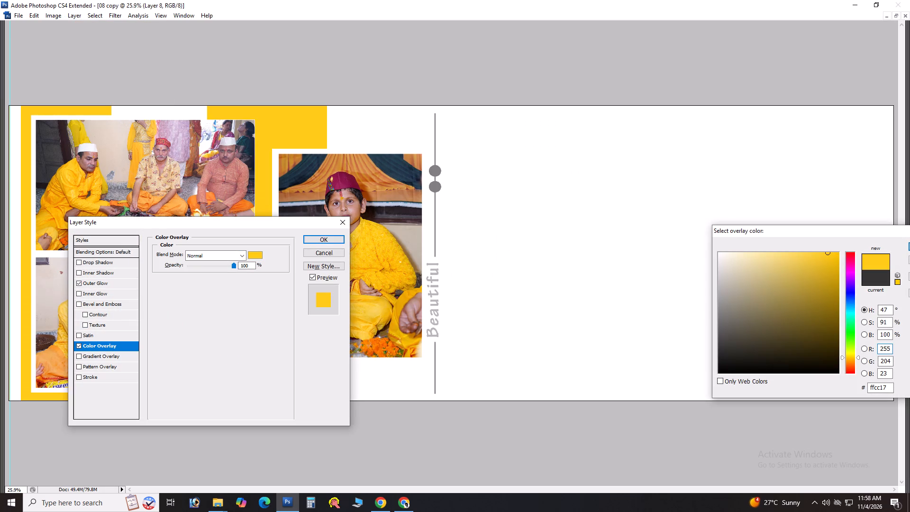
click(789, 258)
click(790, 255)
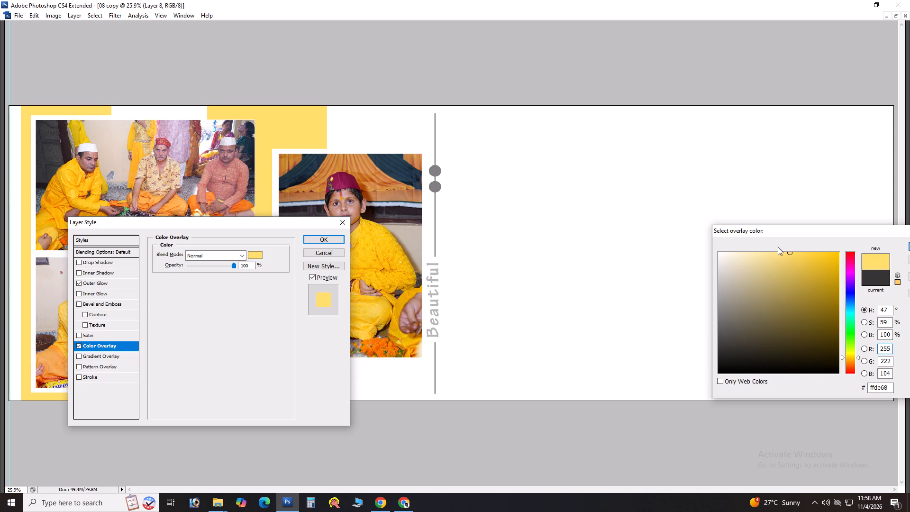
click(767, 272)
click(767, 265)
click(767, 261)
drag(769, 260, 769, 258)
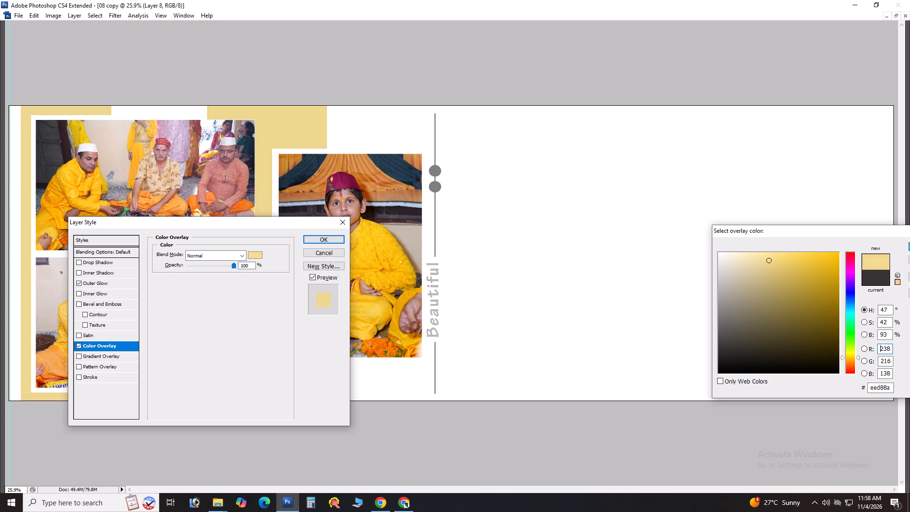
drag(769, 258, 769, 256)
click(772, 253)
key(Return)
key(Return)
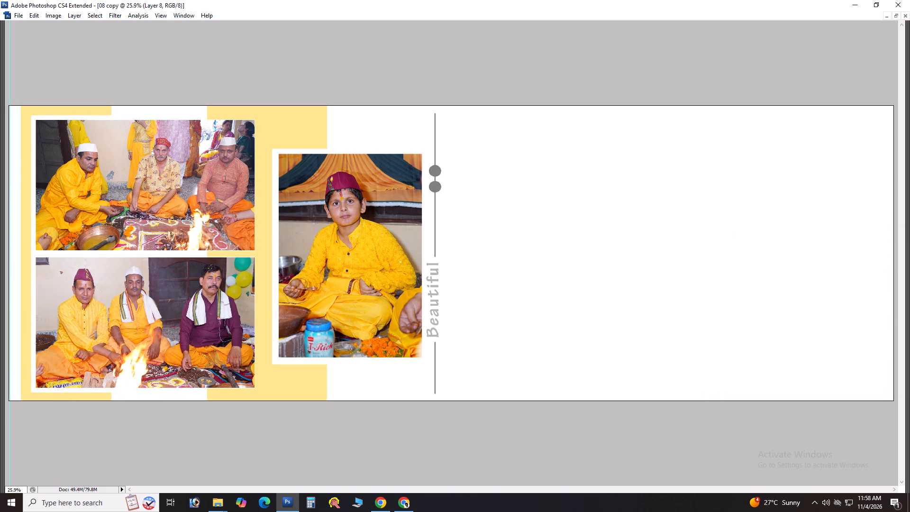
Switch to File Explorer, to photo folder 01 of the ceremony pictures.
key(alt+Tab)
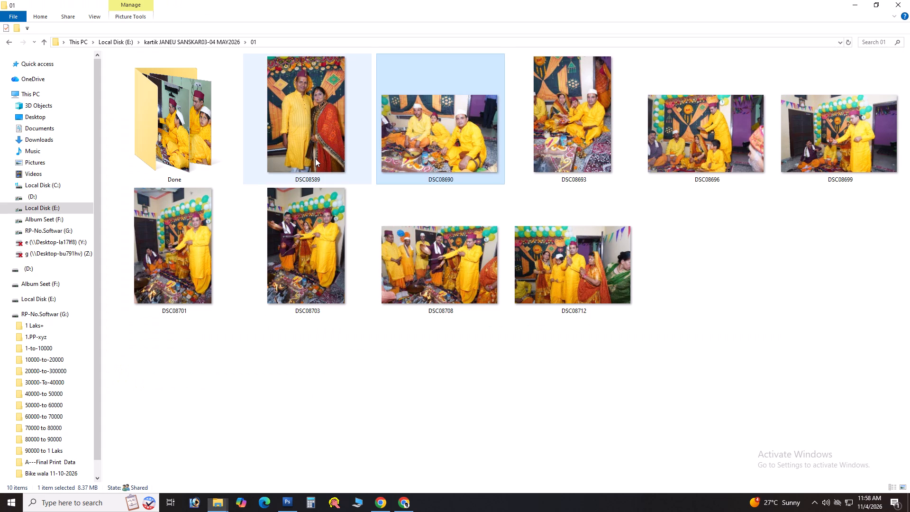